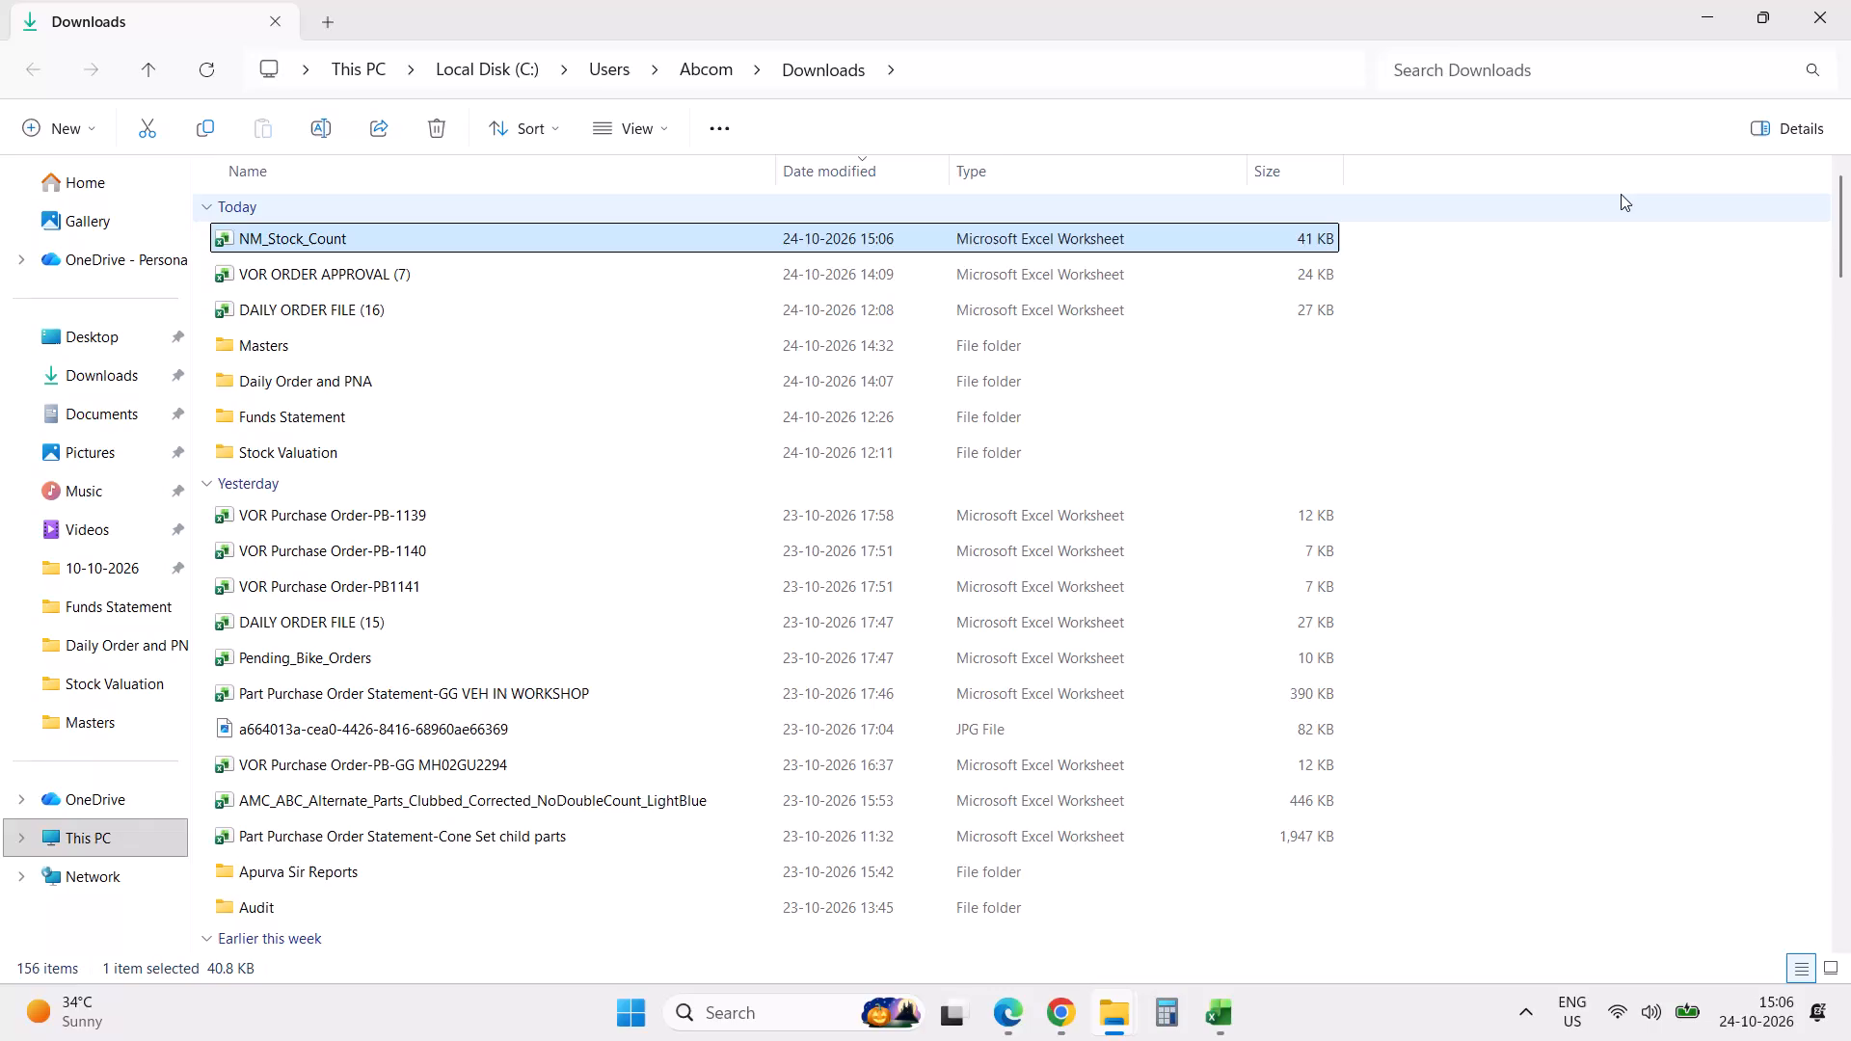
Cut the NM_Stock_Count workbook from Downloads and open the Audit folder.
key(ctrl+x)
double_click(471, 900)
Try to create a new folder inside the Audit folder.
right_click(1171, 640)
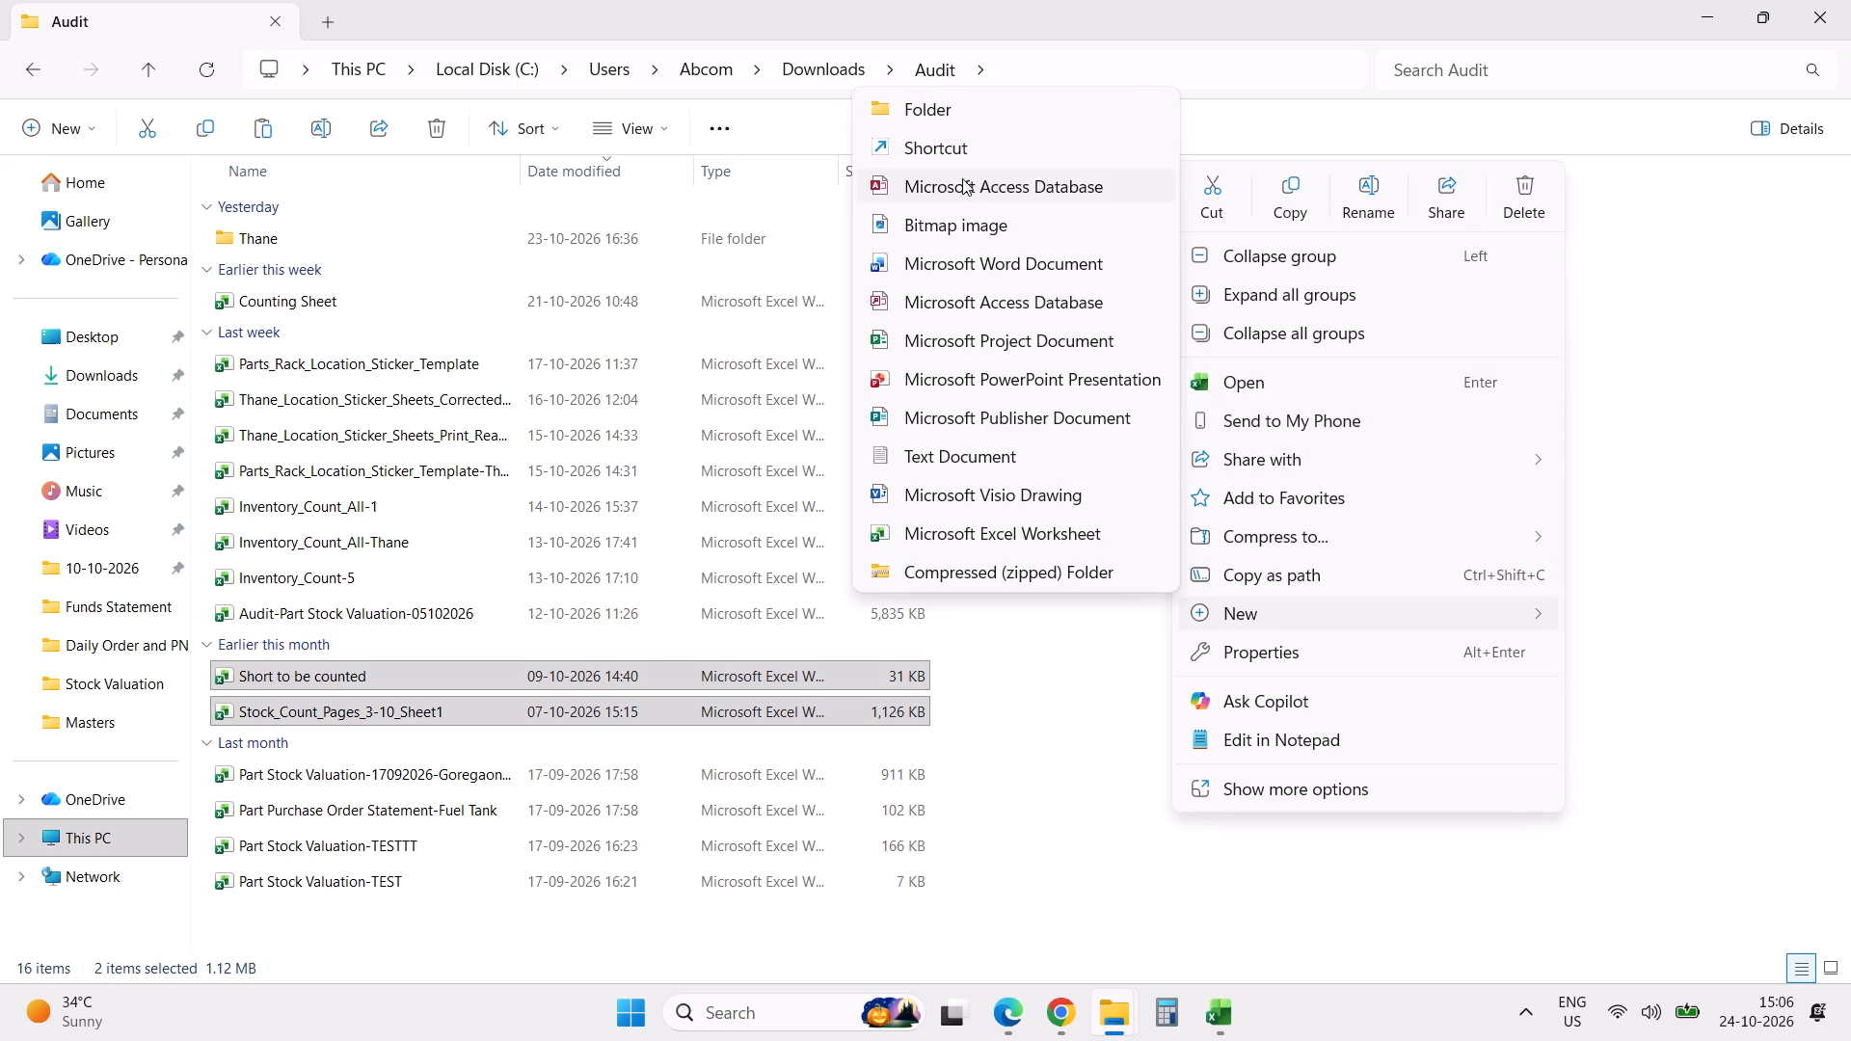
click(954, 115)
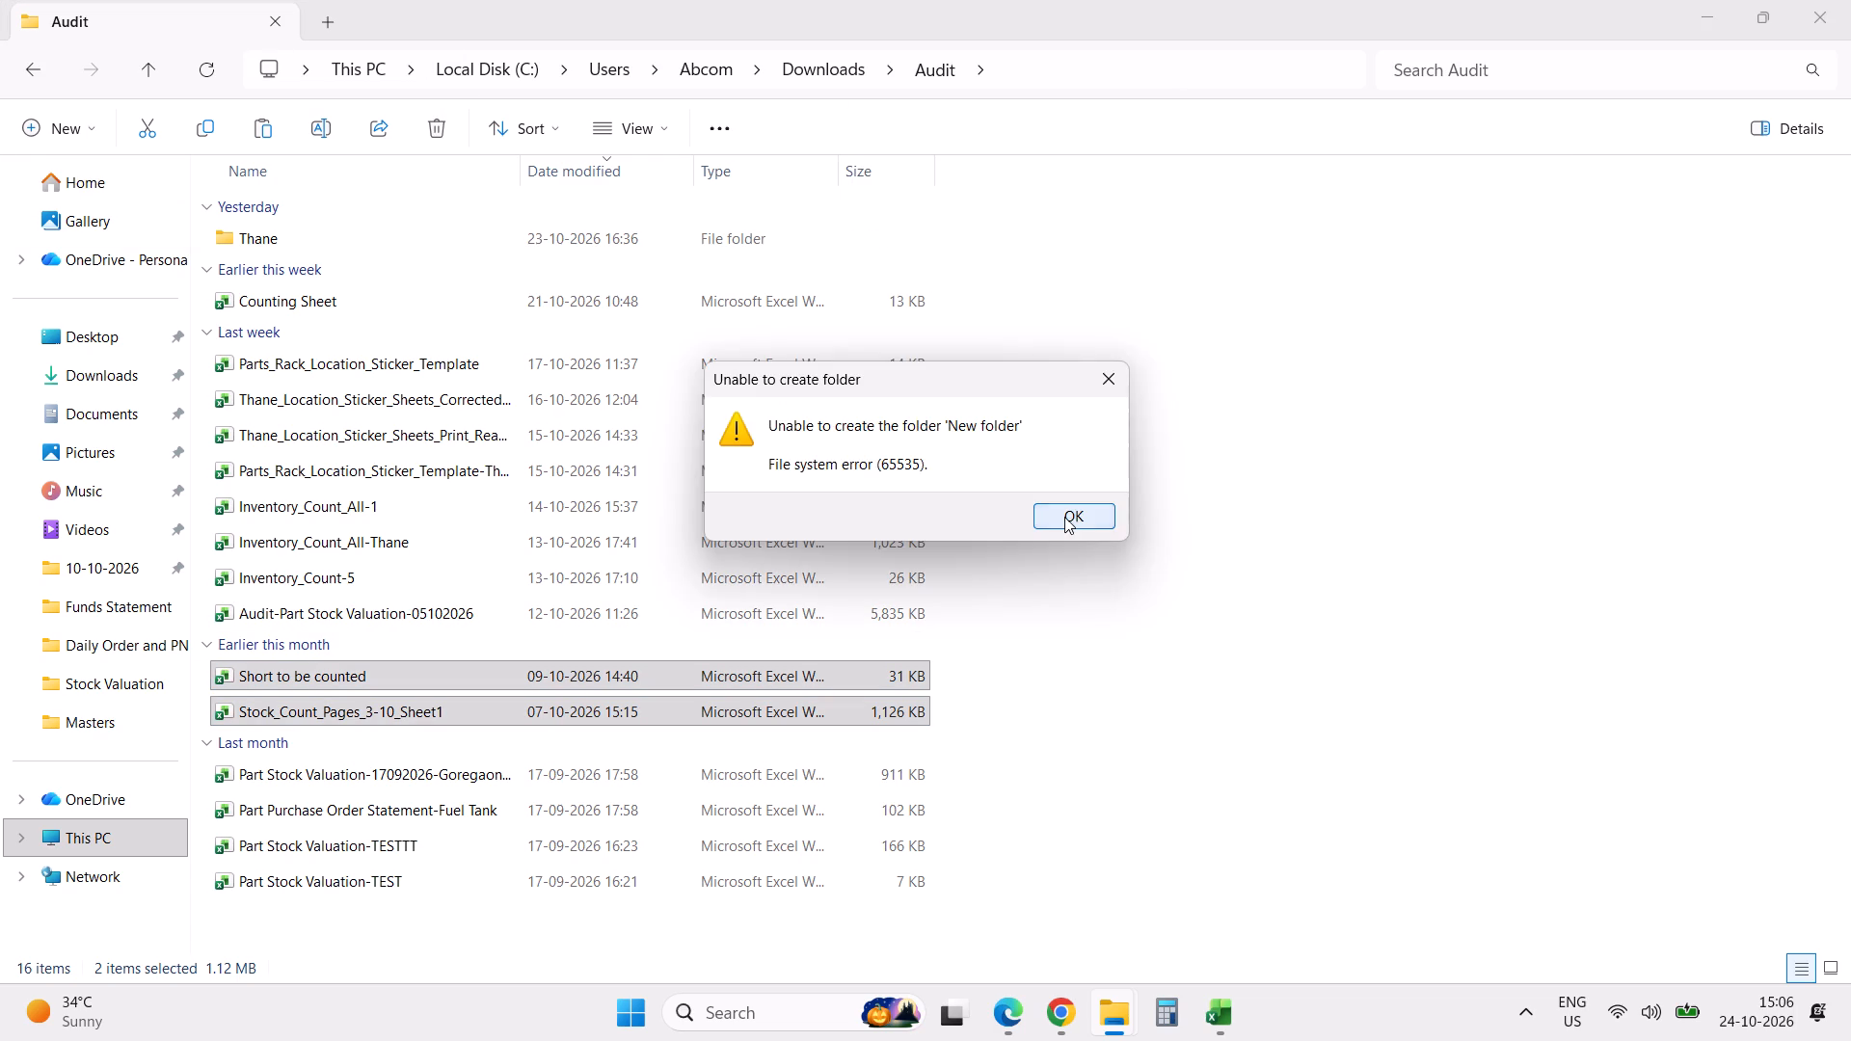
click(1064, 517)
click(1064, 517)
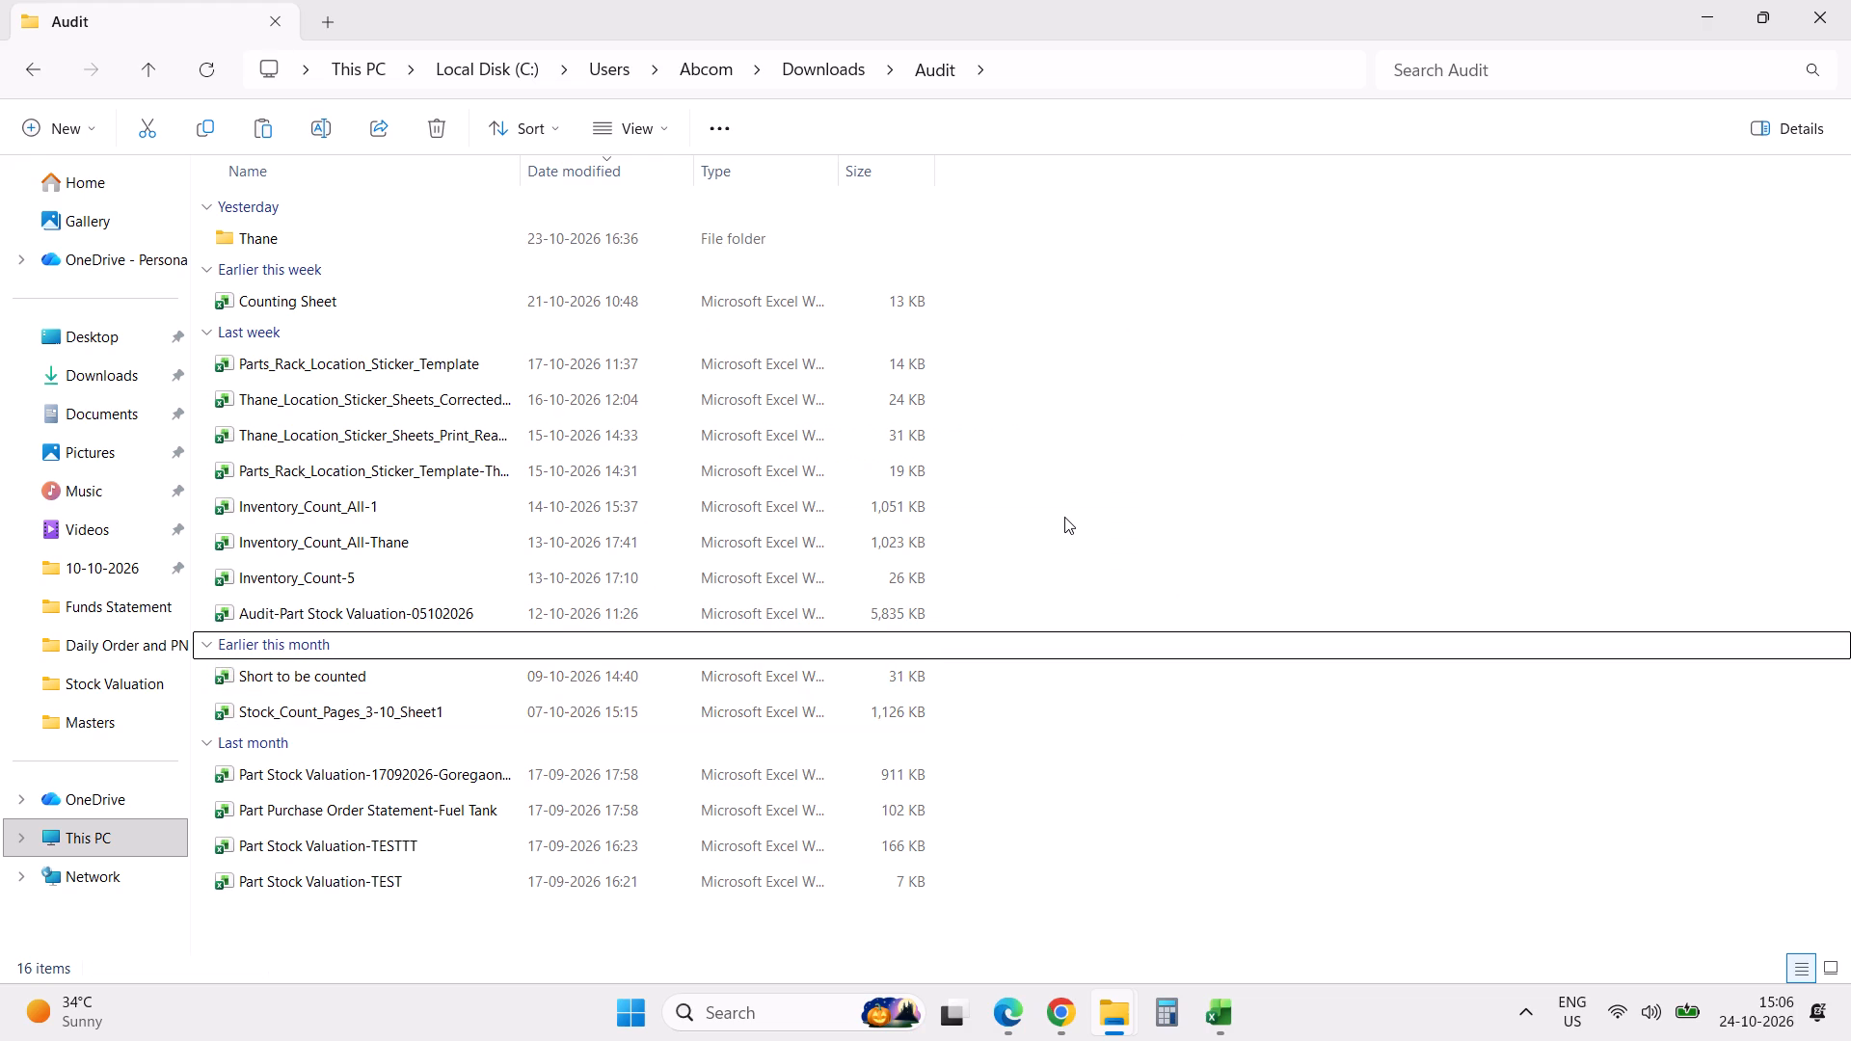
Create a new folder named Navi Mumbai inside the Audit folder.
right_click(1064, 517)
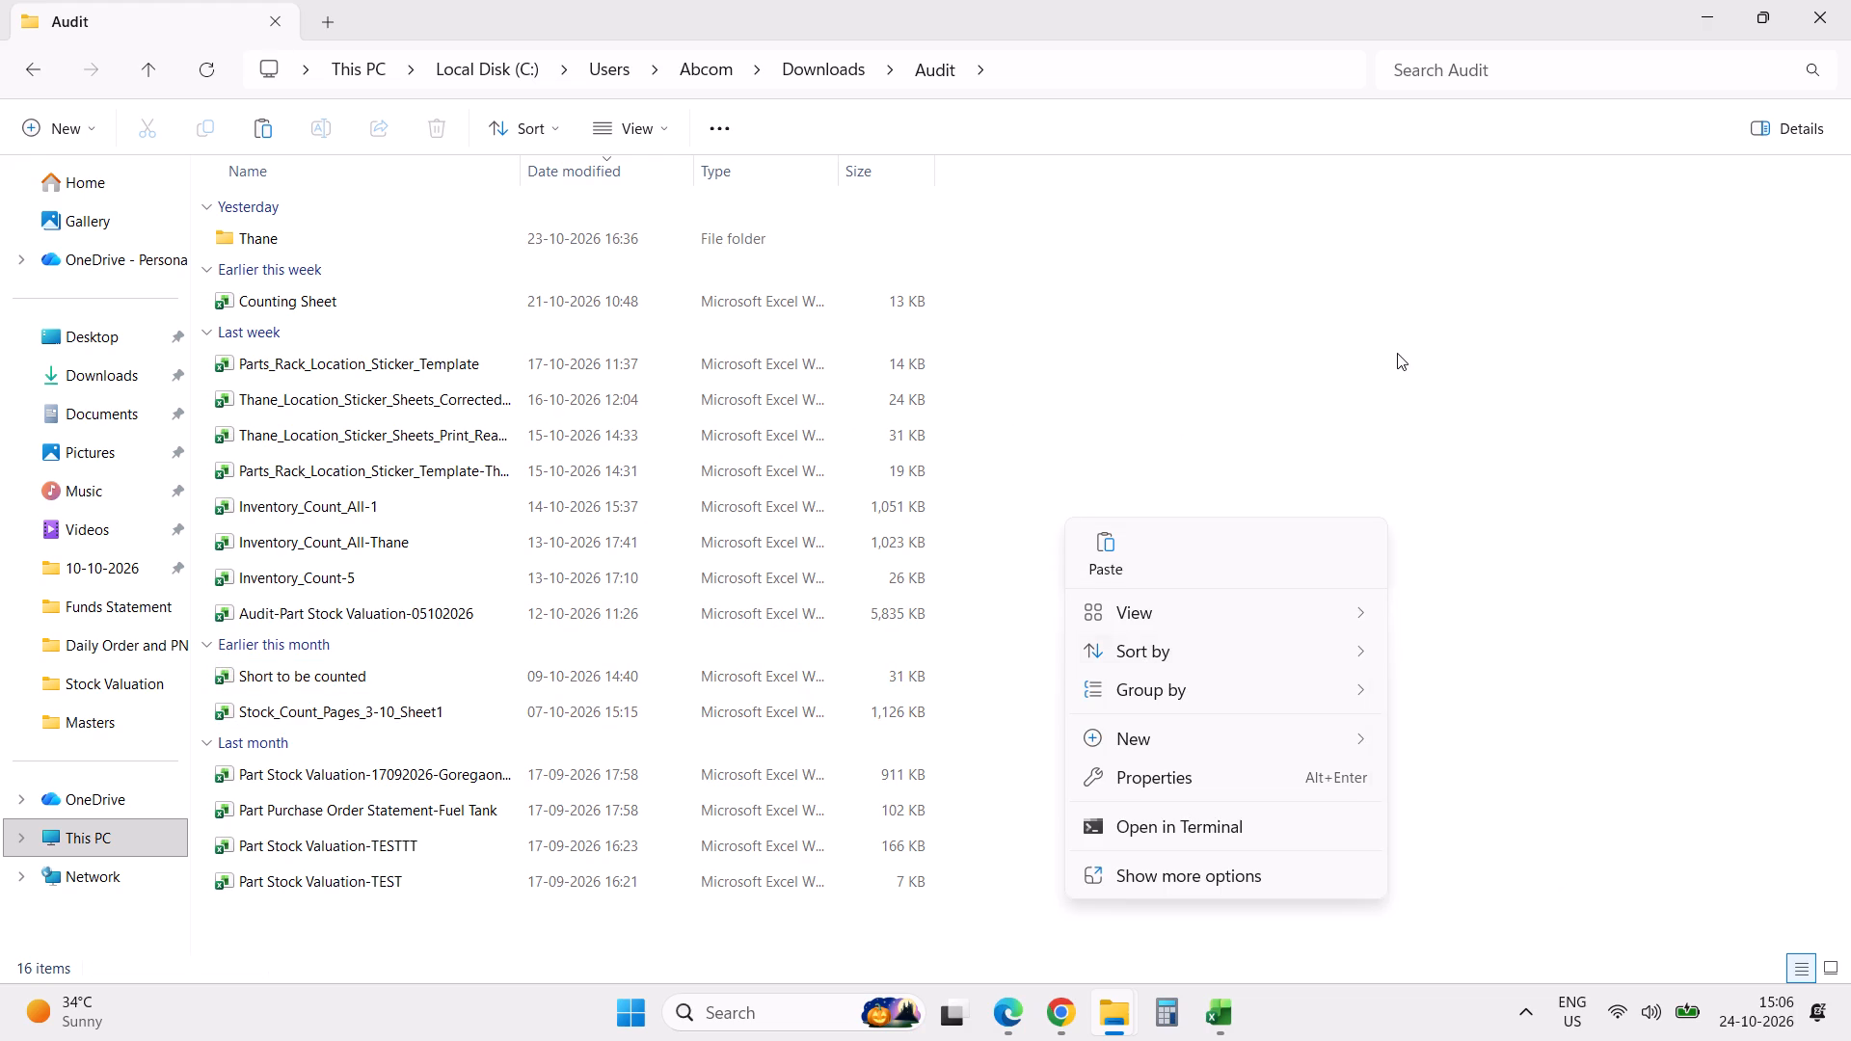
right_click(1397, 353)
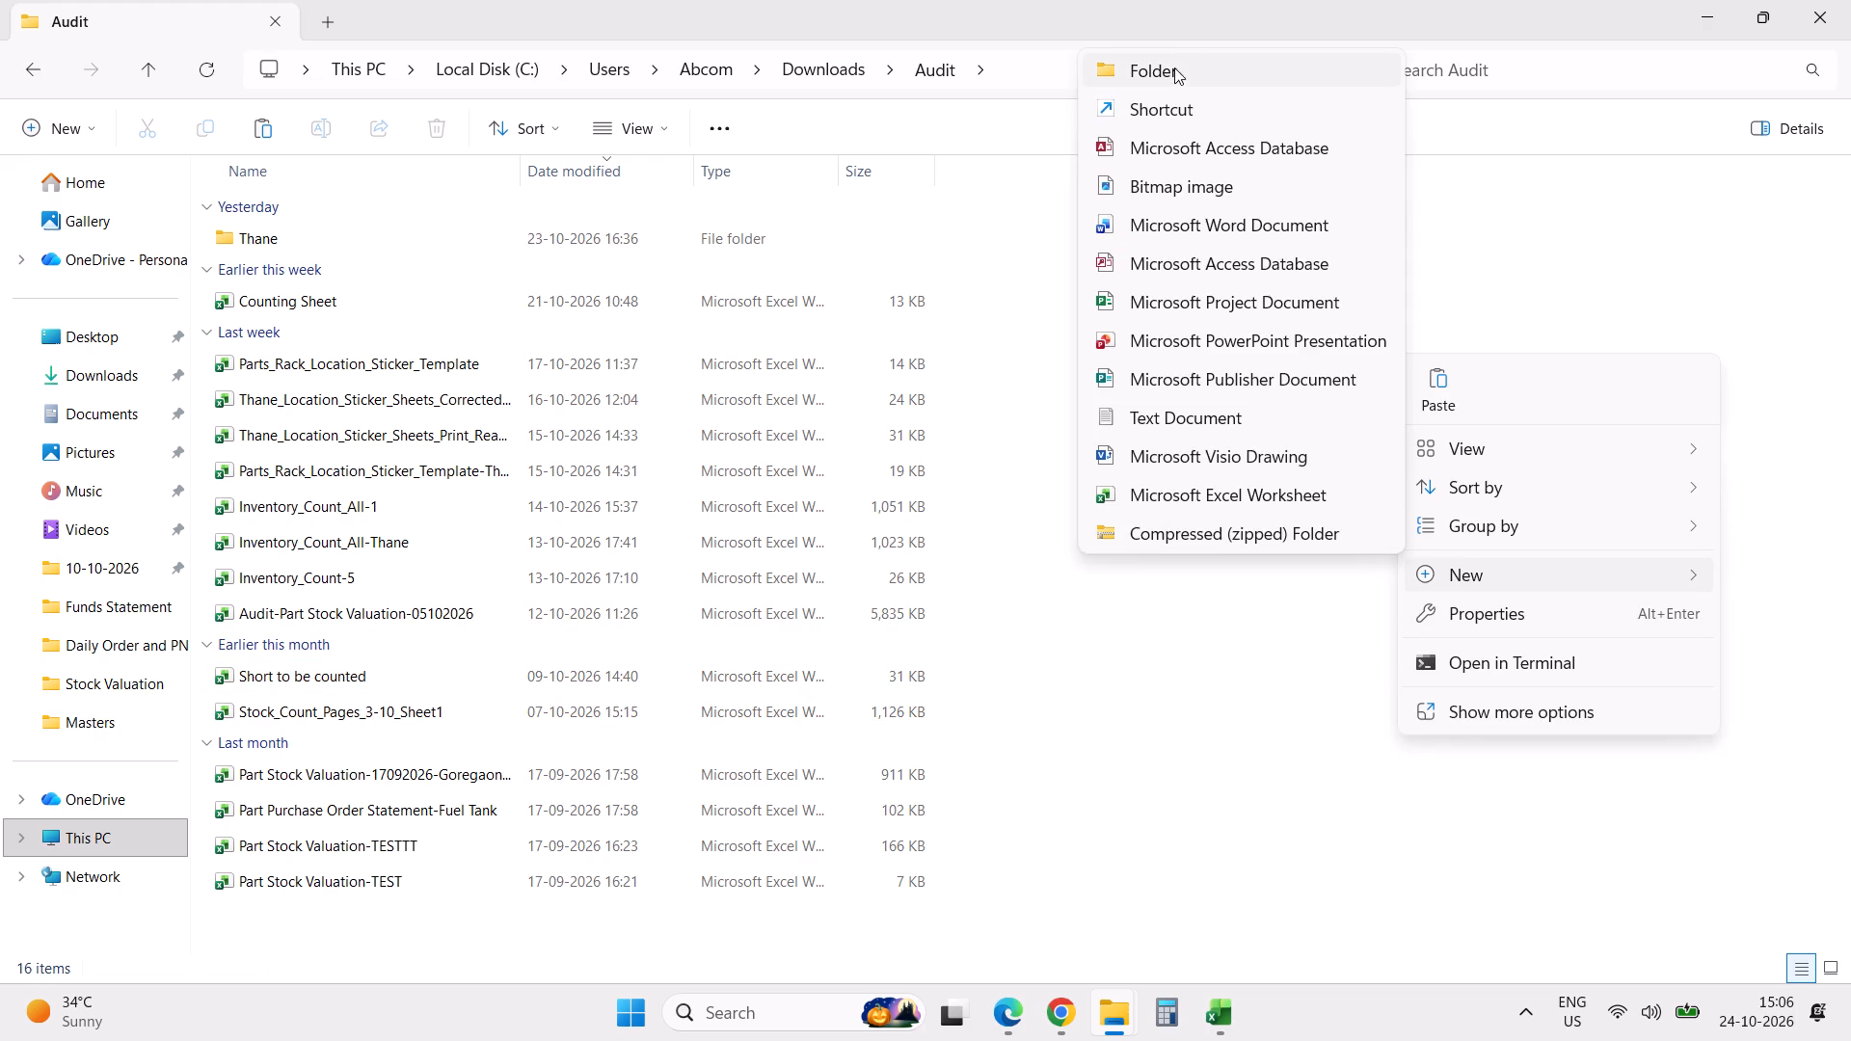
click(1173, 73)
text(Navi Mumbai)
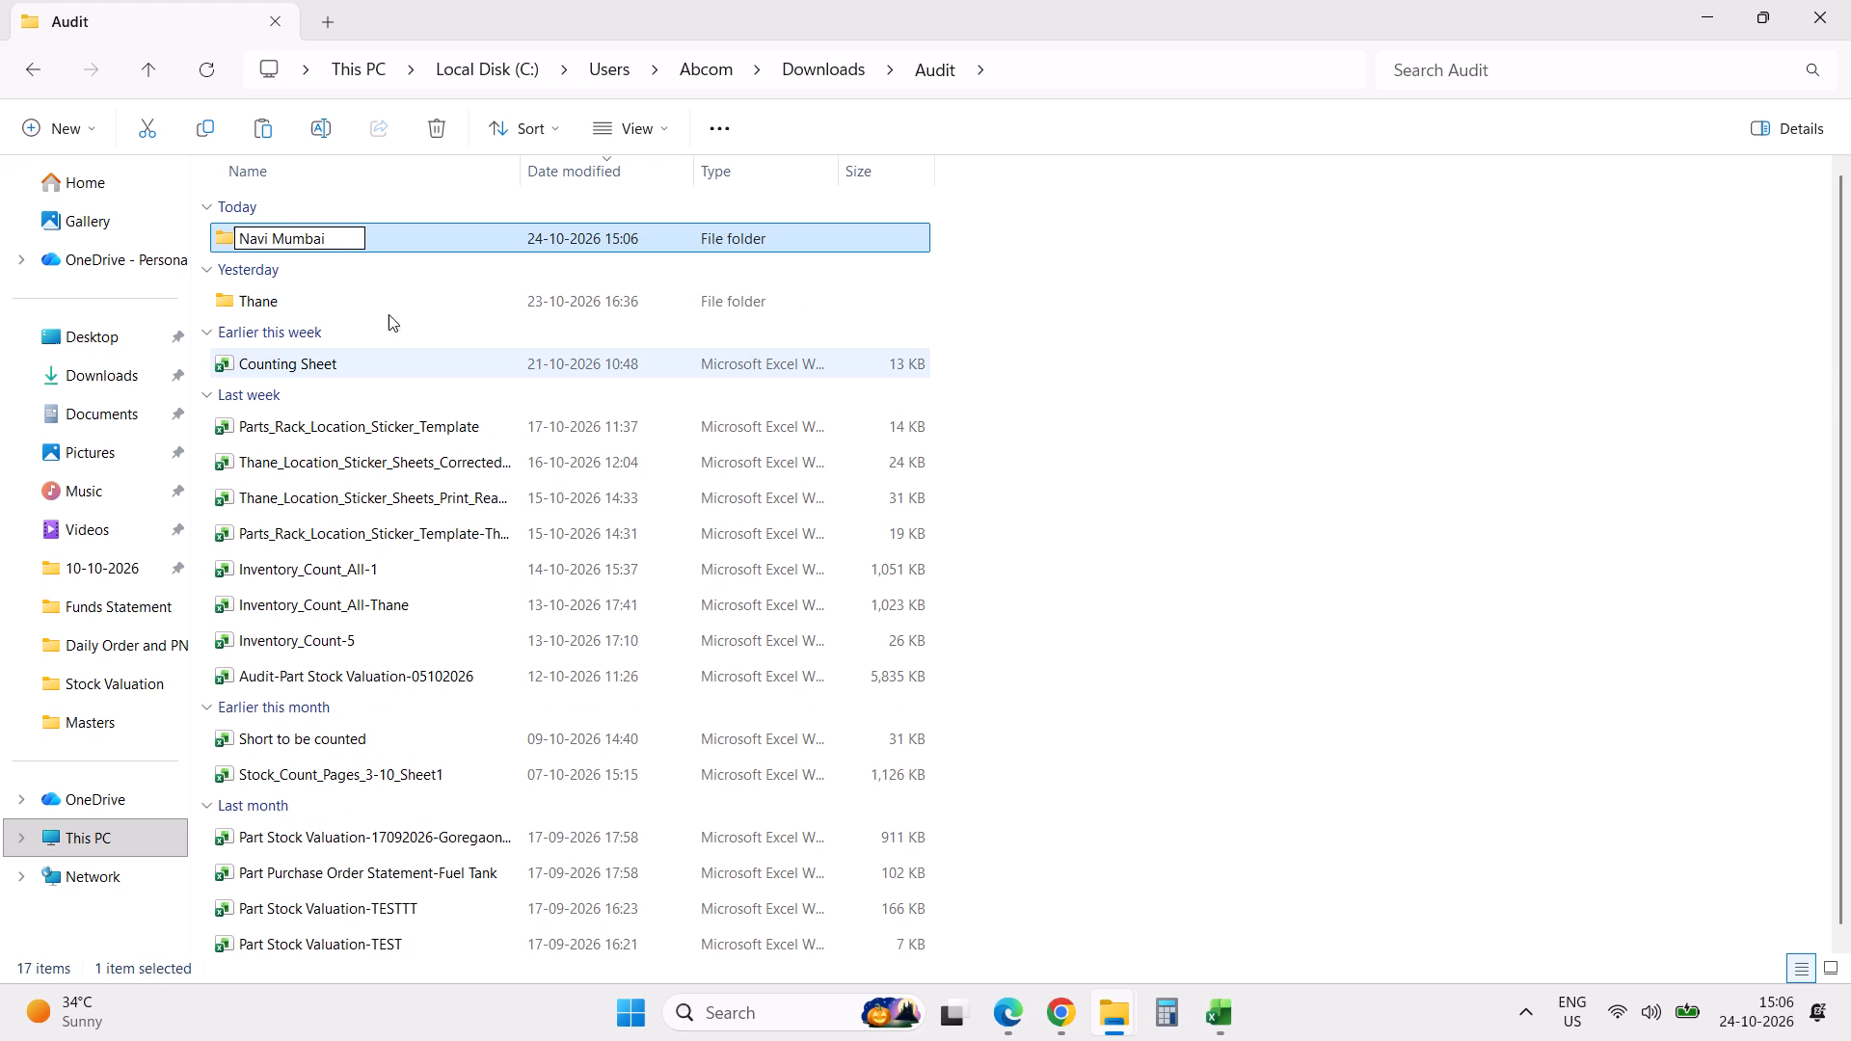
key(Tab)
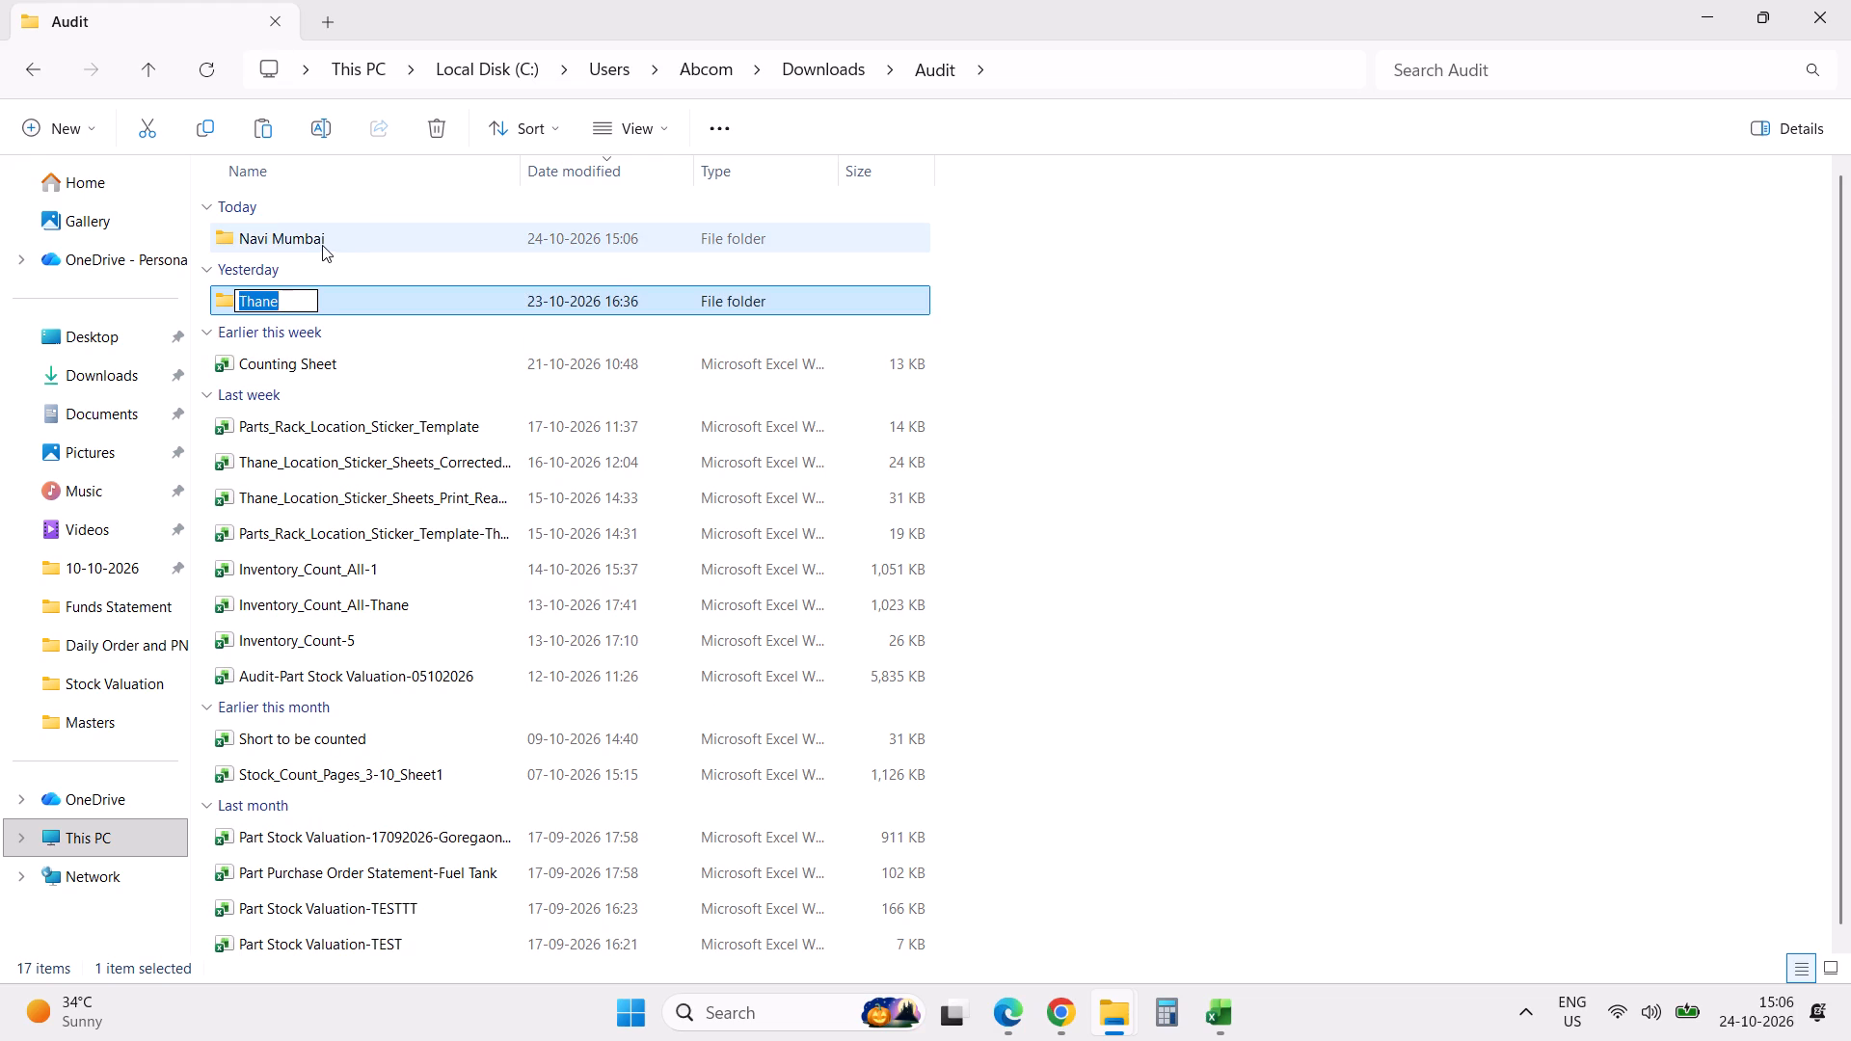
double_click(322, 245)
key(Tab)
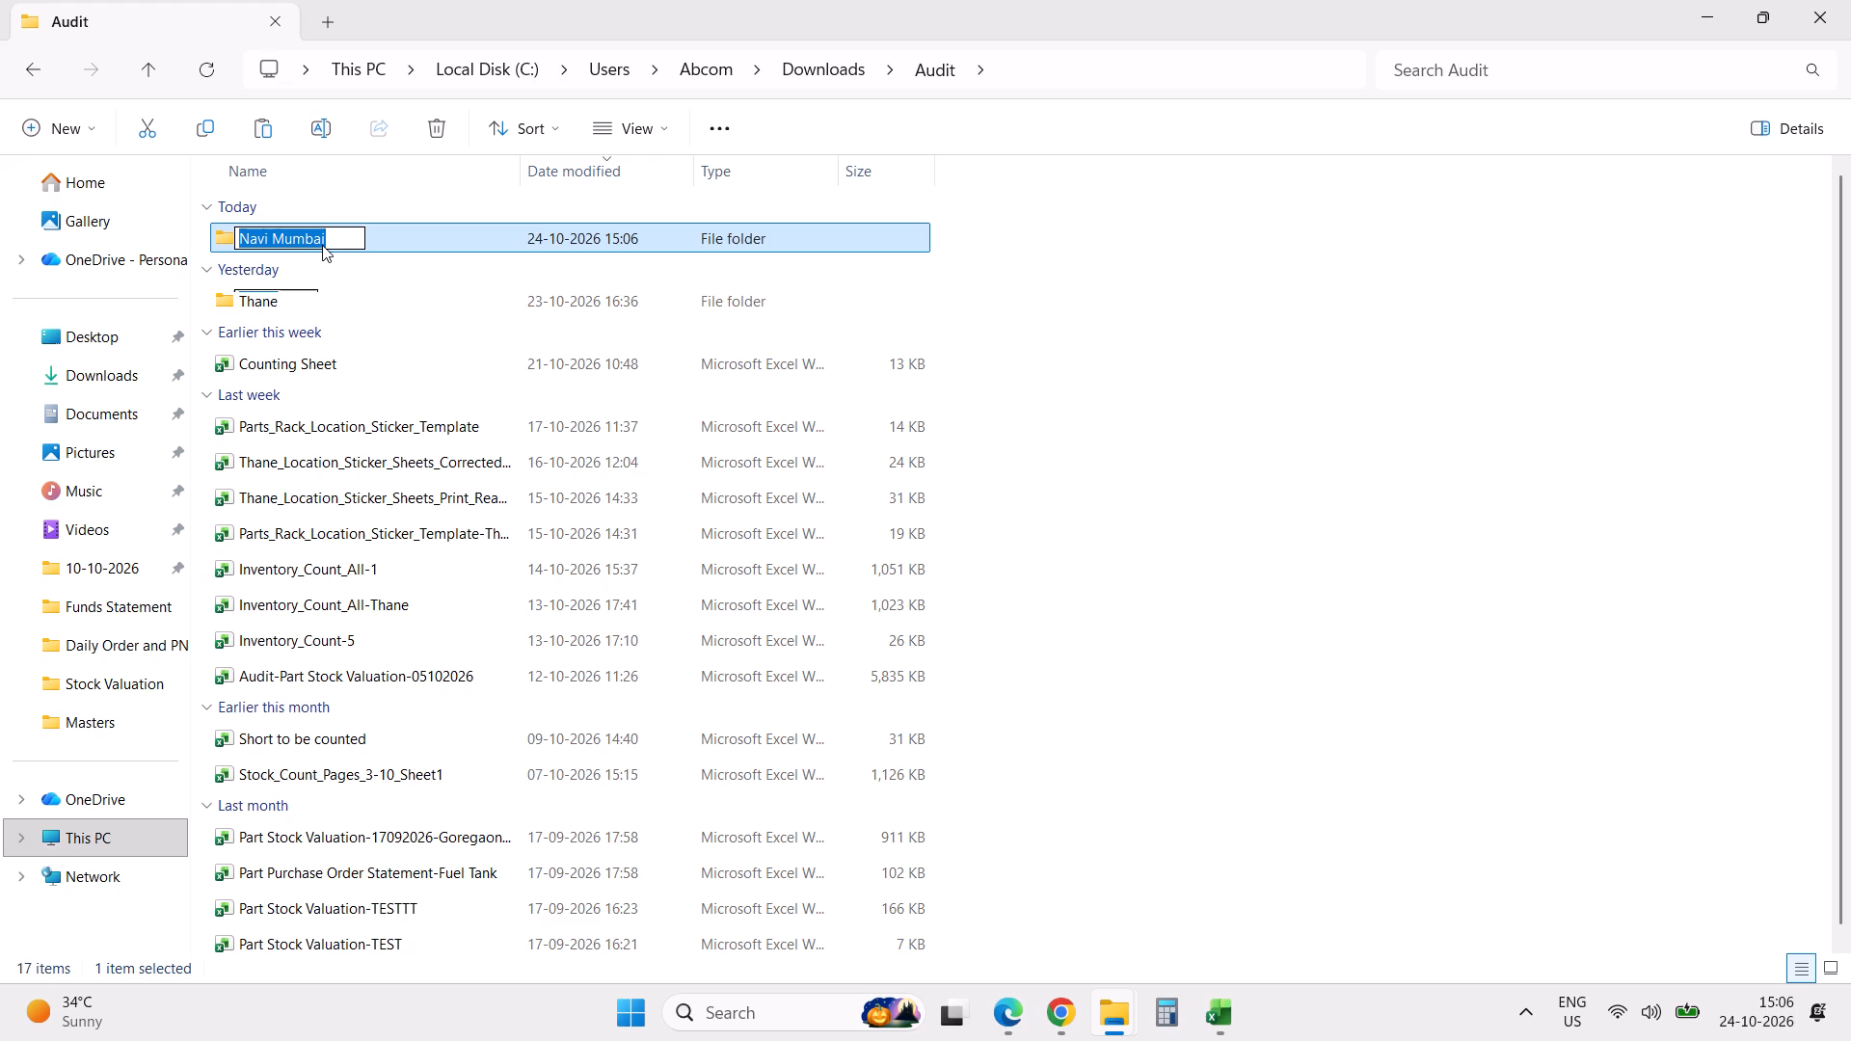
key(Escape)
Paste the cut NM_Stock_Count workbook into the Navi Mumbai folder.
double_click(322, 245)
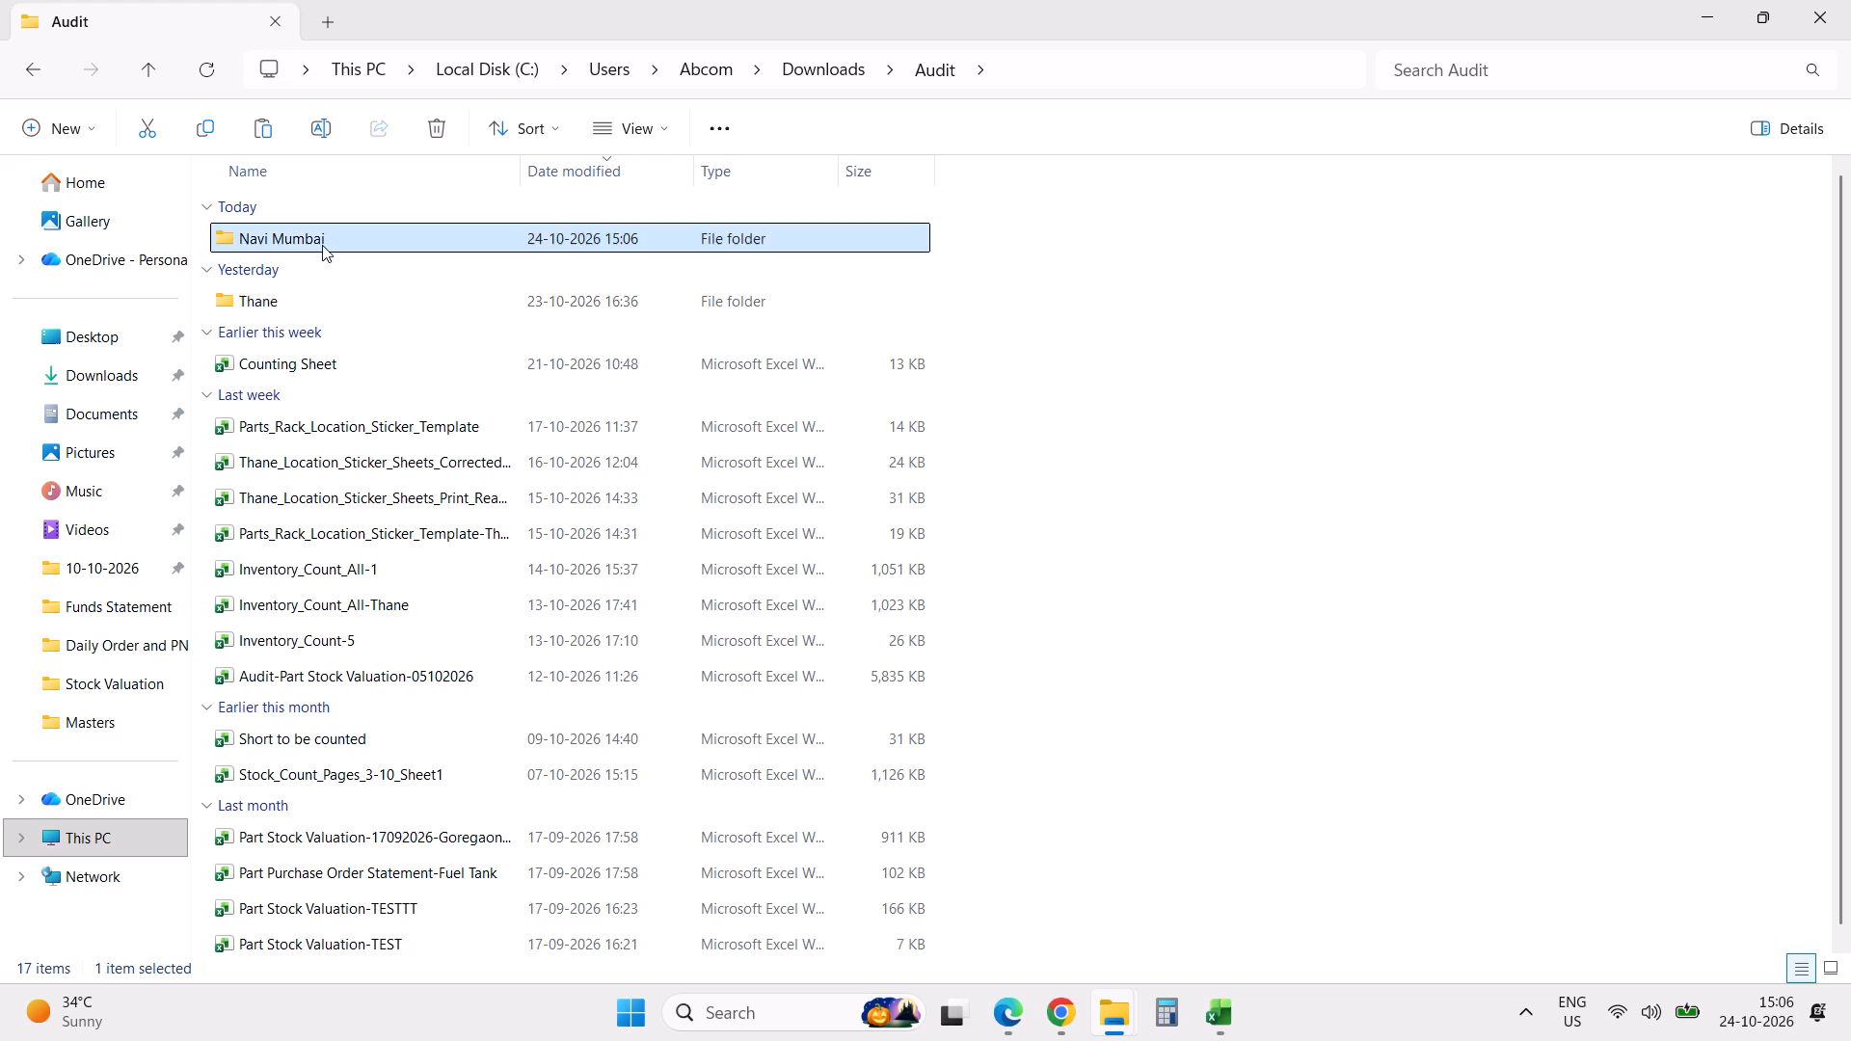
key(ctrl+v)
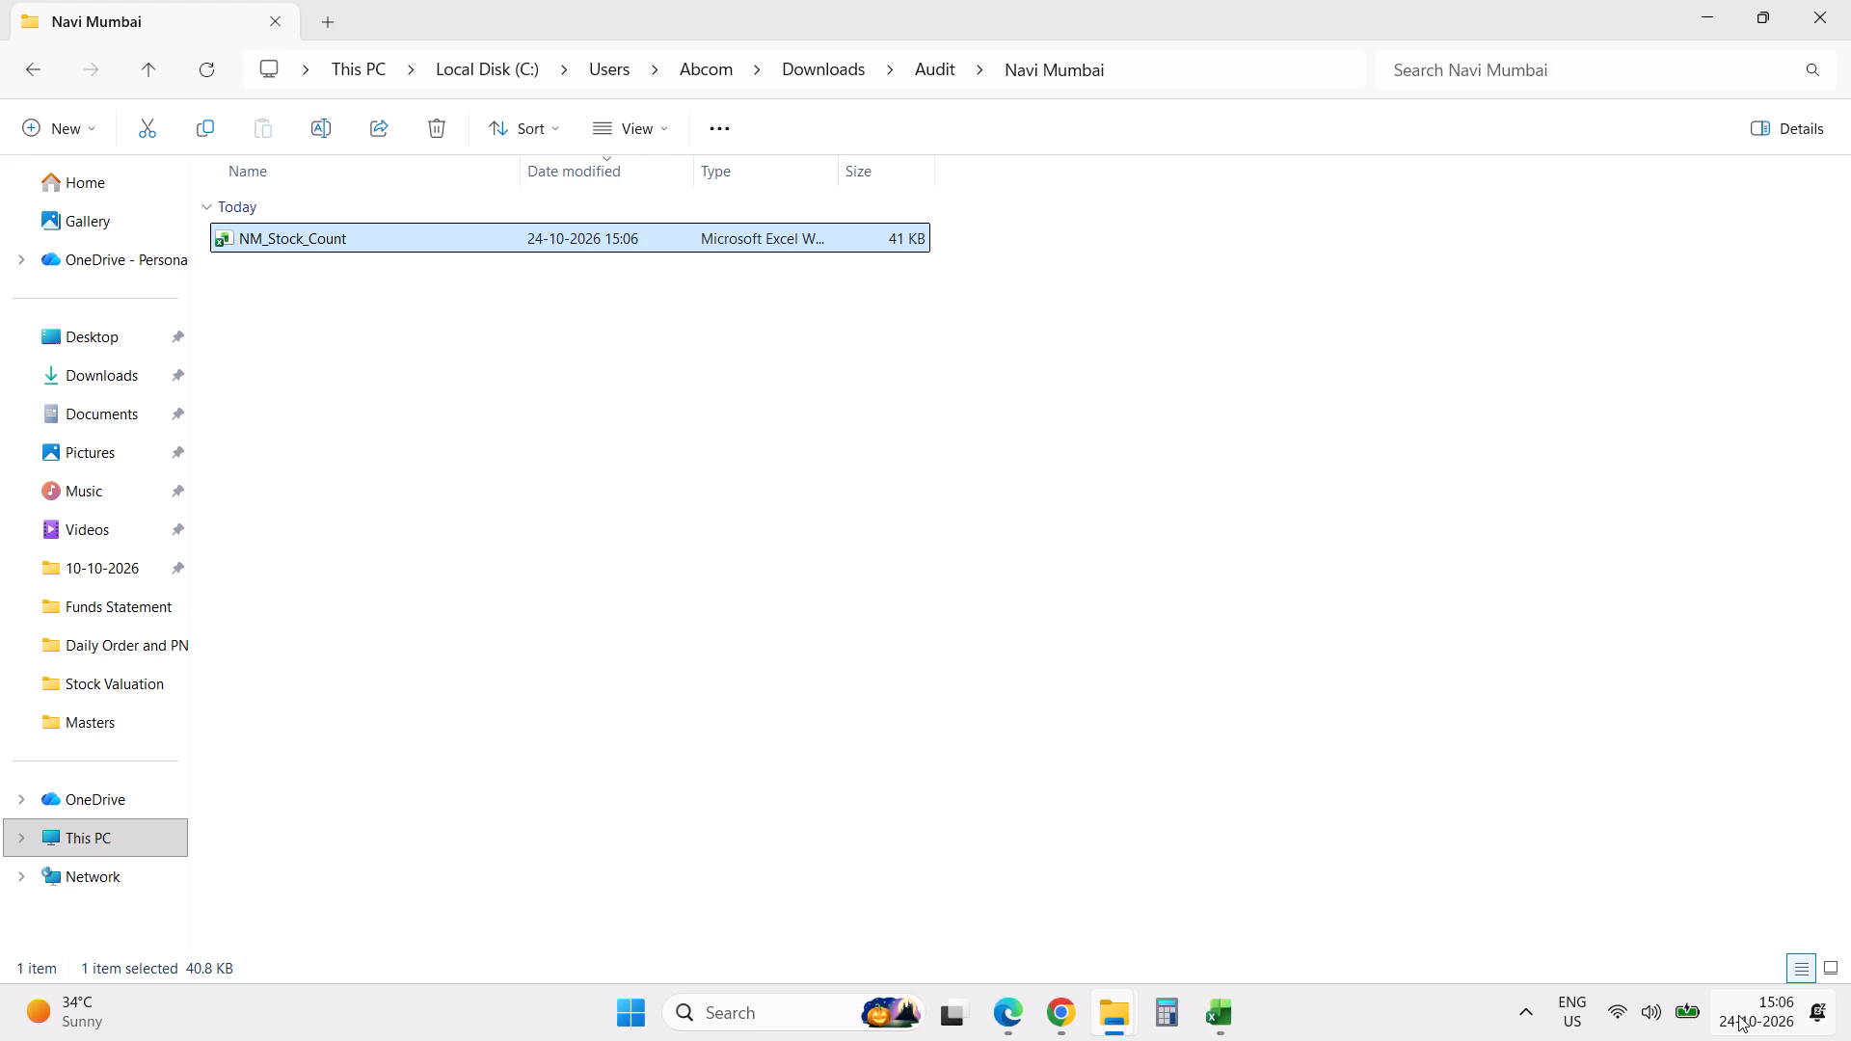
Open the NM_Stock_Count workbook from the Navi Mumbai folder in Excel and enable editing.
double_click(322, 242)
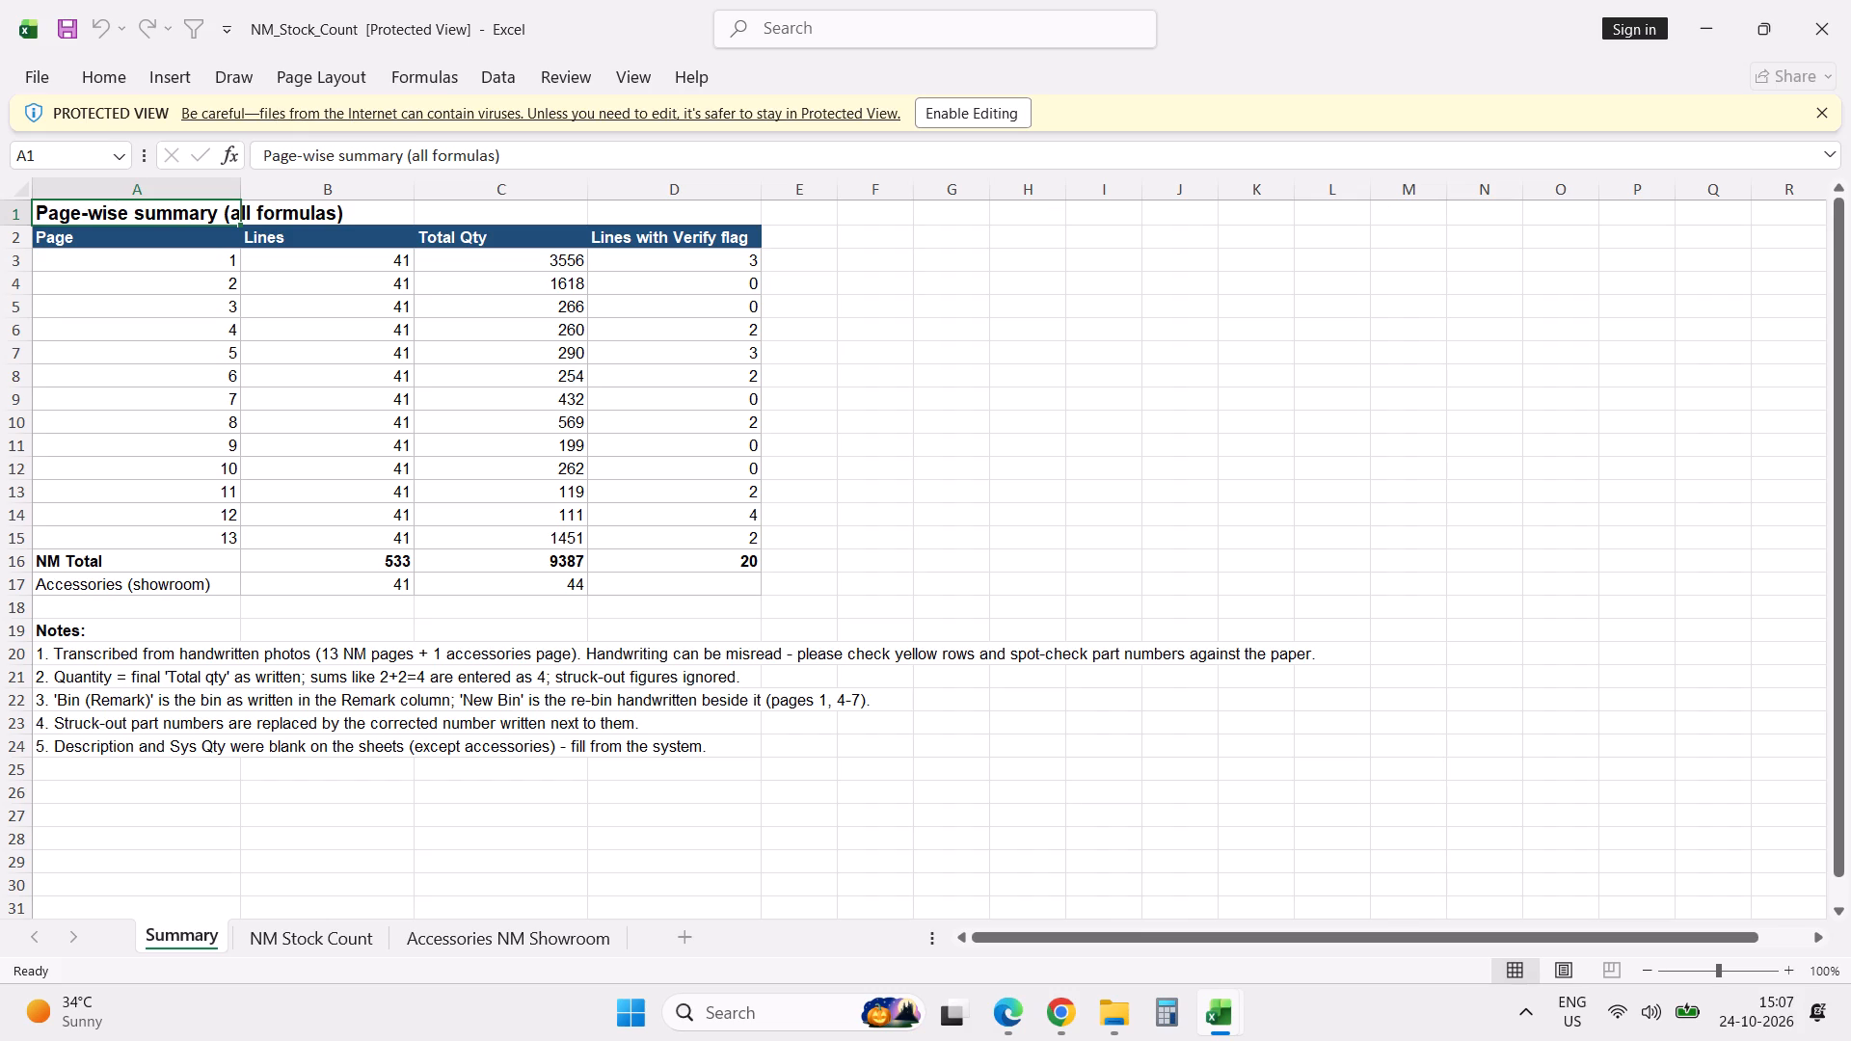
click(956, 113)
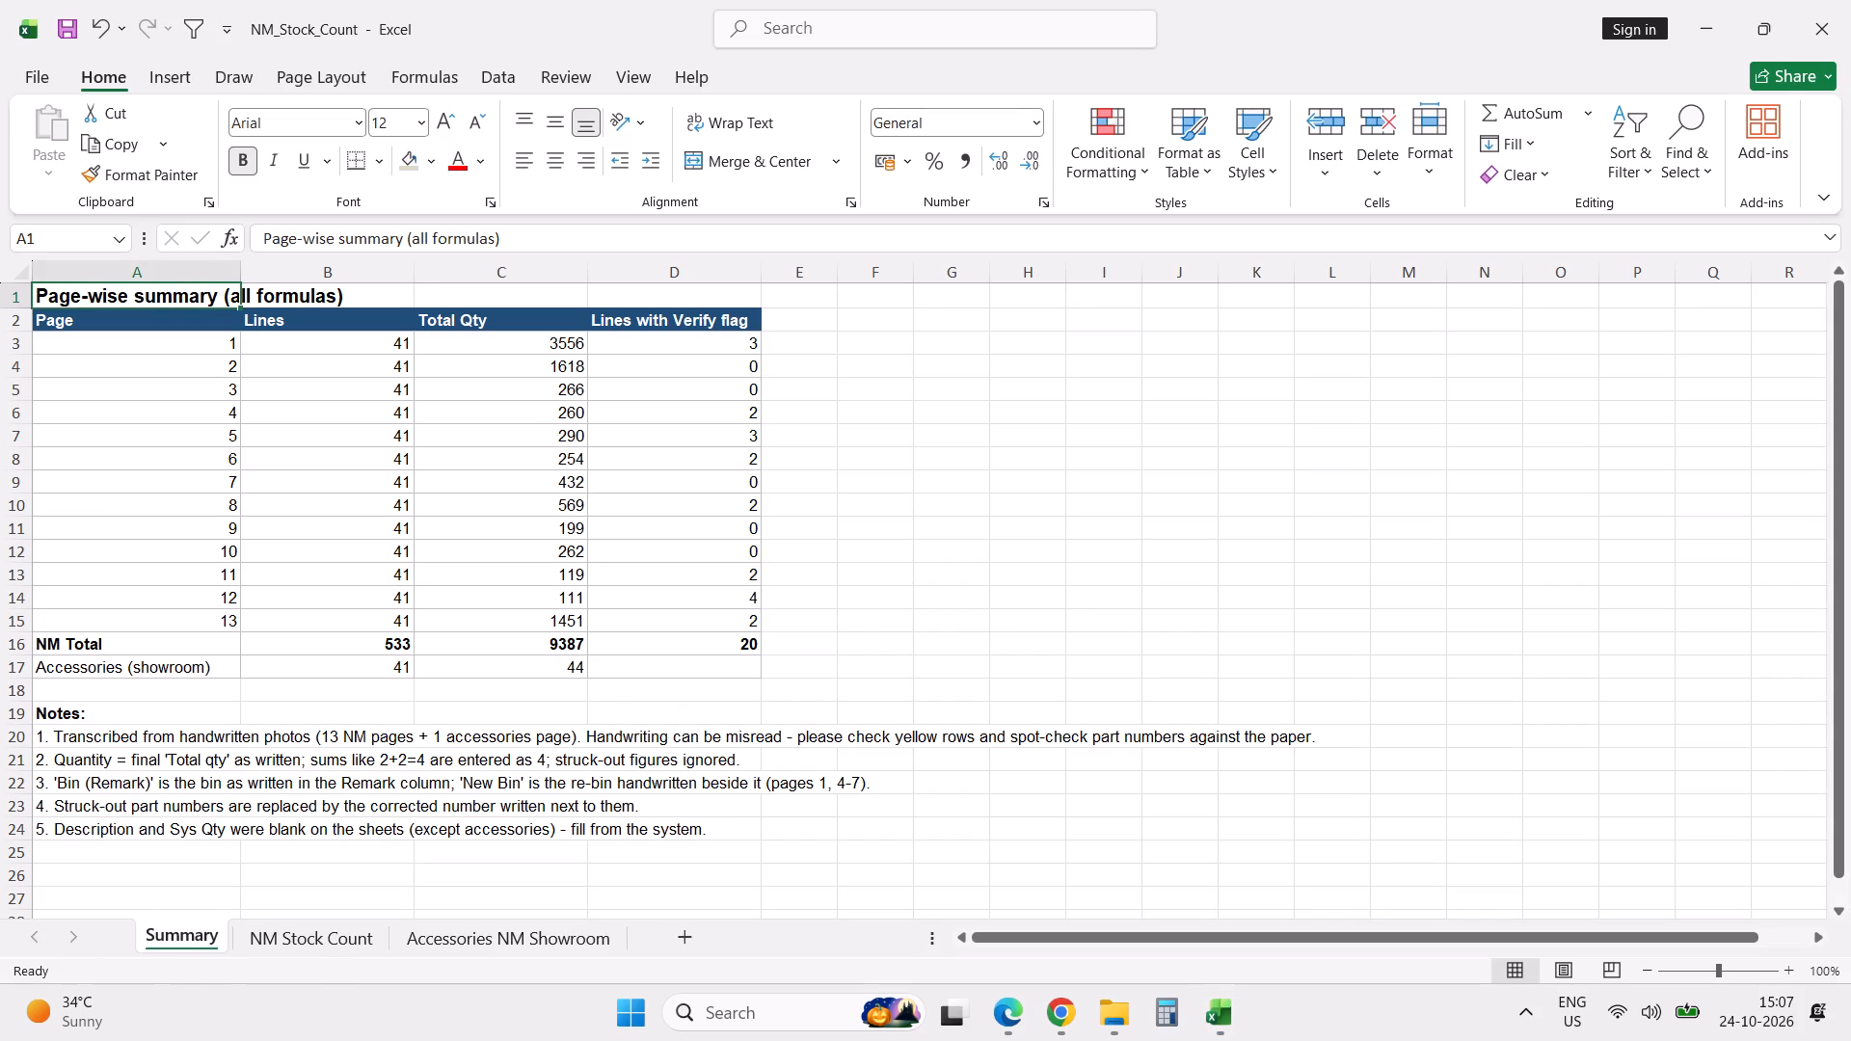
Switch to the NM Stock Count sheet and look over its part number, quantity and bin rows.
click(328, 948)
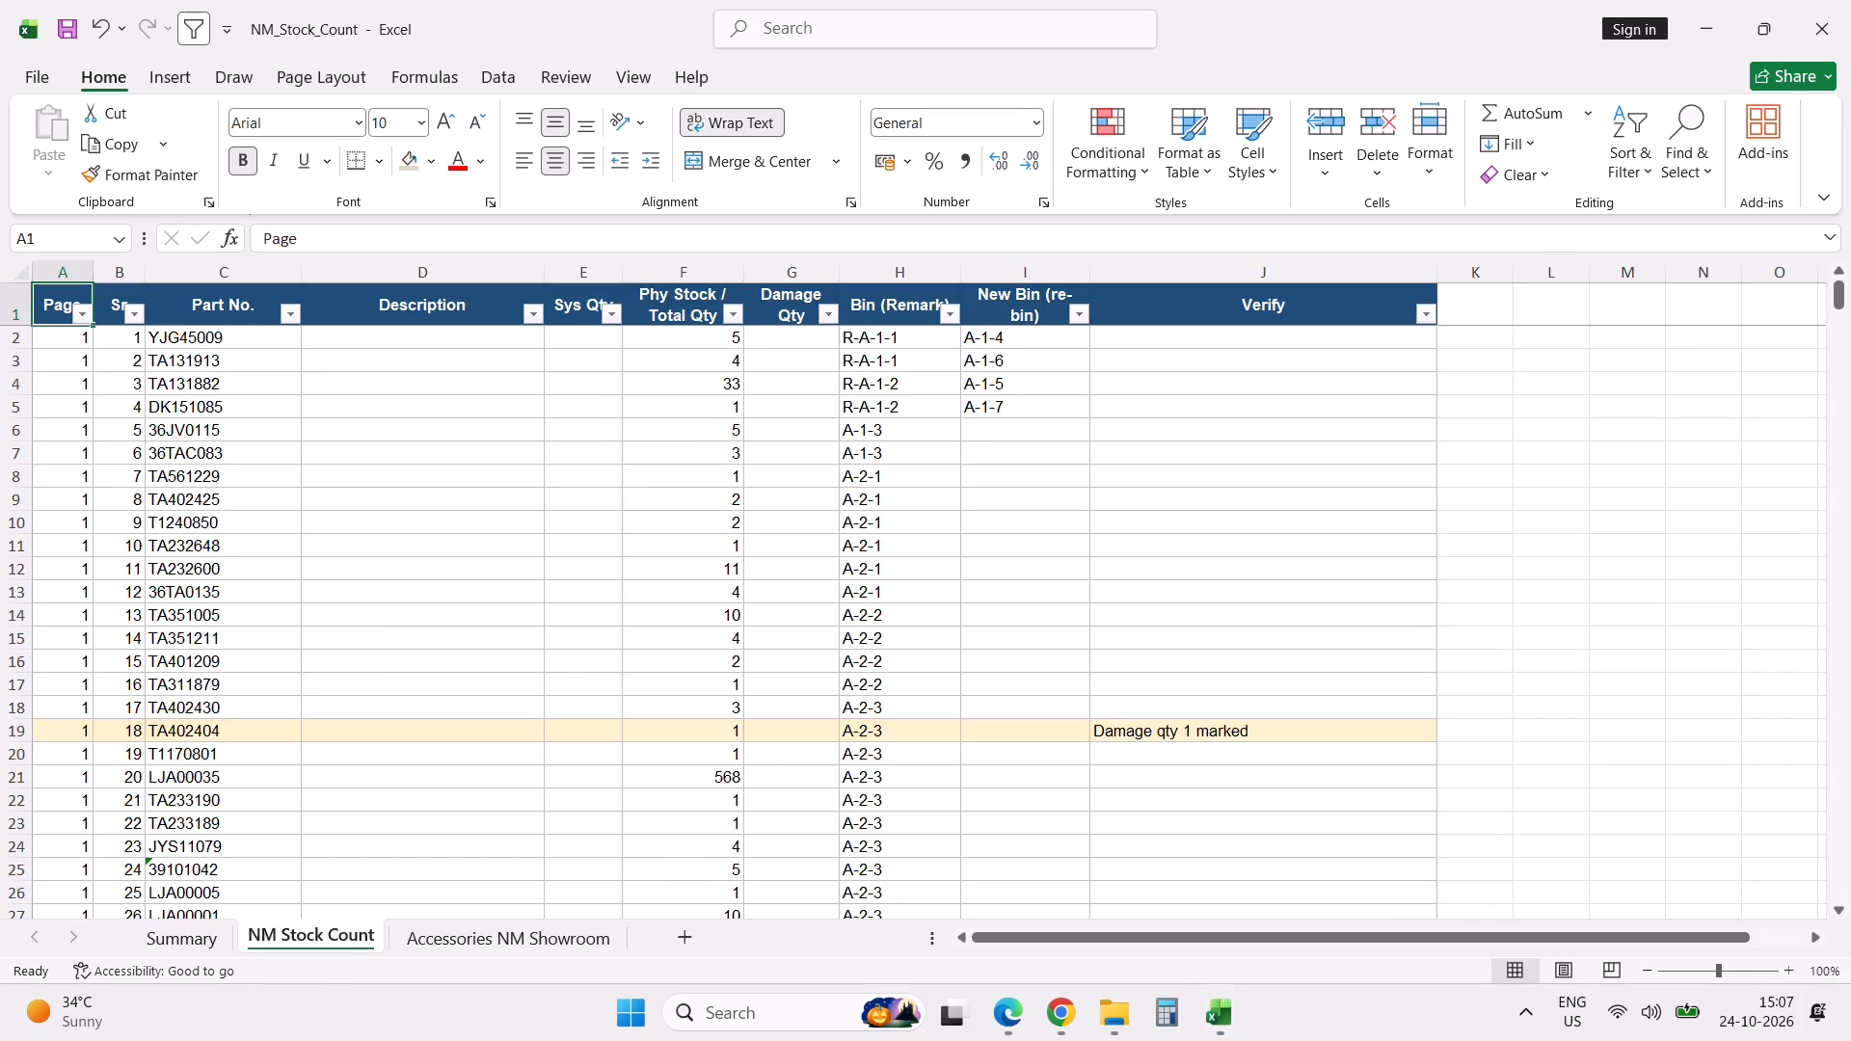
scroll(425, 566, down, 1)
scroll(425, 566, up, 20)
scroll(425, 566, up, 3)
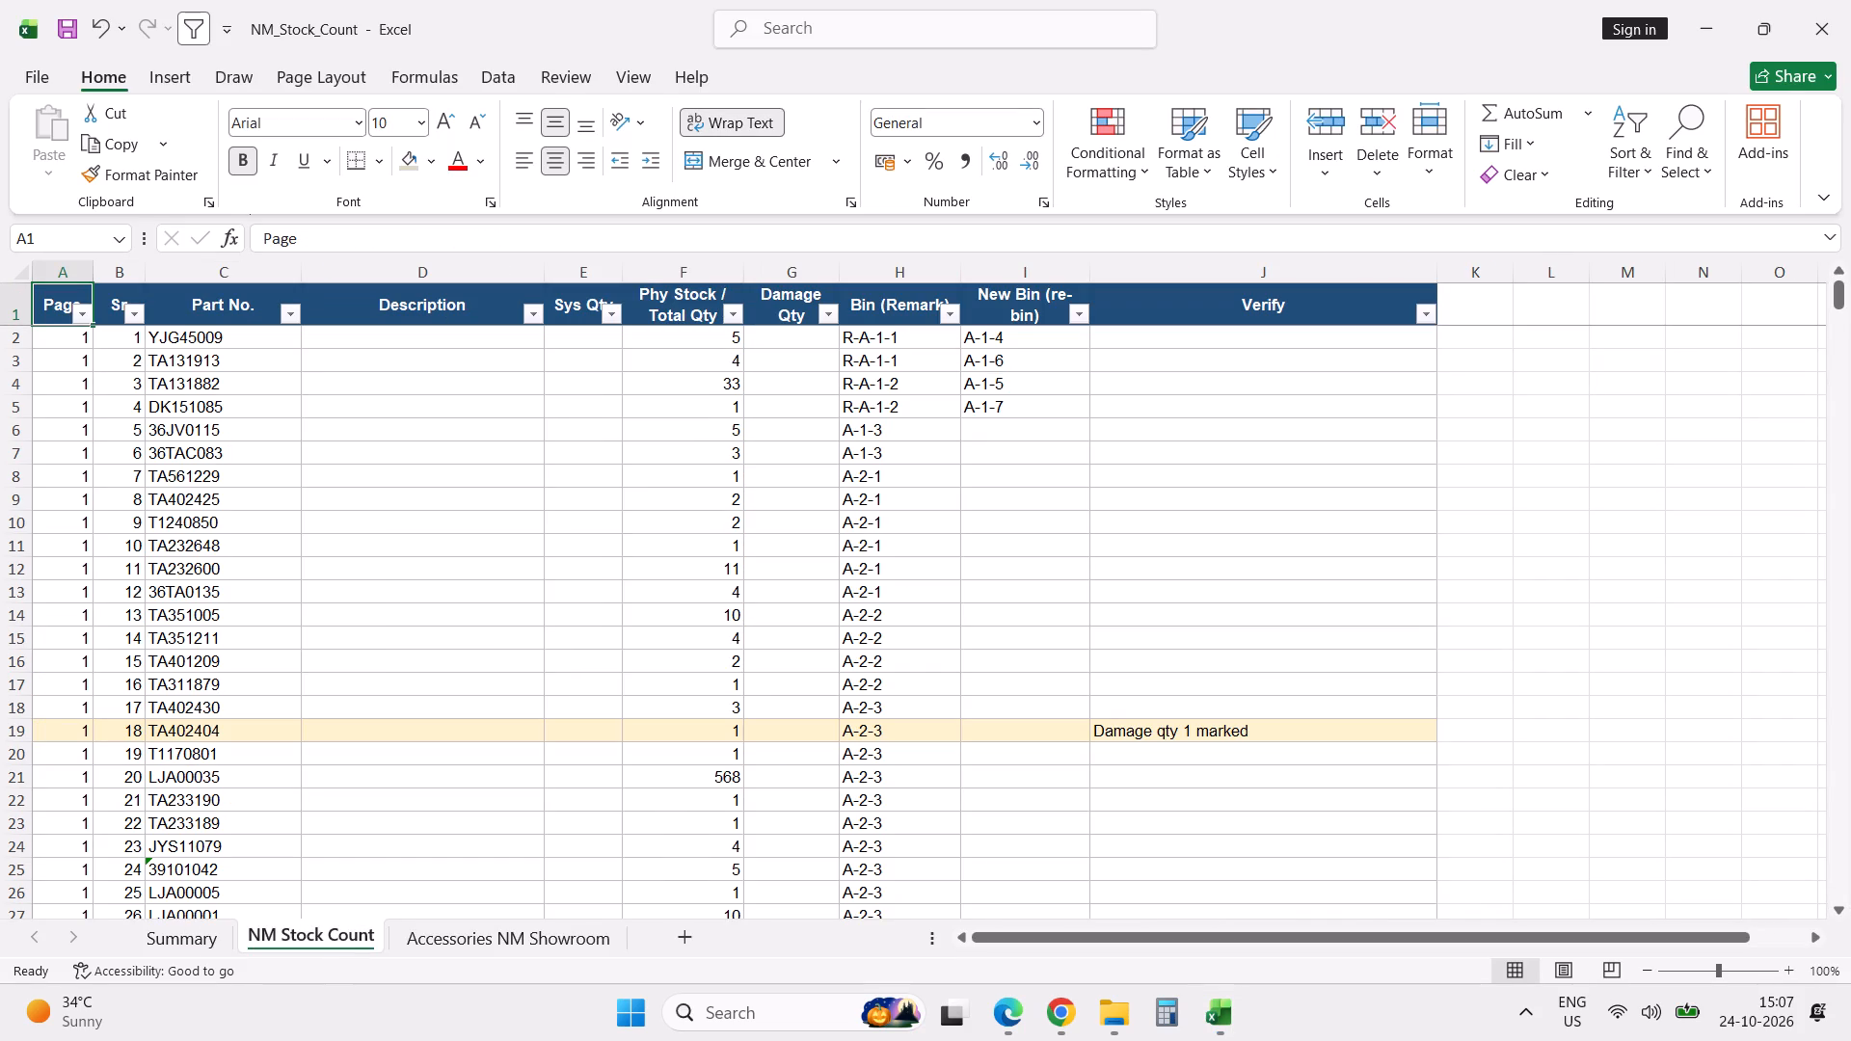
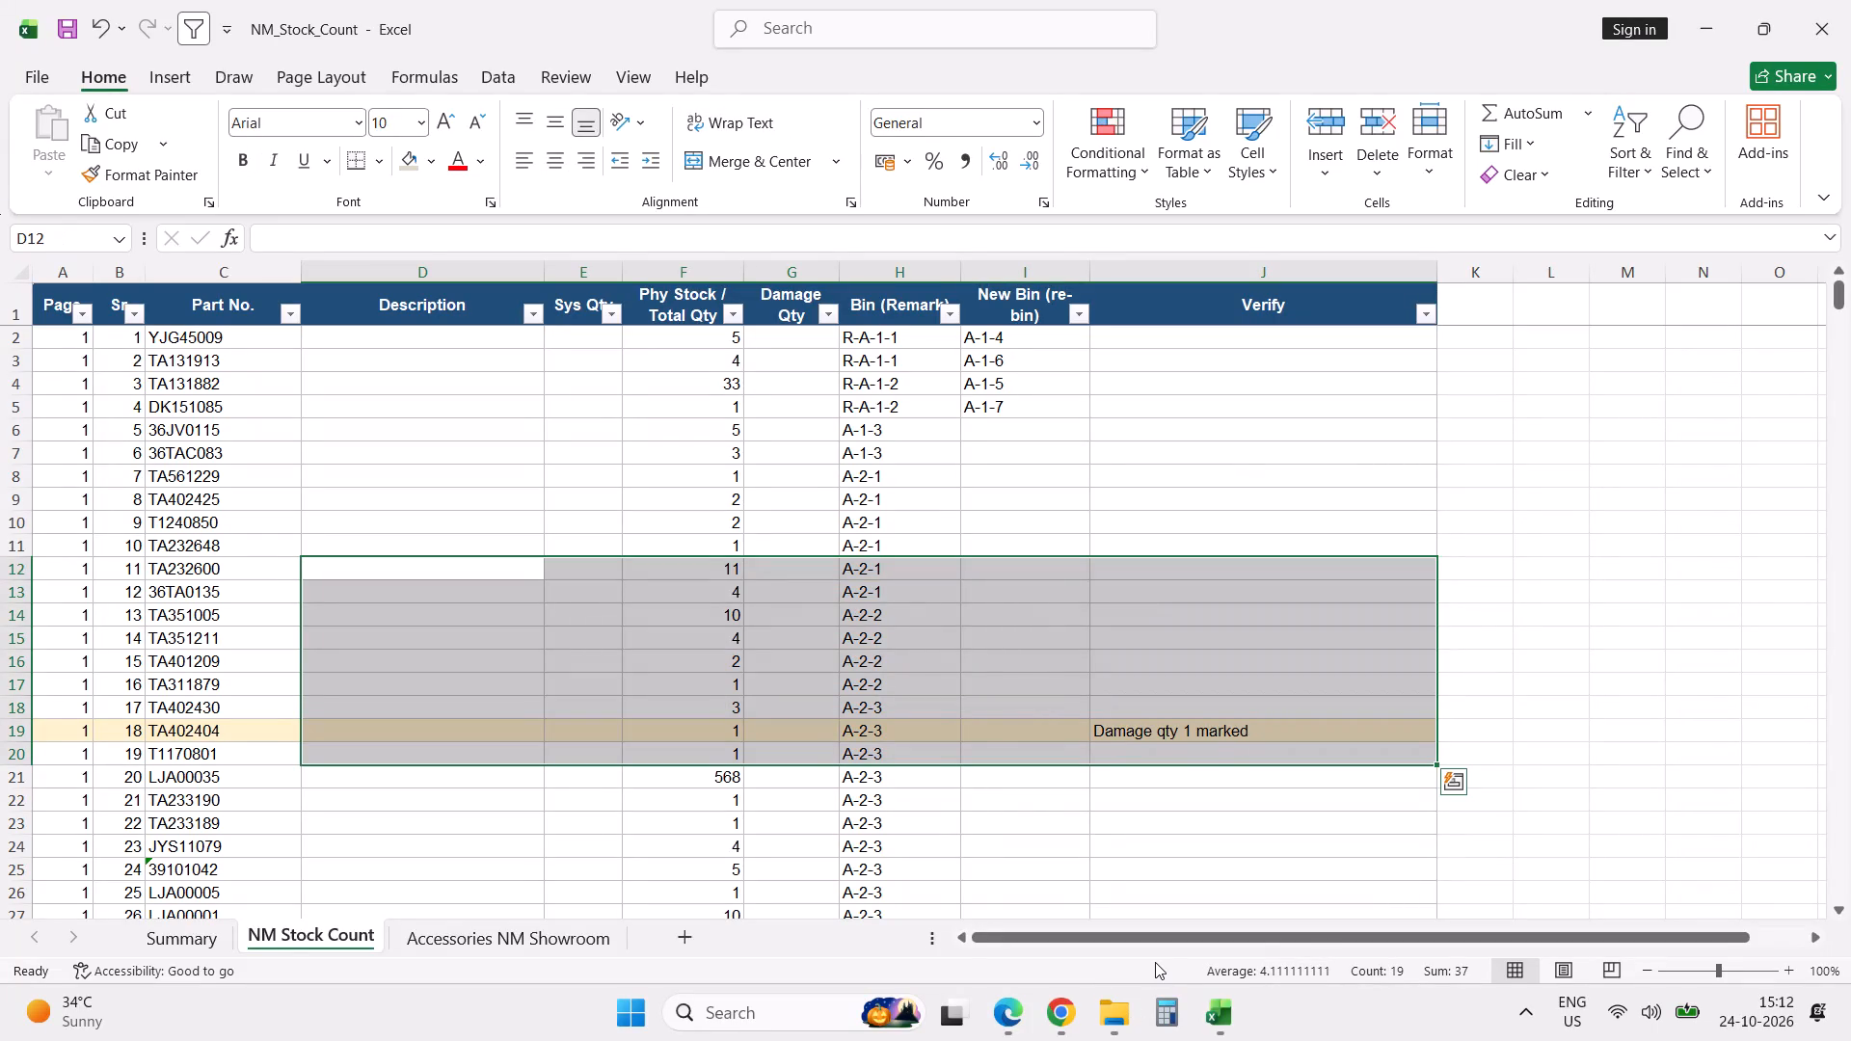
In the Masters folder inside Downloads, add the Part List-Parts 01102026 workbook to the favorites.
click(1155, 962)
click(1121, 1015)
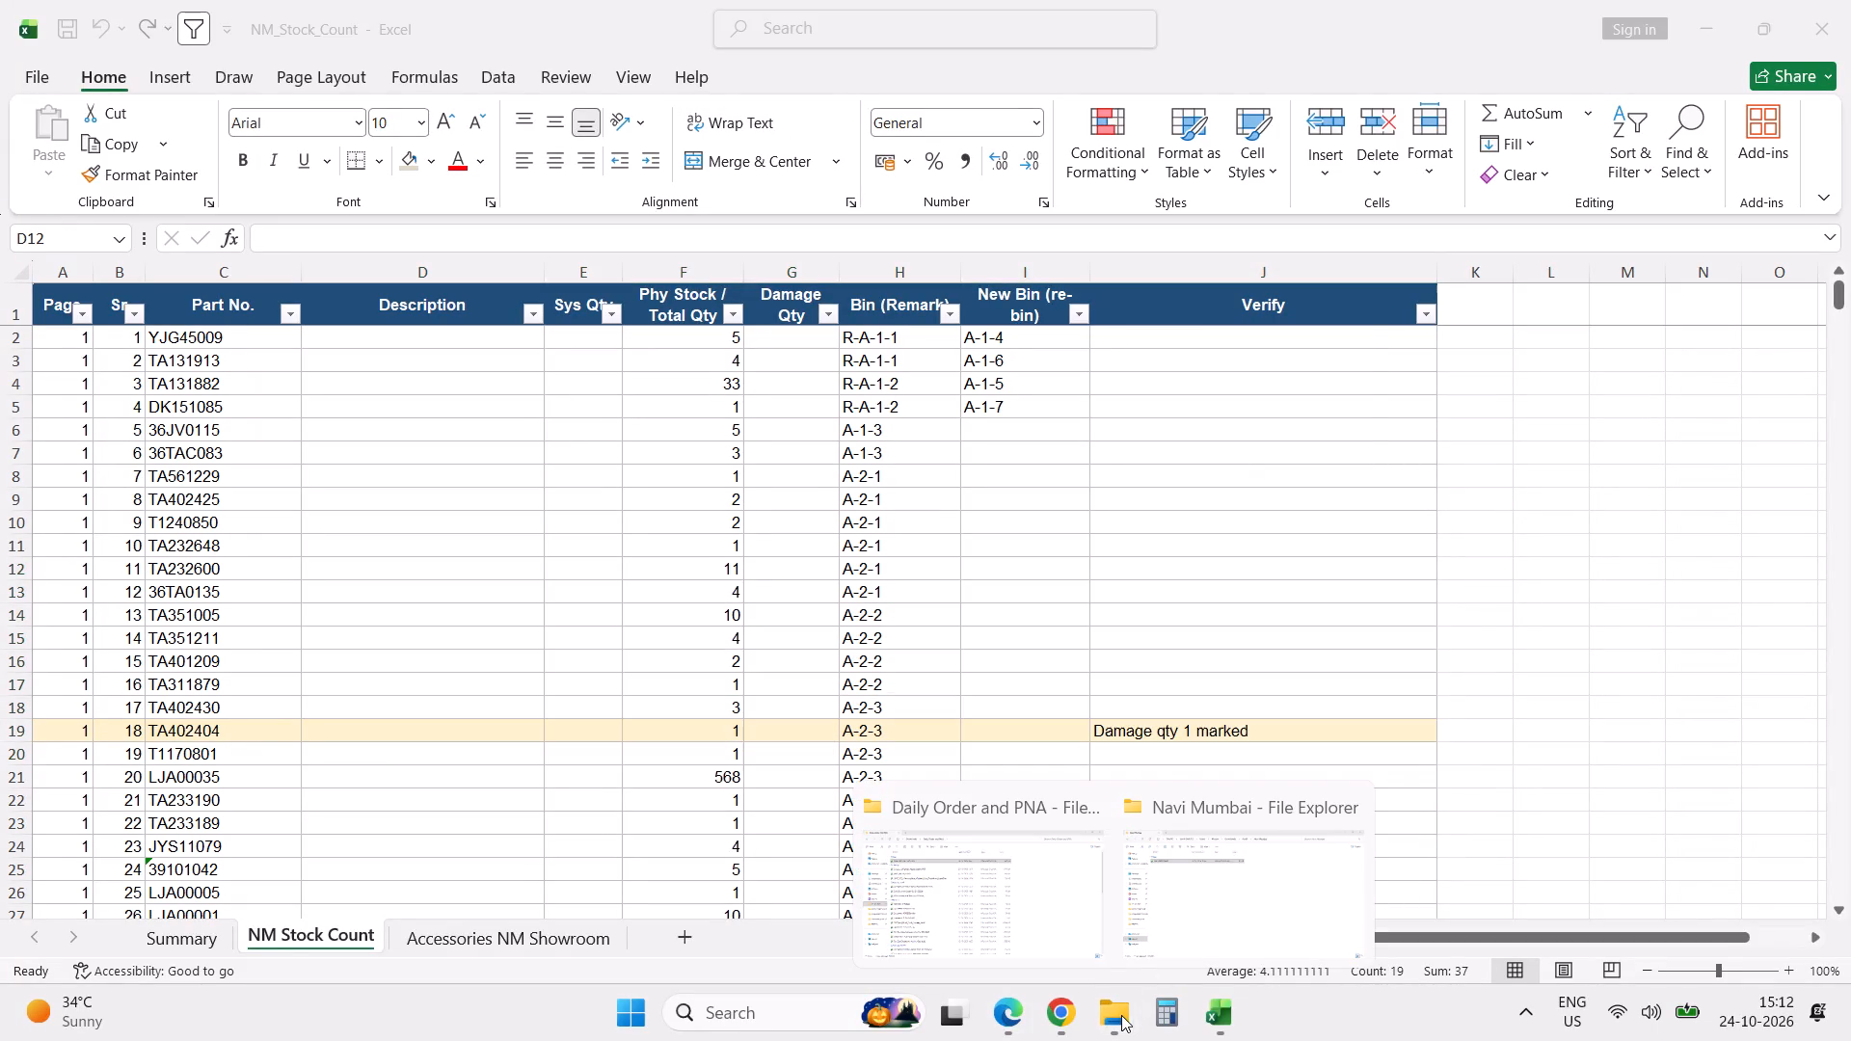
click(1234, 931)
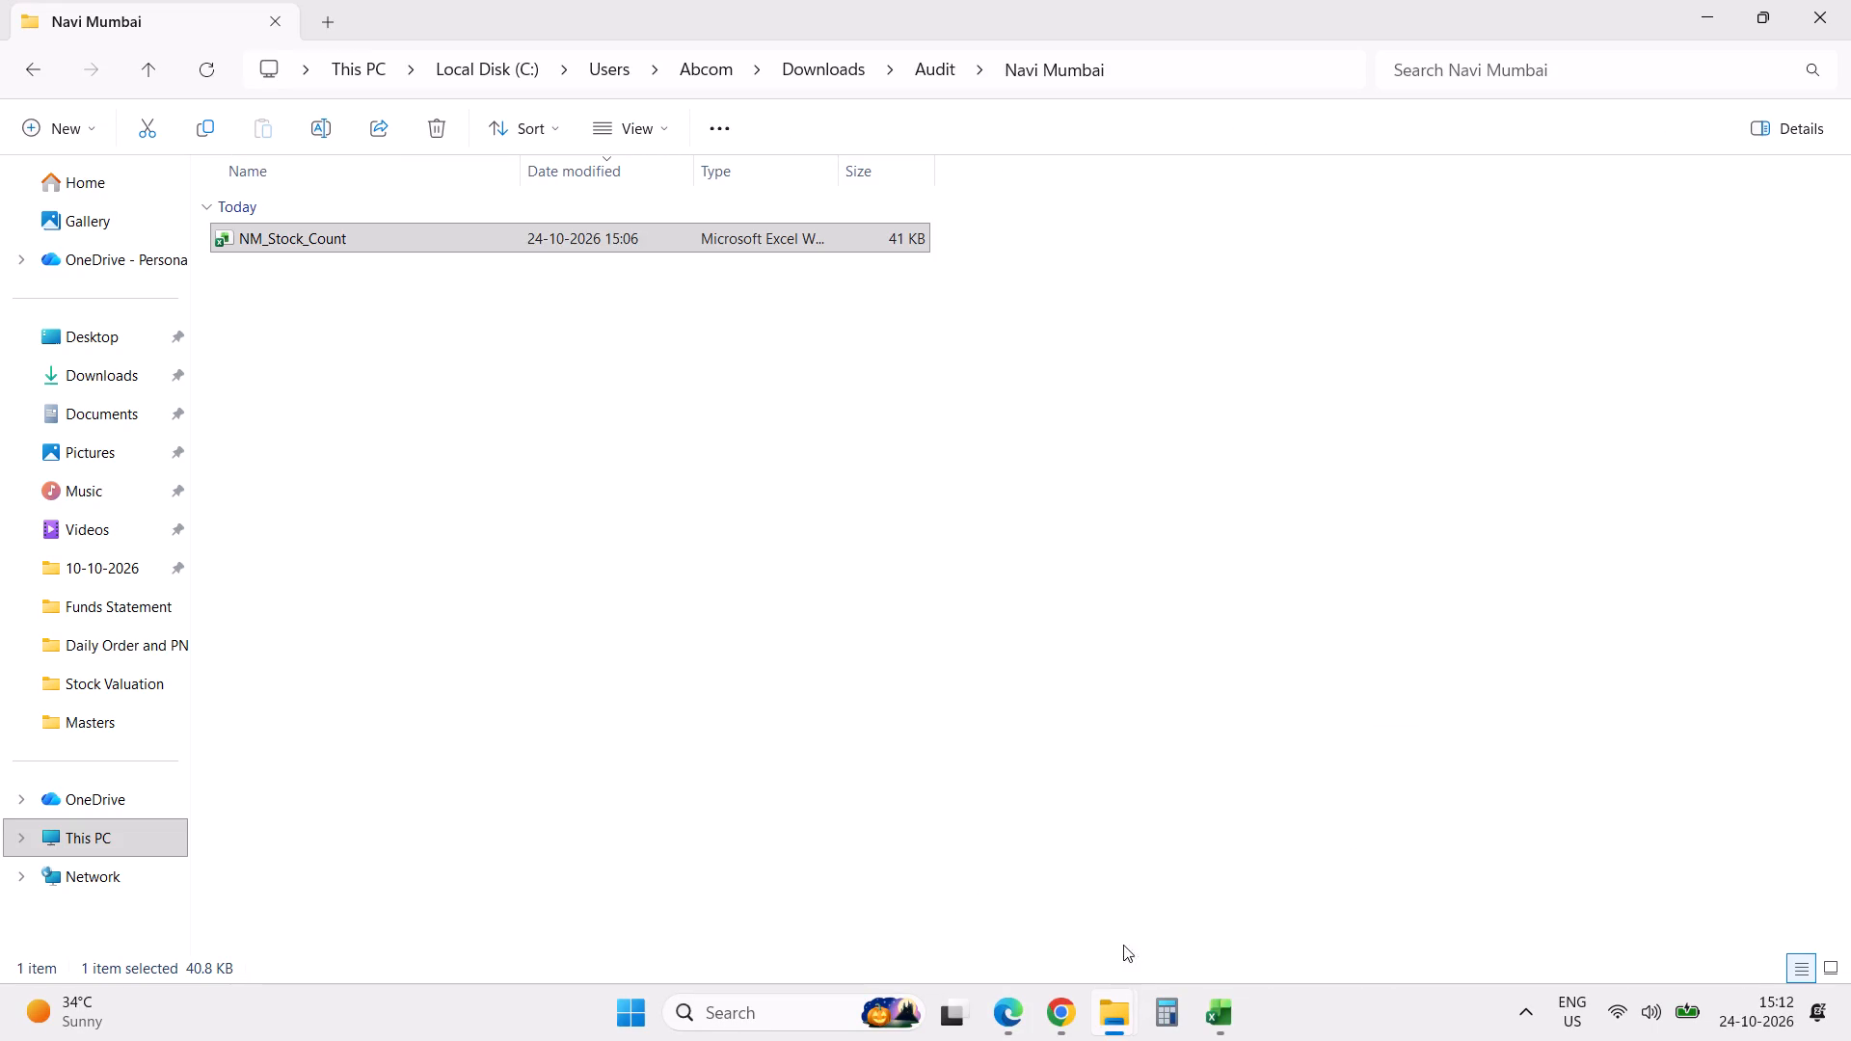
click(1119, 1014)
click(989, 893)
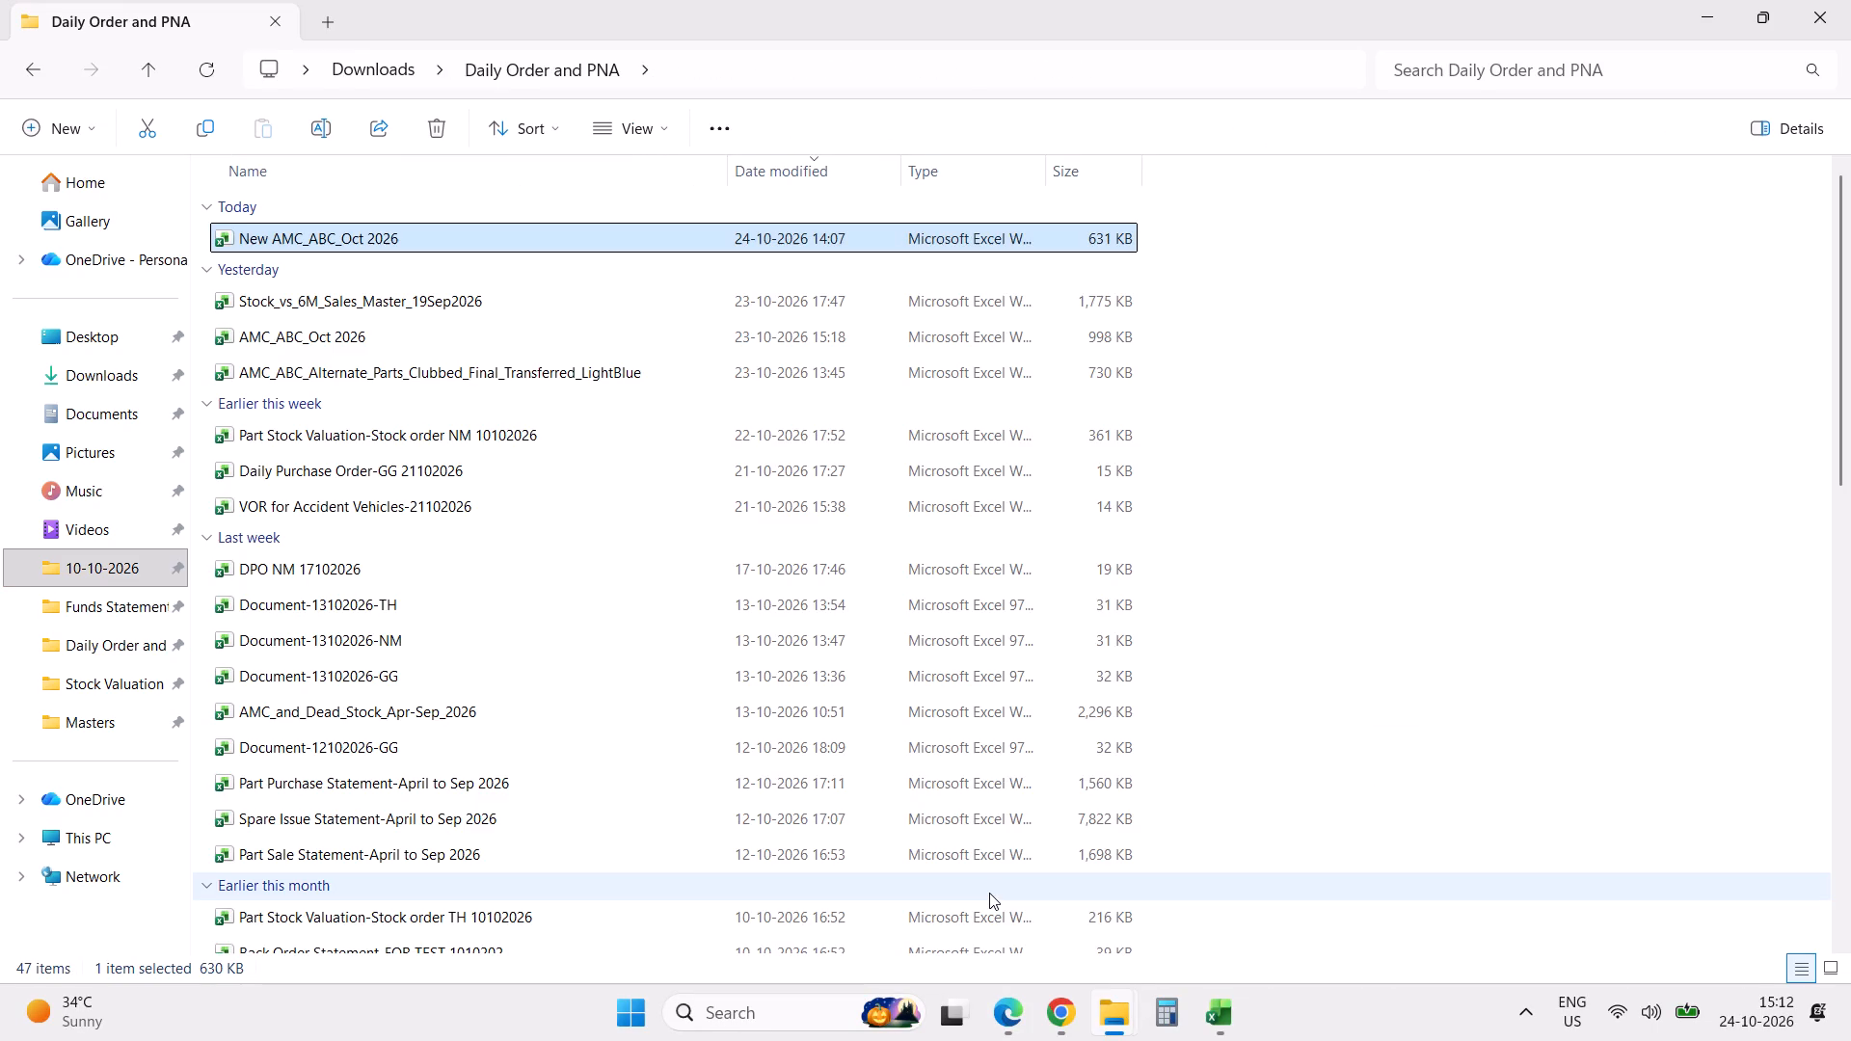
key(BackSpace)
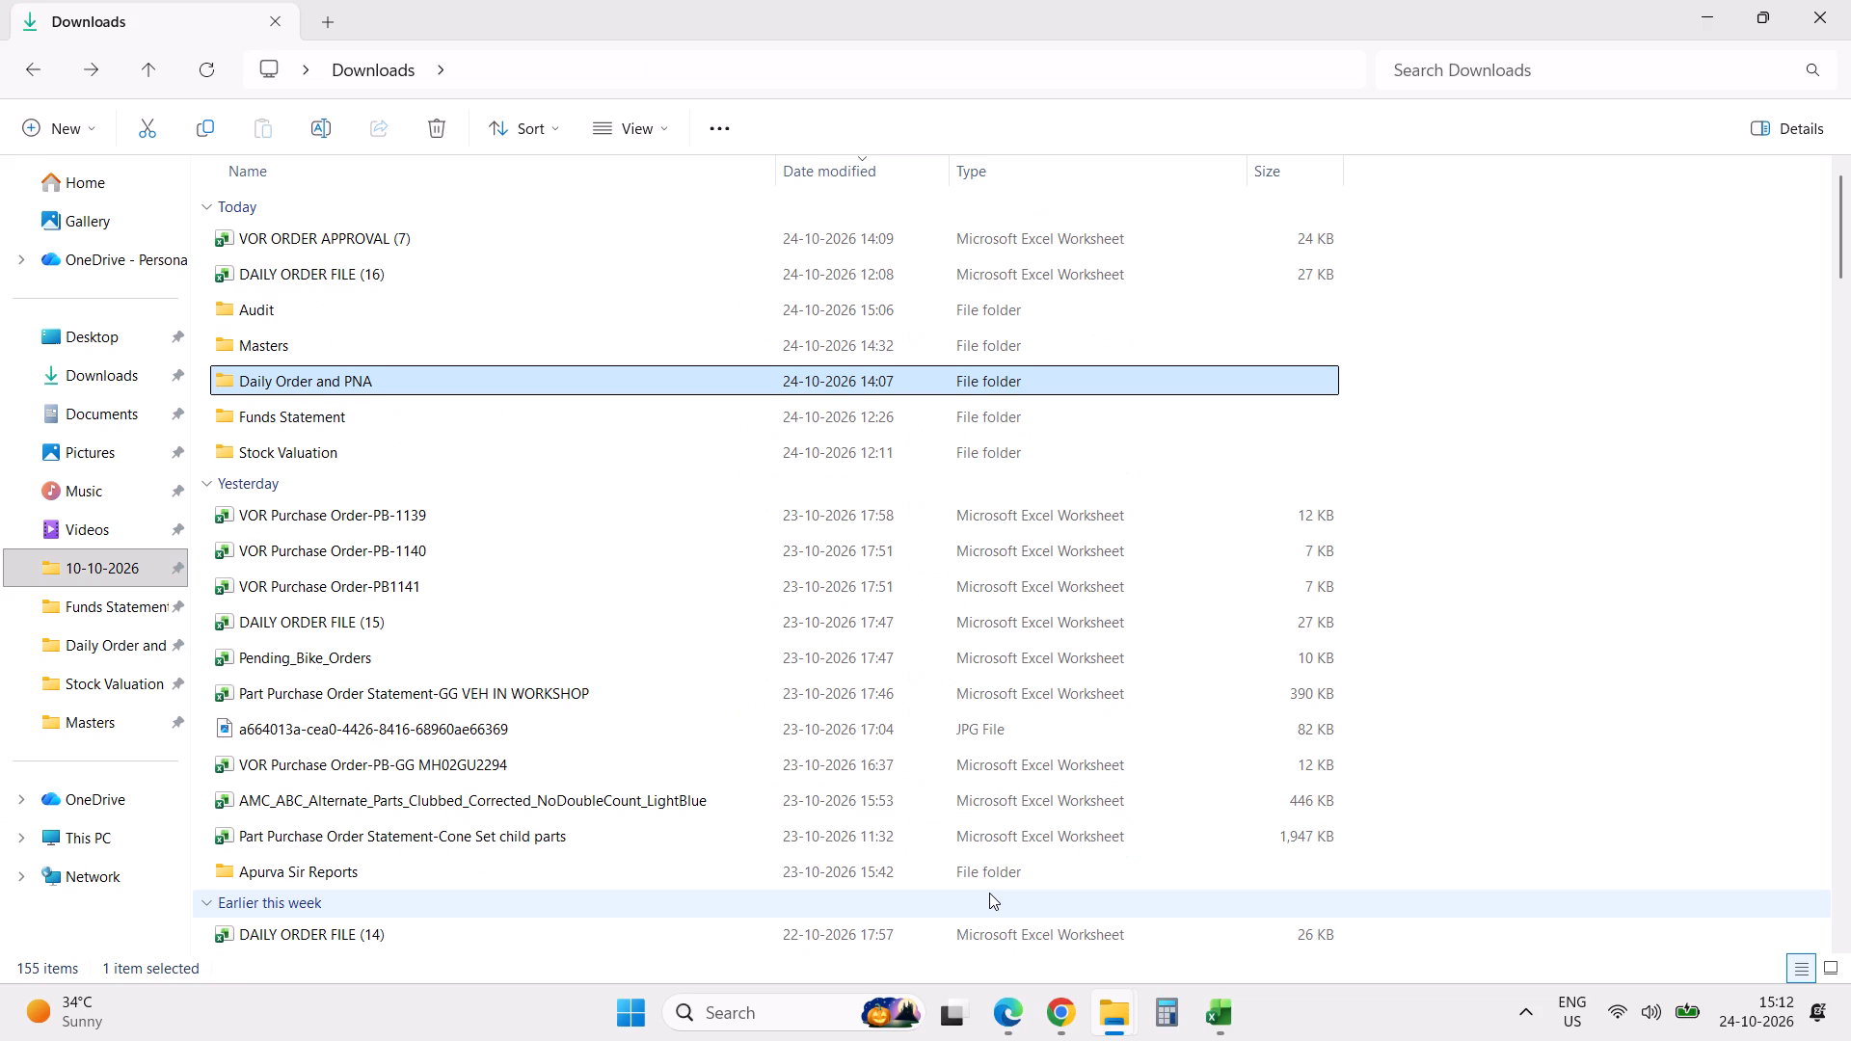
key(Up)
key(Return)
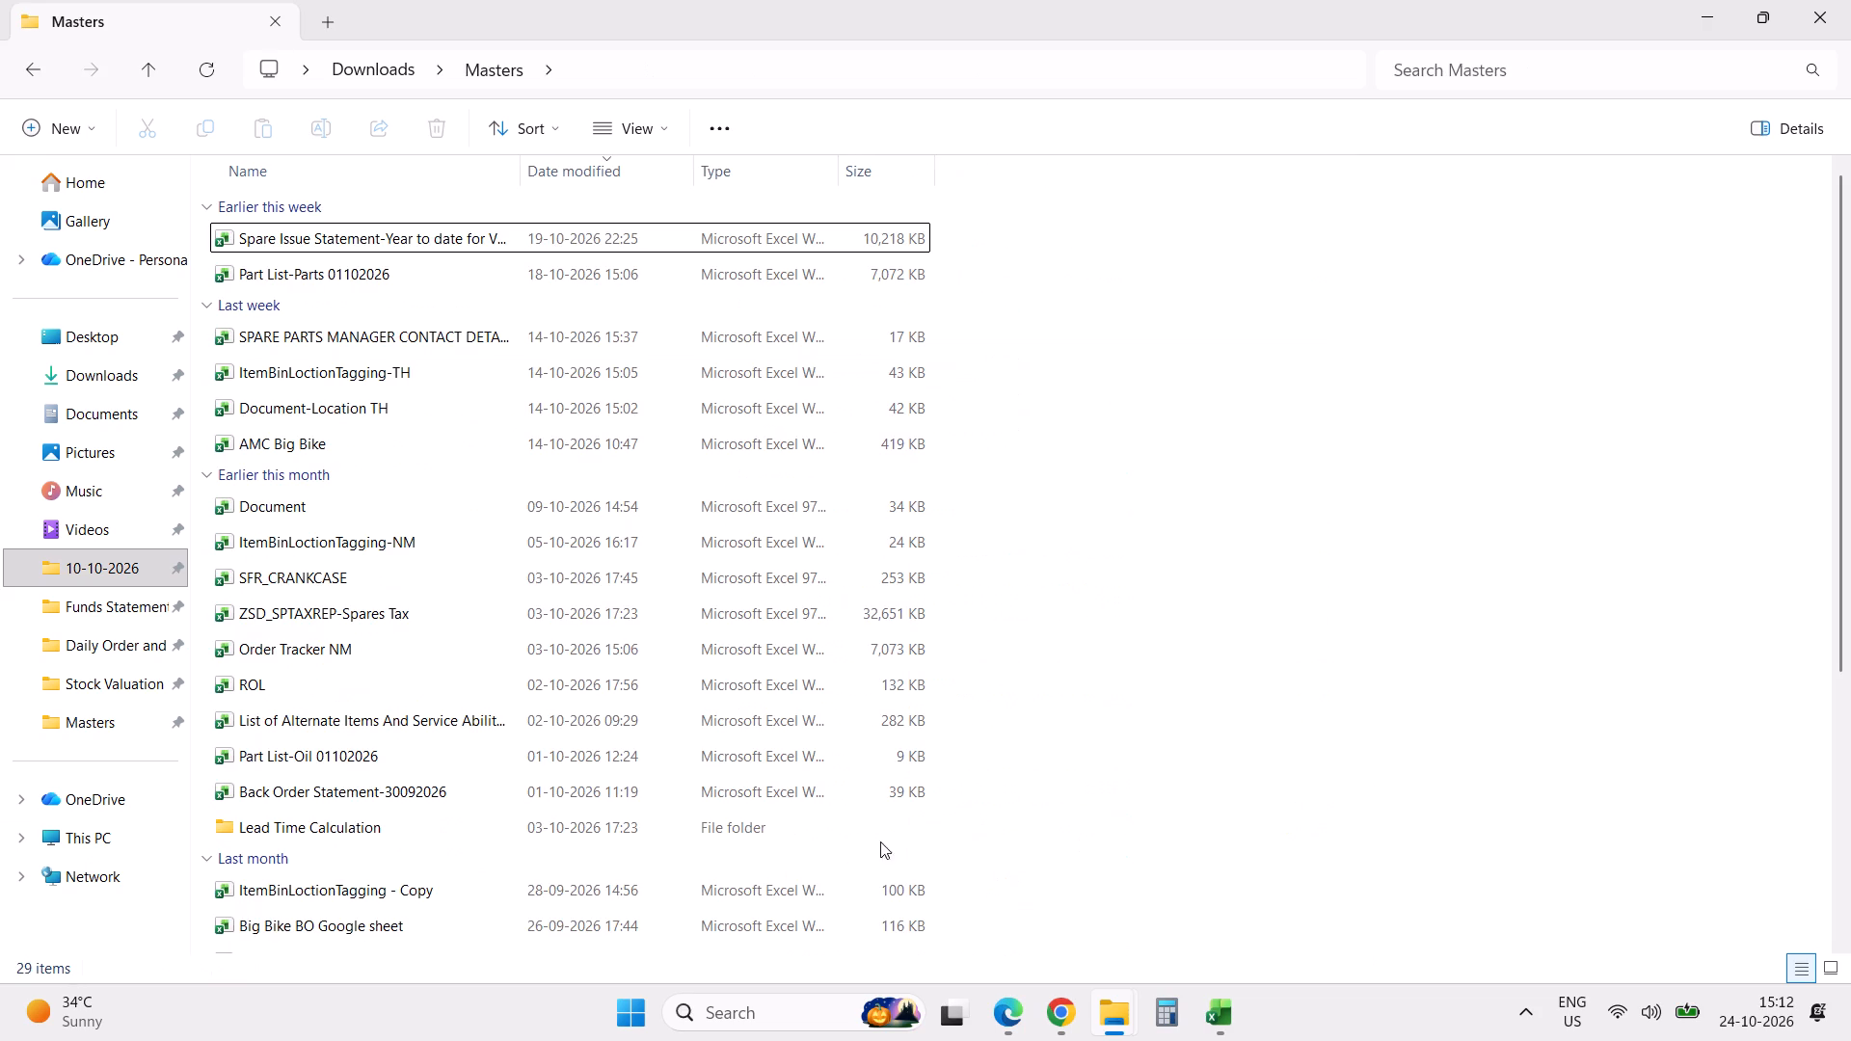
right_click(355, 279)
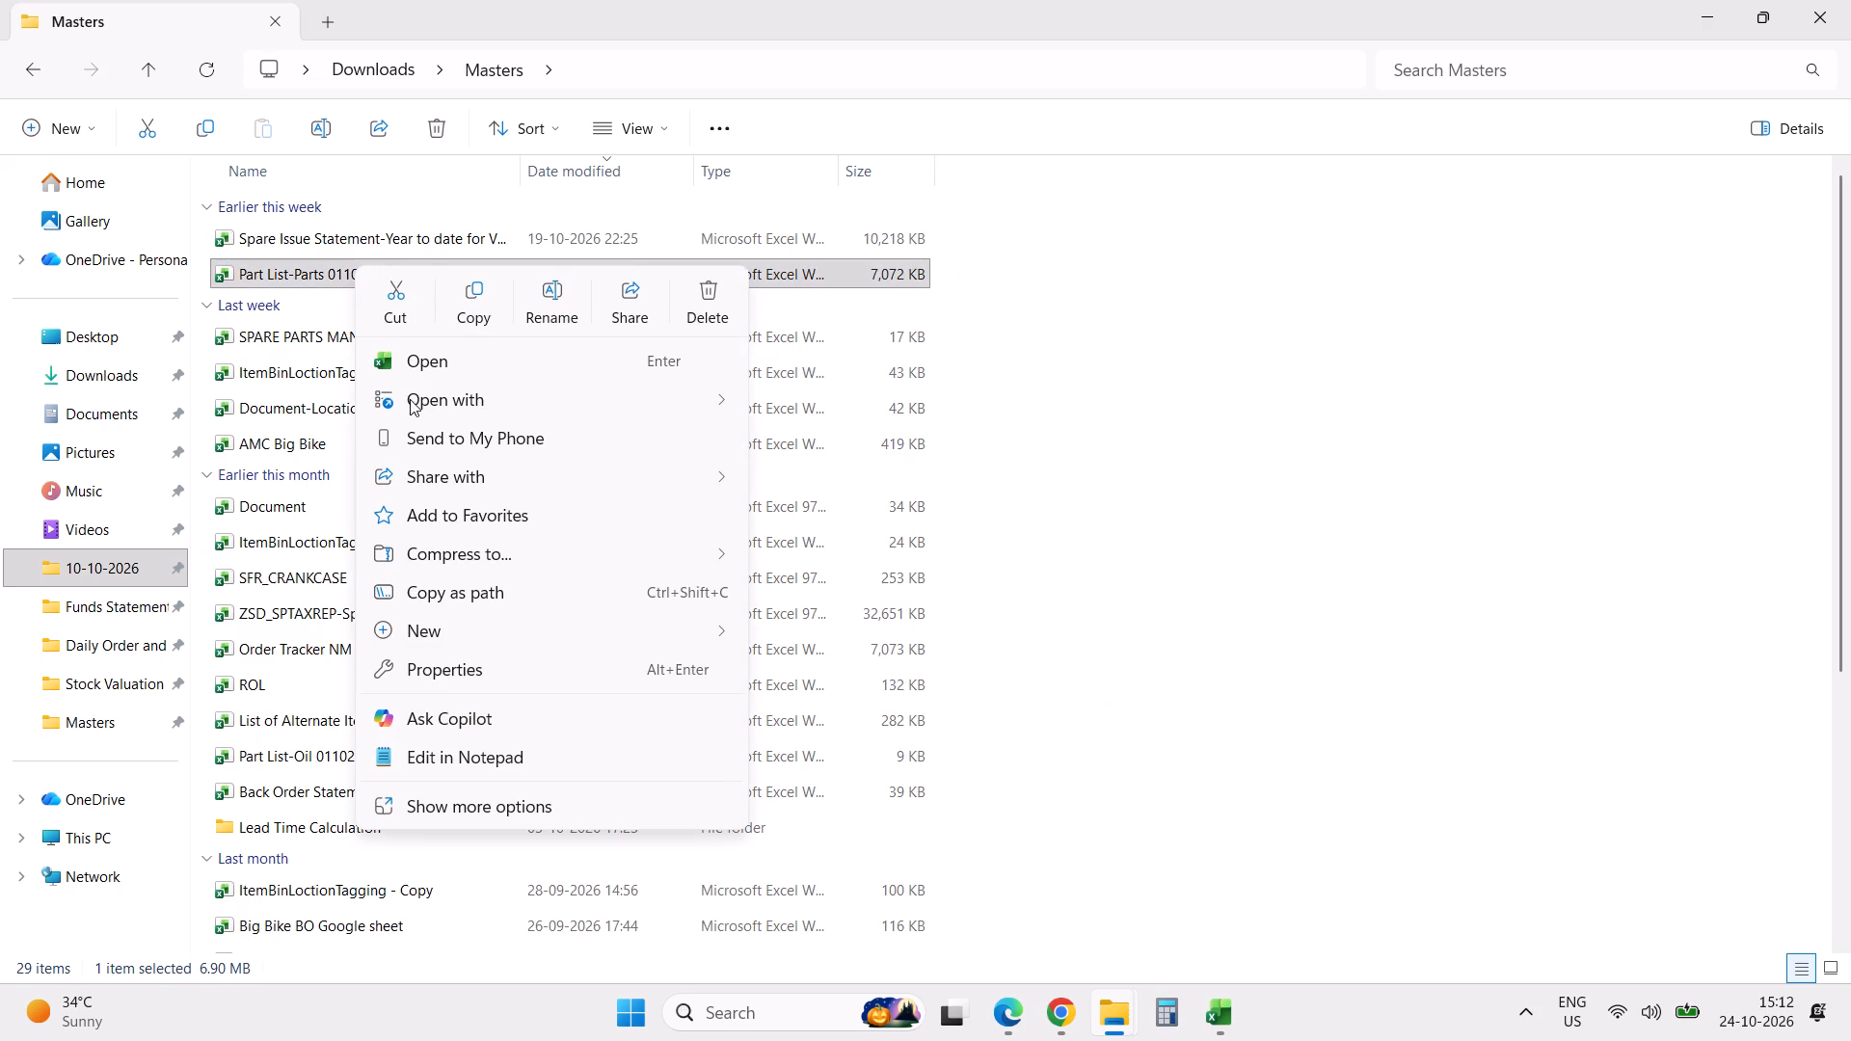
click(489, 511)
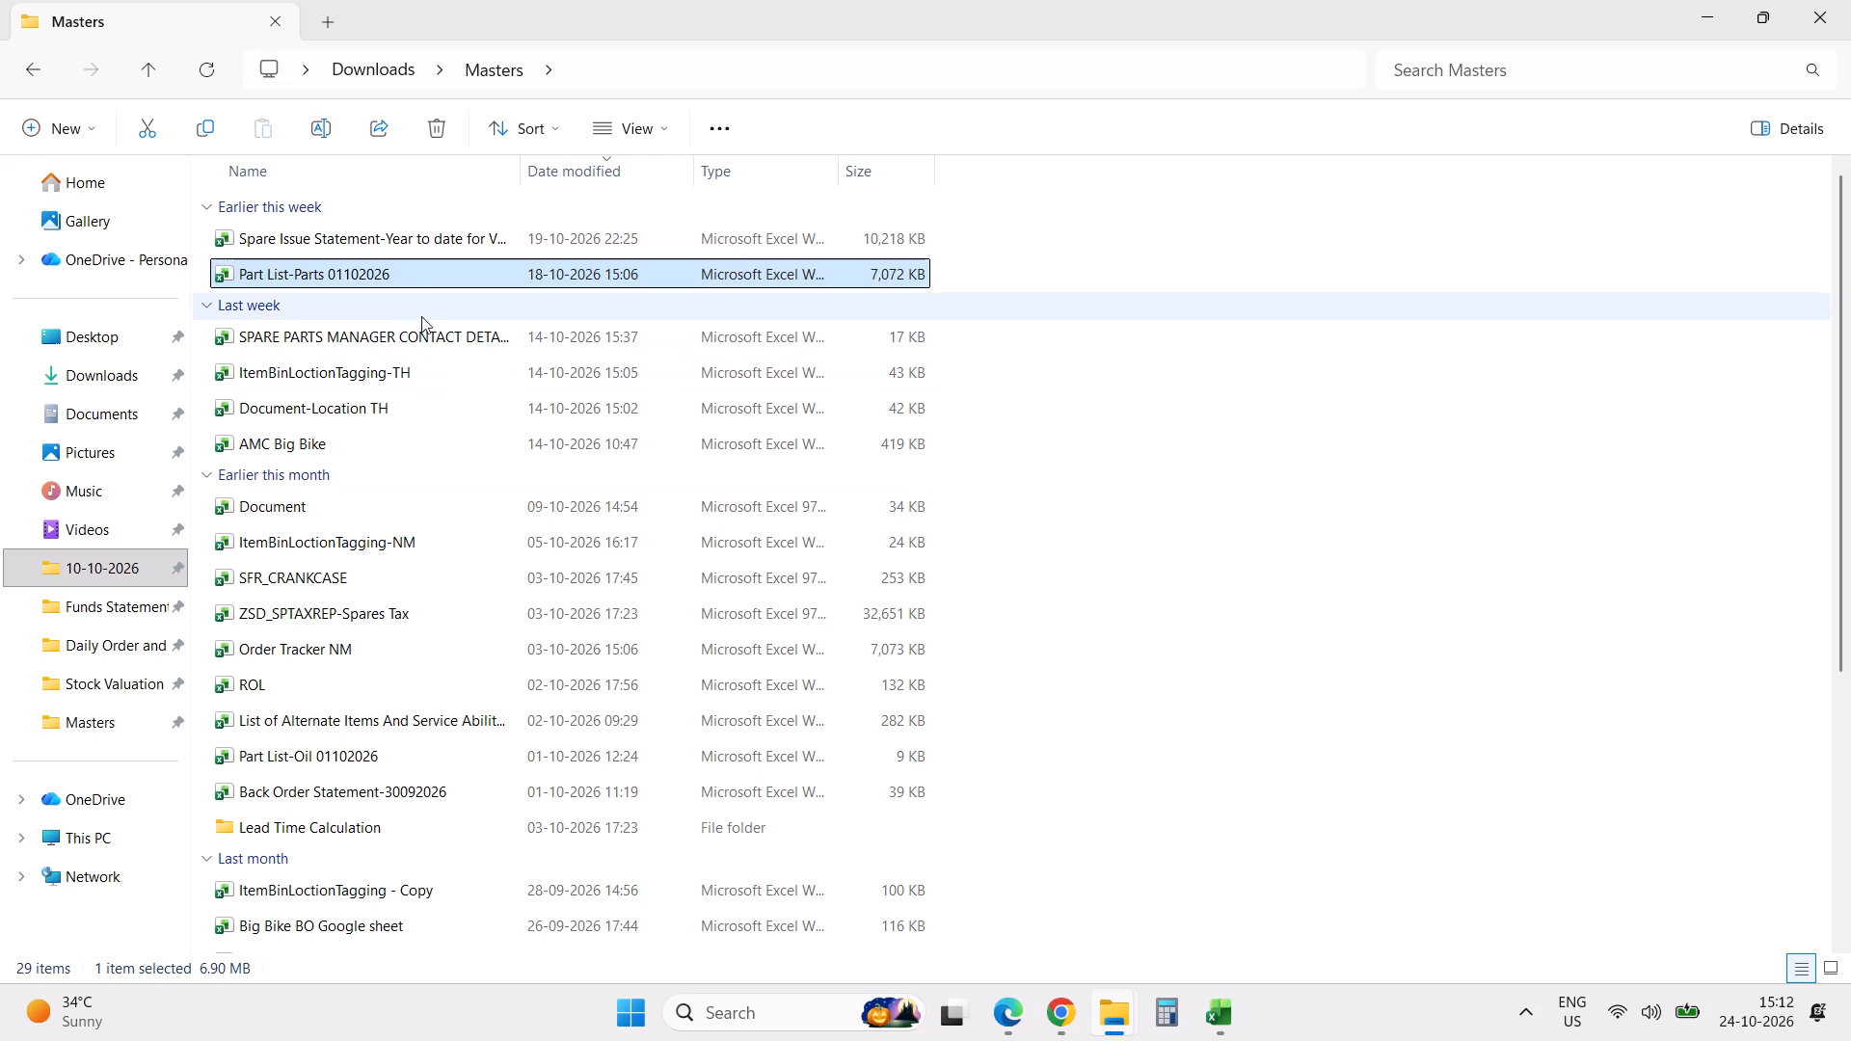
Open the Part List-Parts 01102026 workbook and go to its first part code entry.
double_click(420, 277)
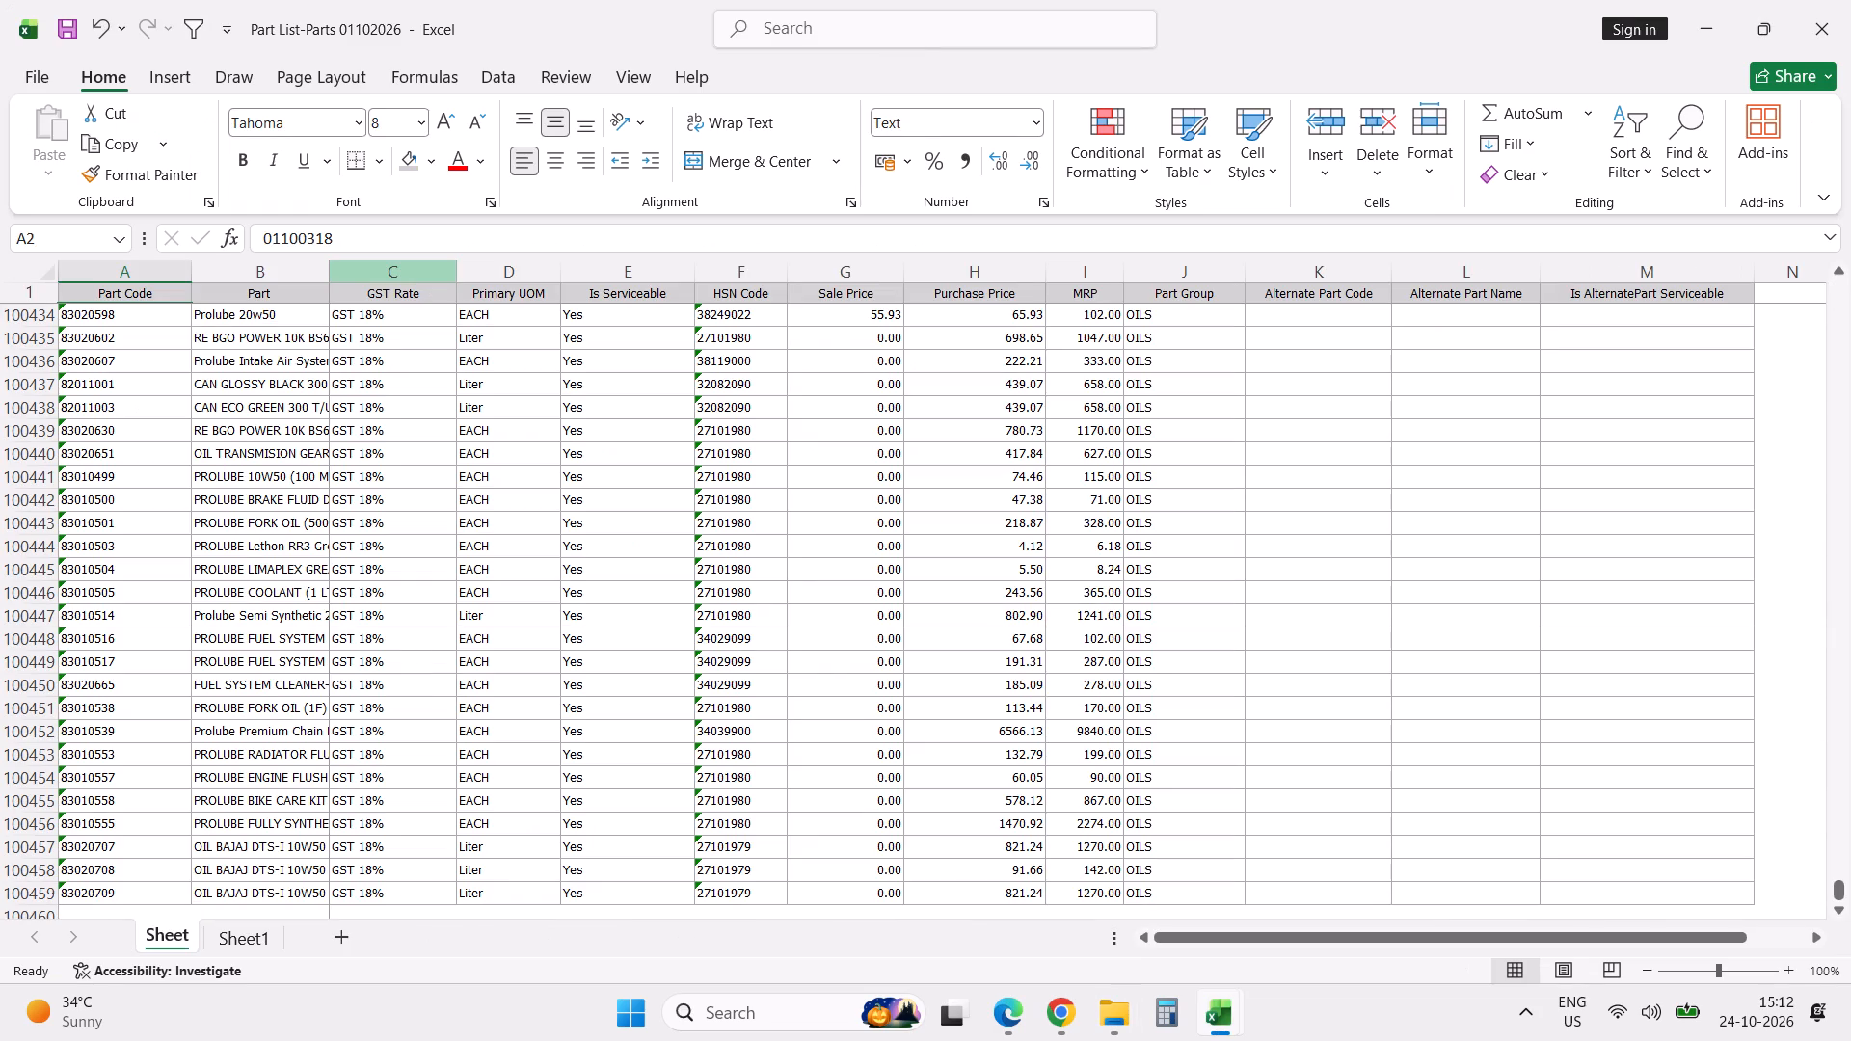
click(140, 293)
key(Down)
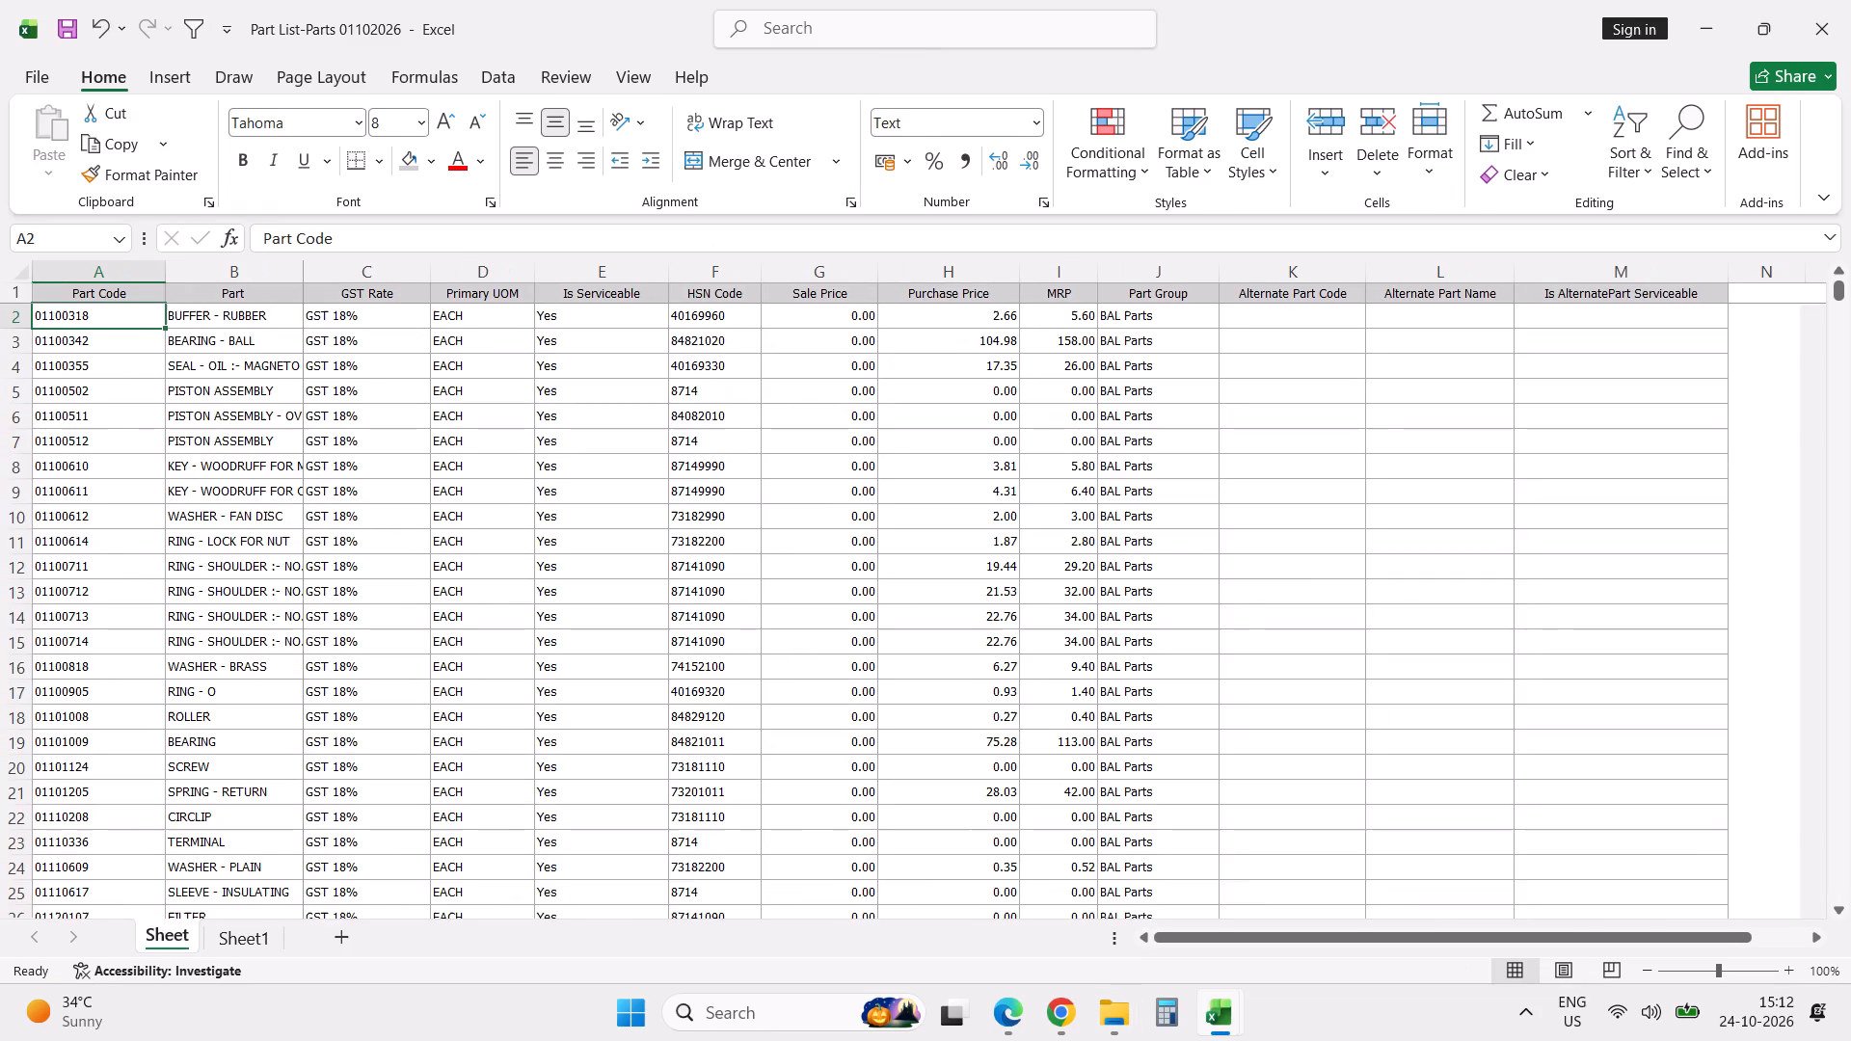
In K2 of NM Stock Count, enter an exact-match VLOOKUP of C2 against the part list's codes A2:A100459, returning column 1.
key(alt+Tab)
key(Right)
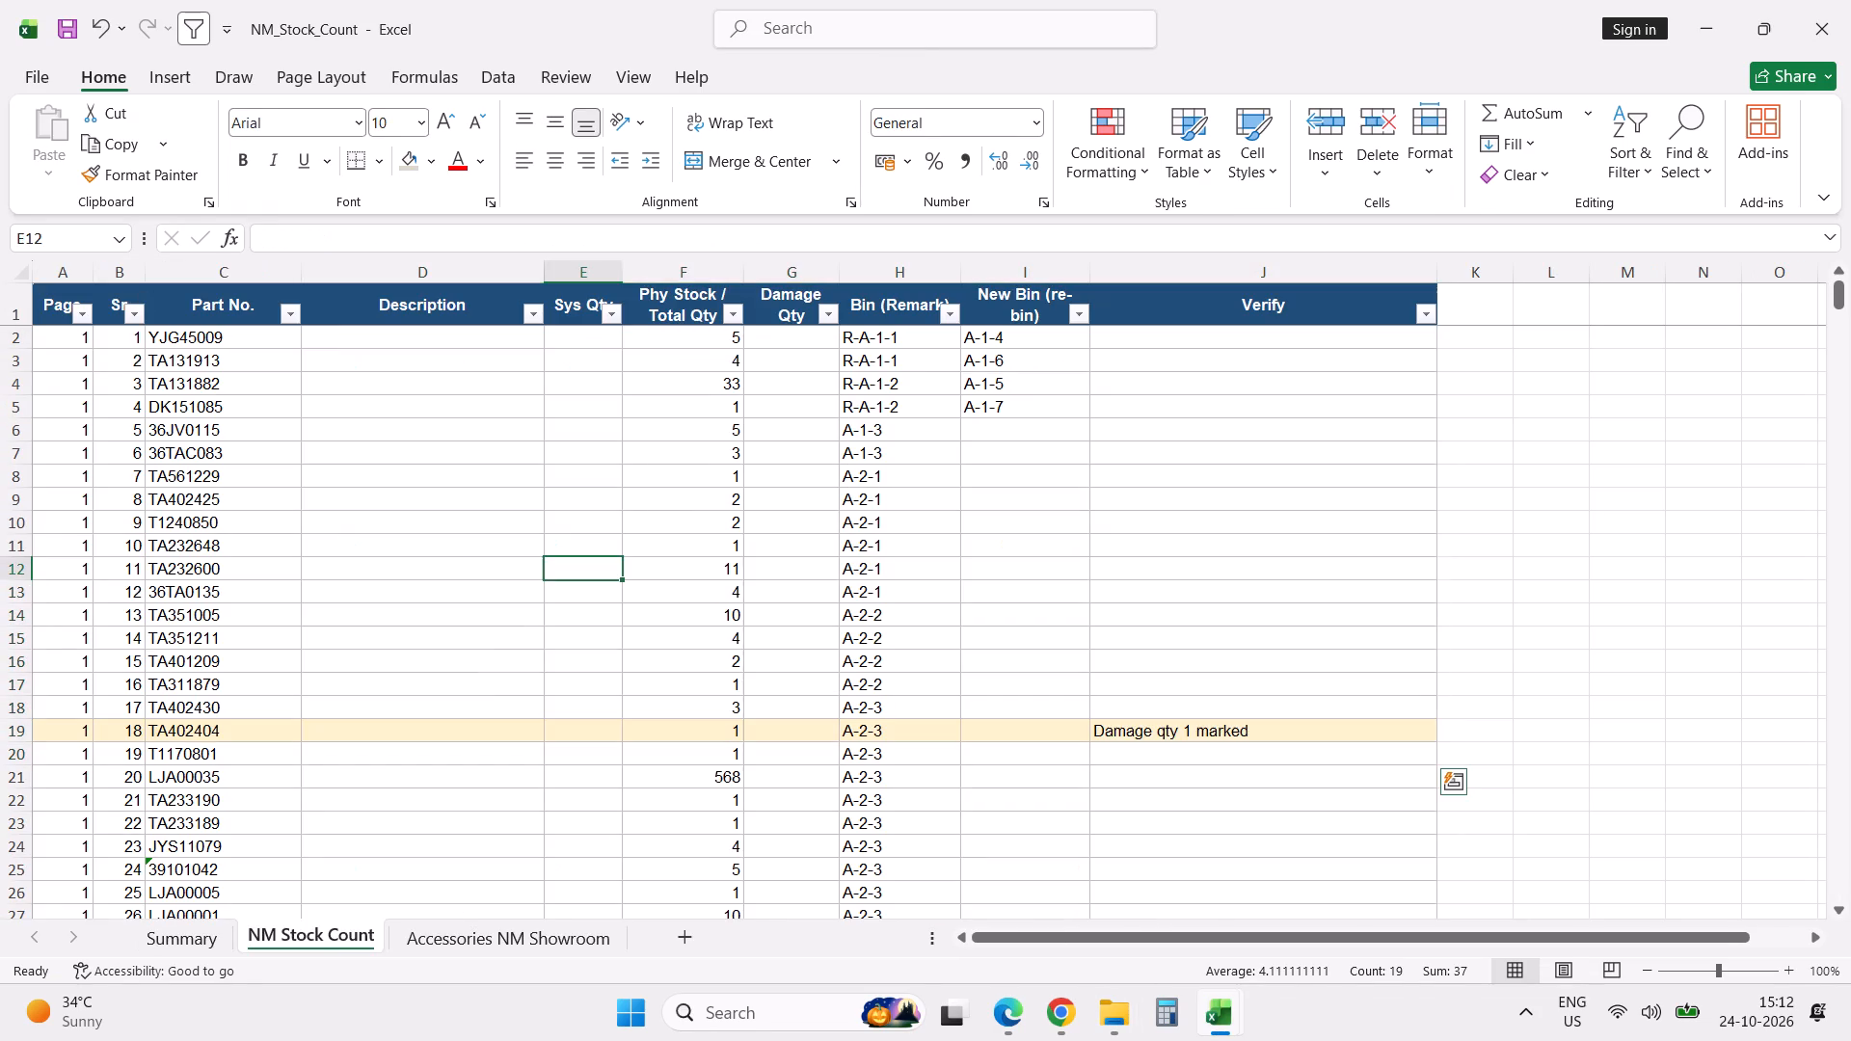
key(Right)
key(Right)
key(Right)
key(Right)
key(Right)
key(Right)
key(Up)
key(Up)
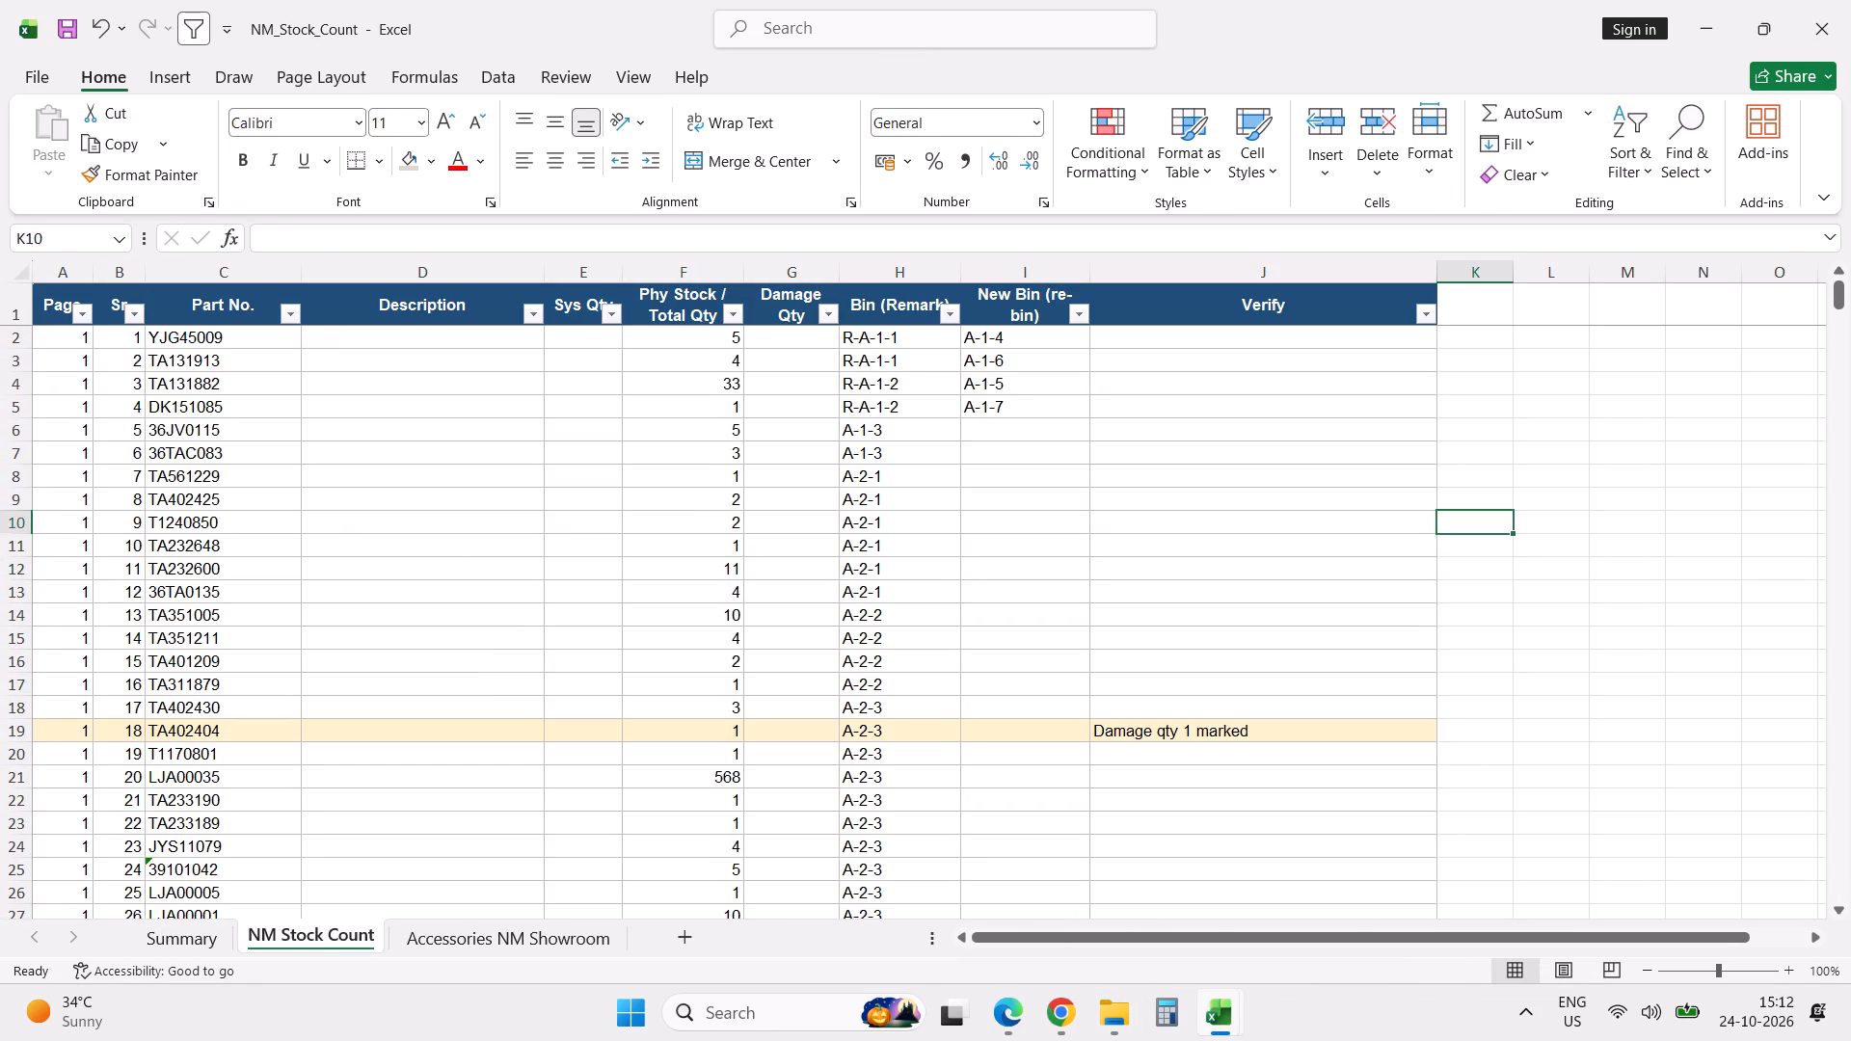
key(ctrl+Up)
key(Down)
text(=vlo)
key(Tab)
click(203, 335)
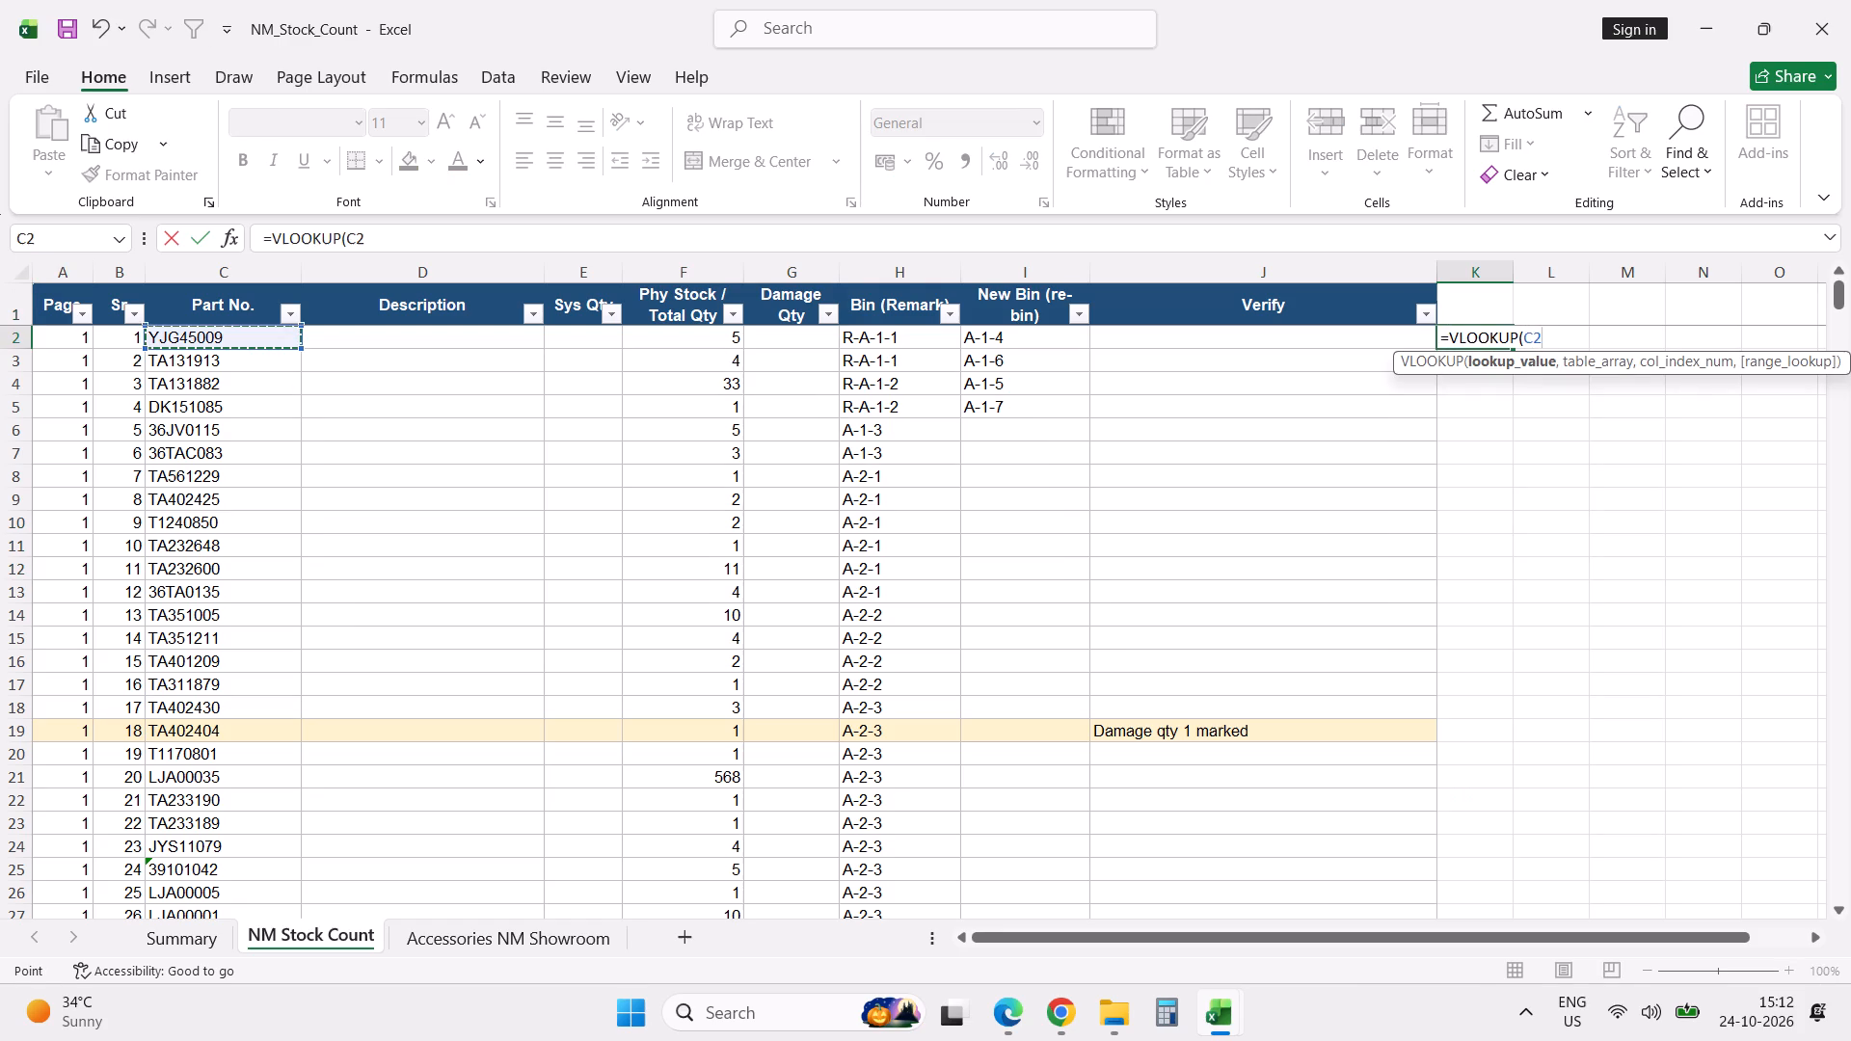
key(comma)
key(alt+Tab)
click(53, 323)
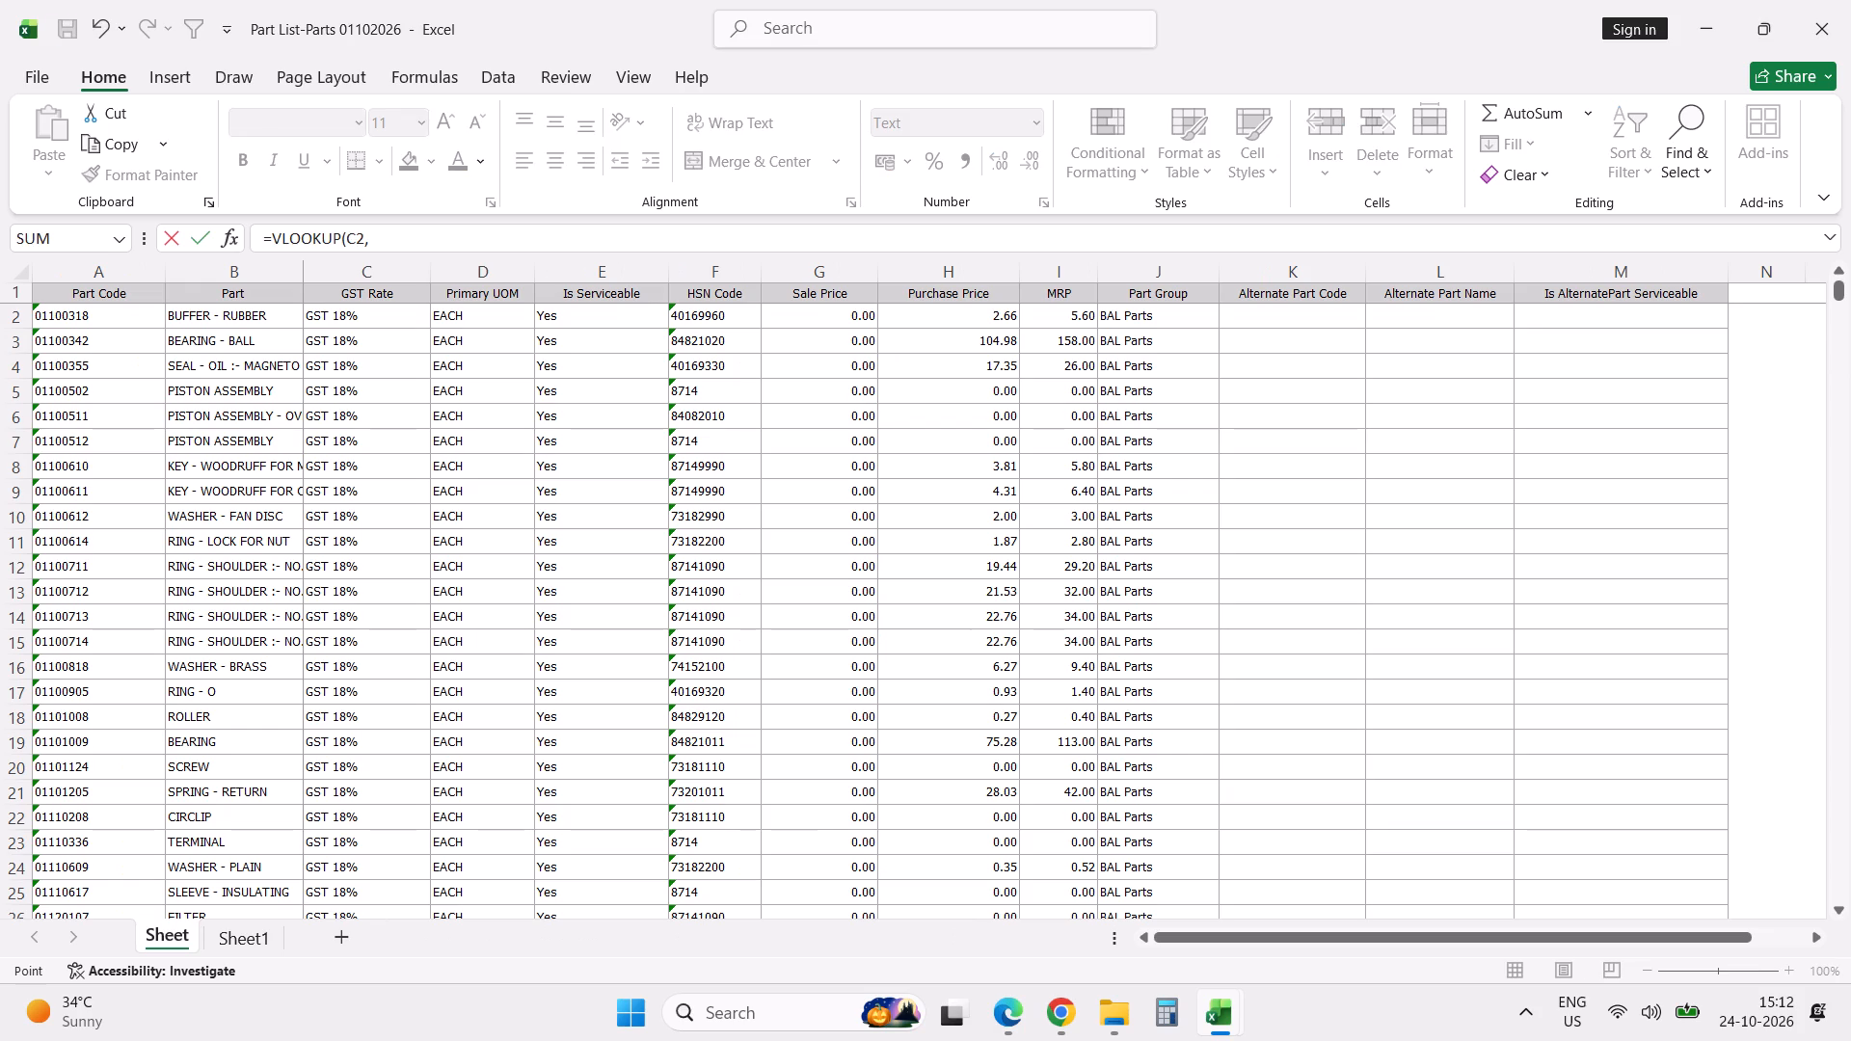
key(ctrl+shift+Down)
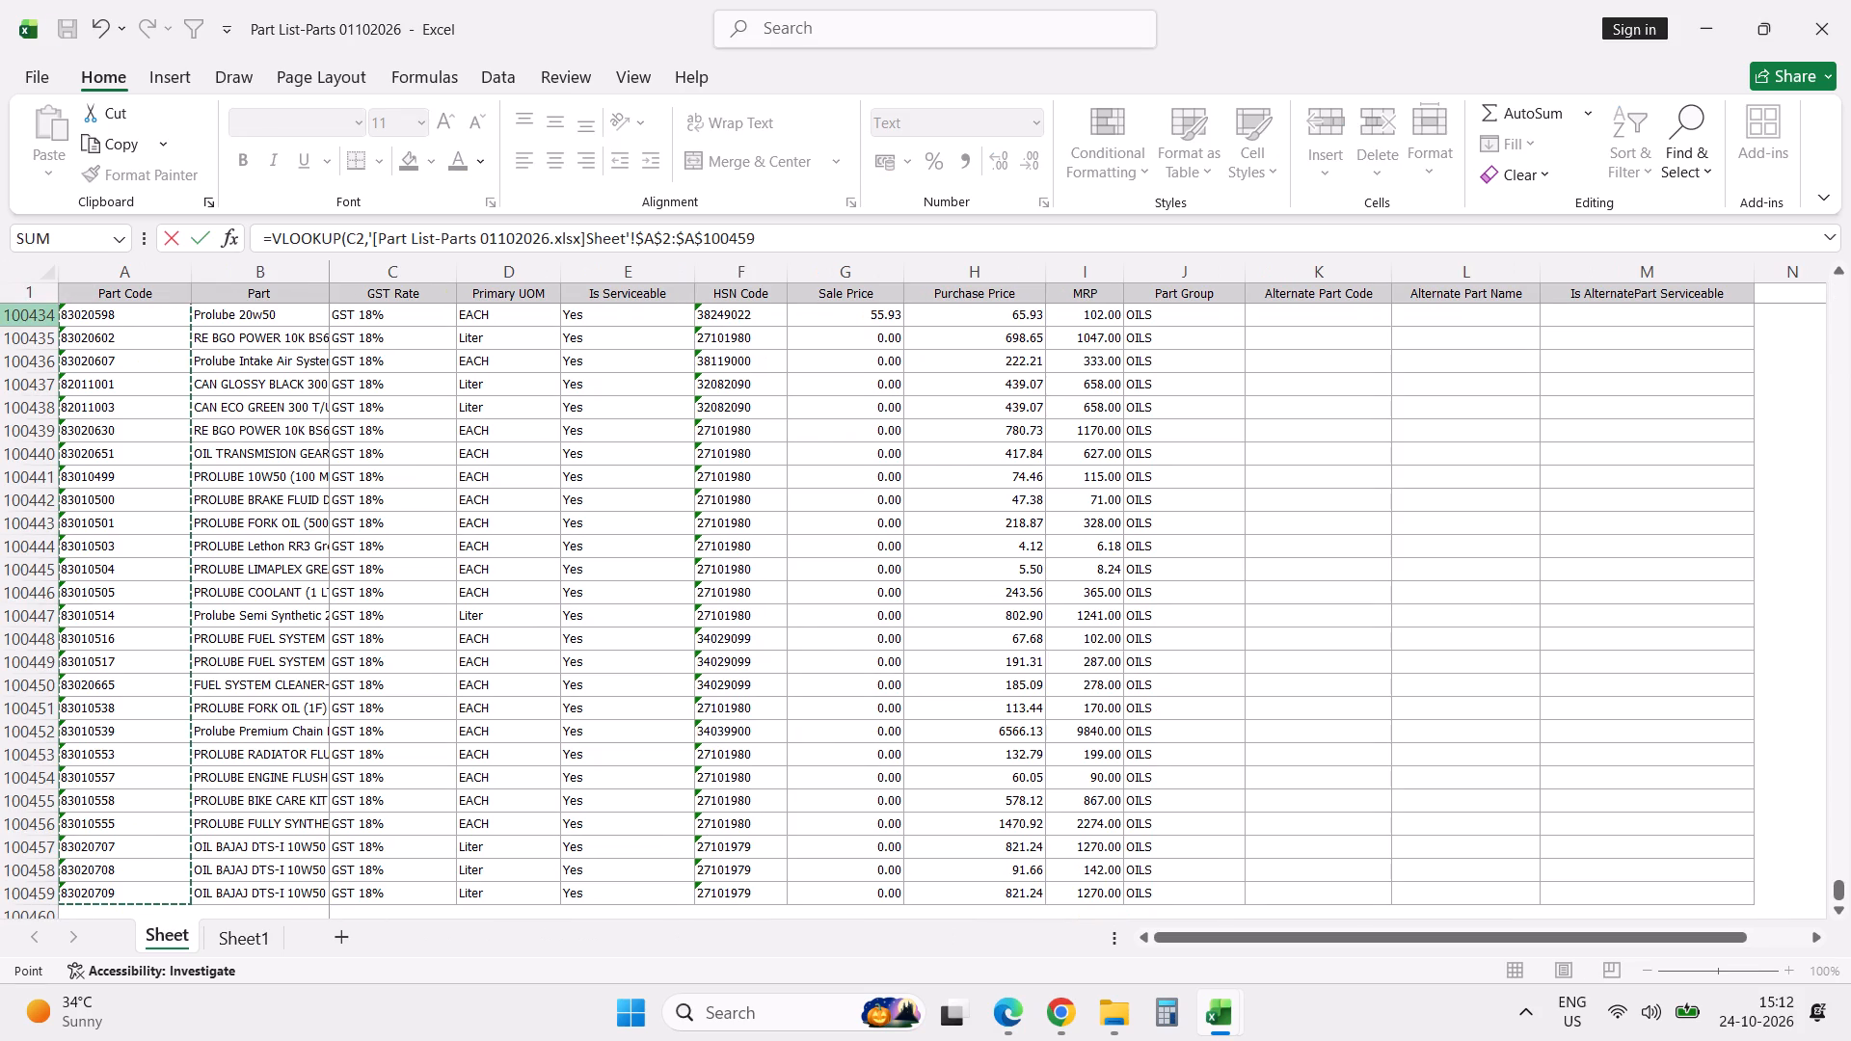
text(,1,0)
key(Return)
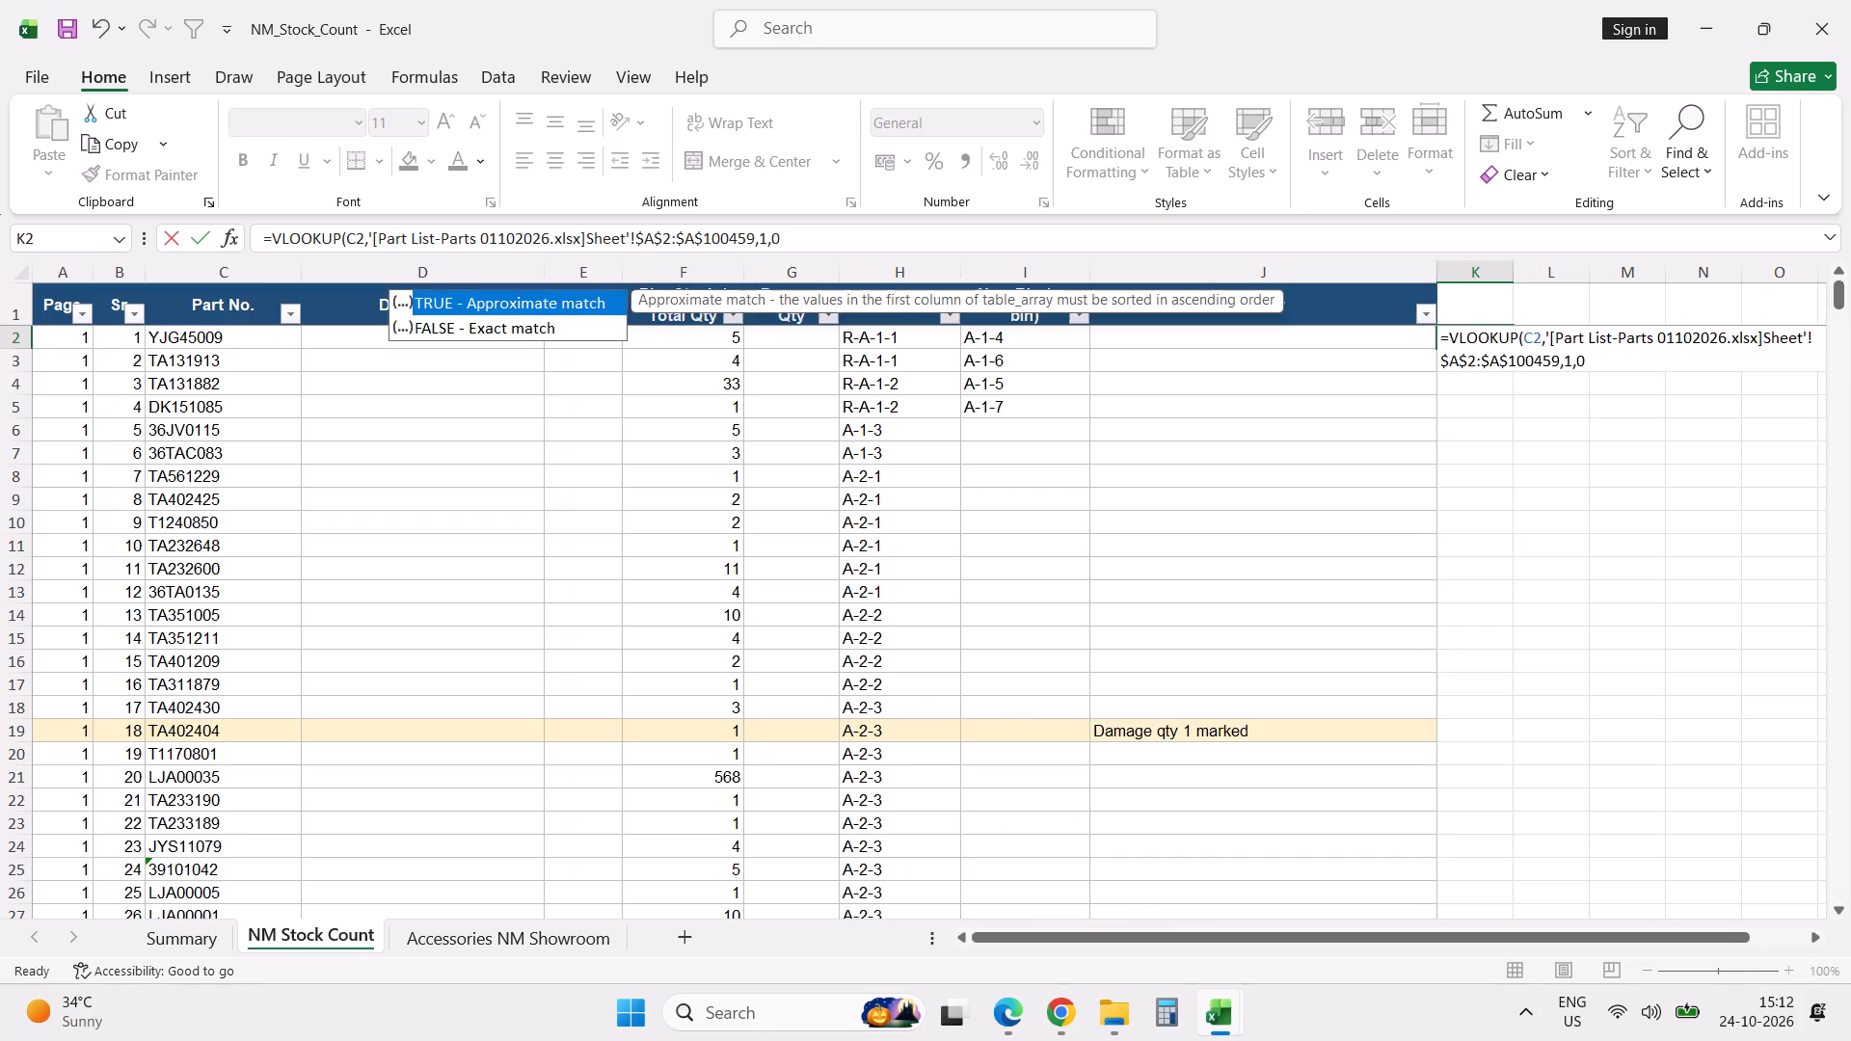
Fill the VLOOKUP formula down column K from row 2 to the last part row, 534.
click(209, 651)
key(ctrl+Down)
key(Down)
key(Up)
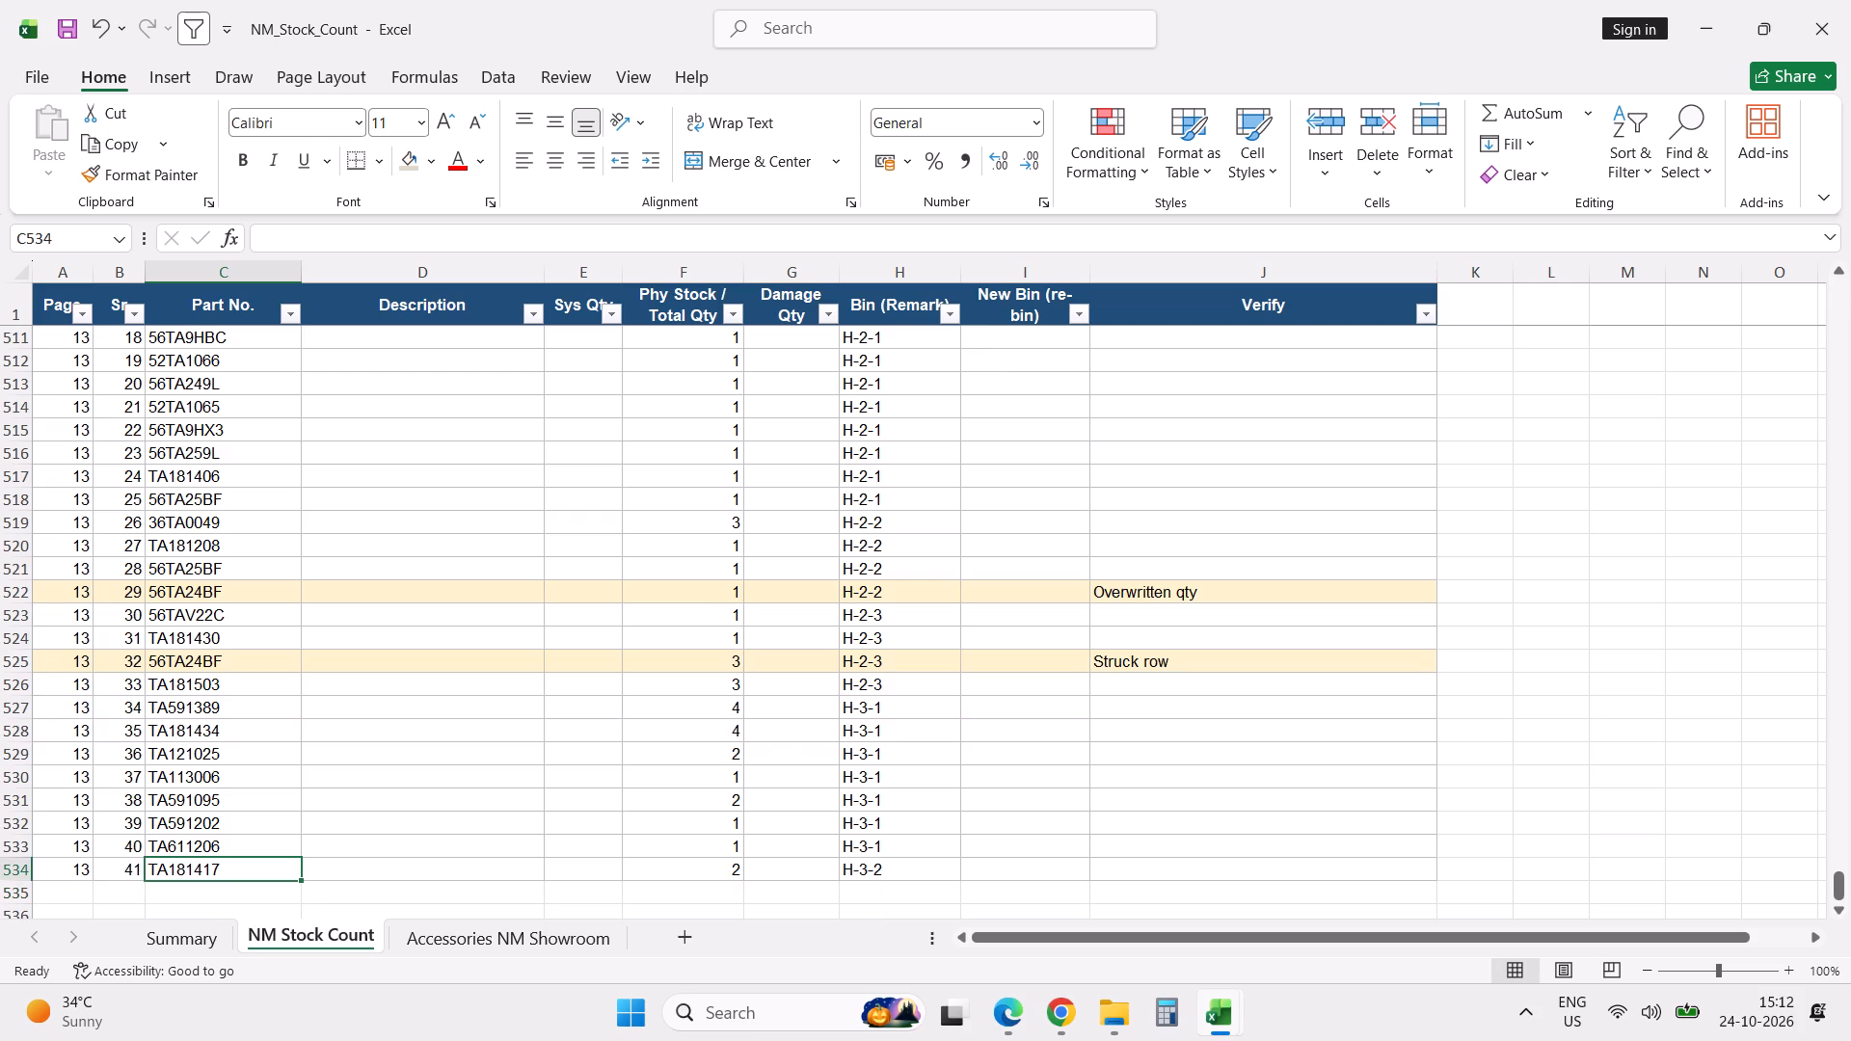
key(Right)
key(Right)
key(Right)
key(Right)
key(Right)
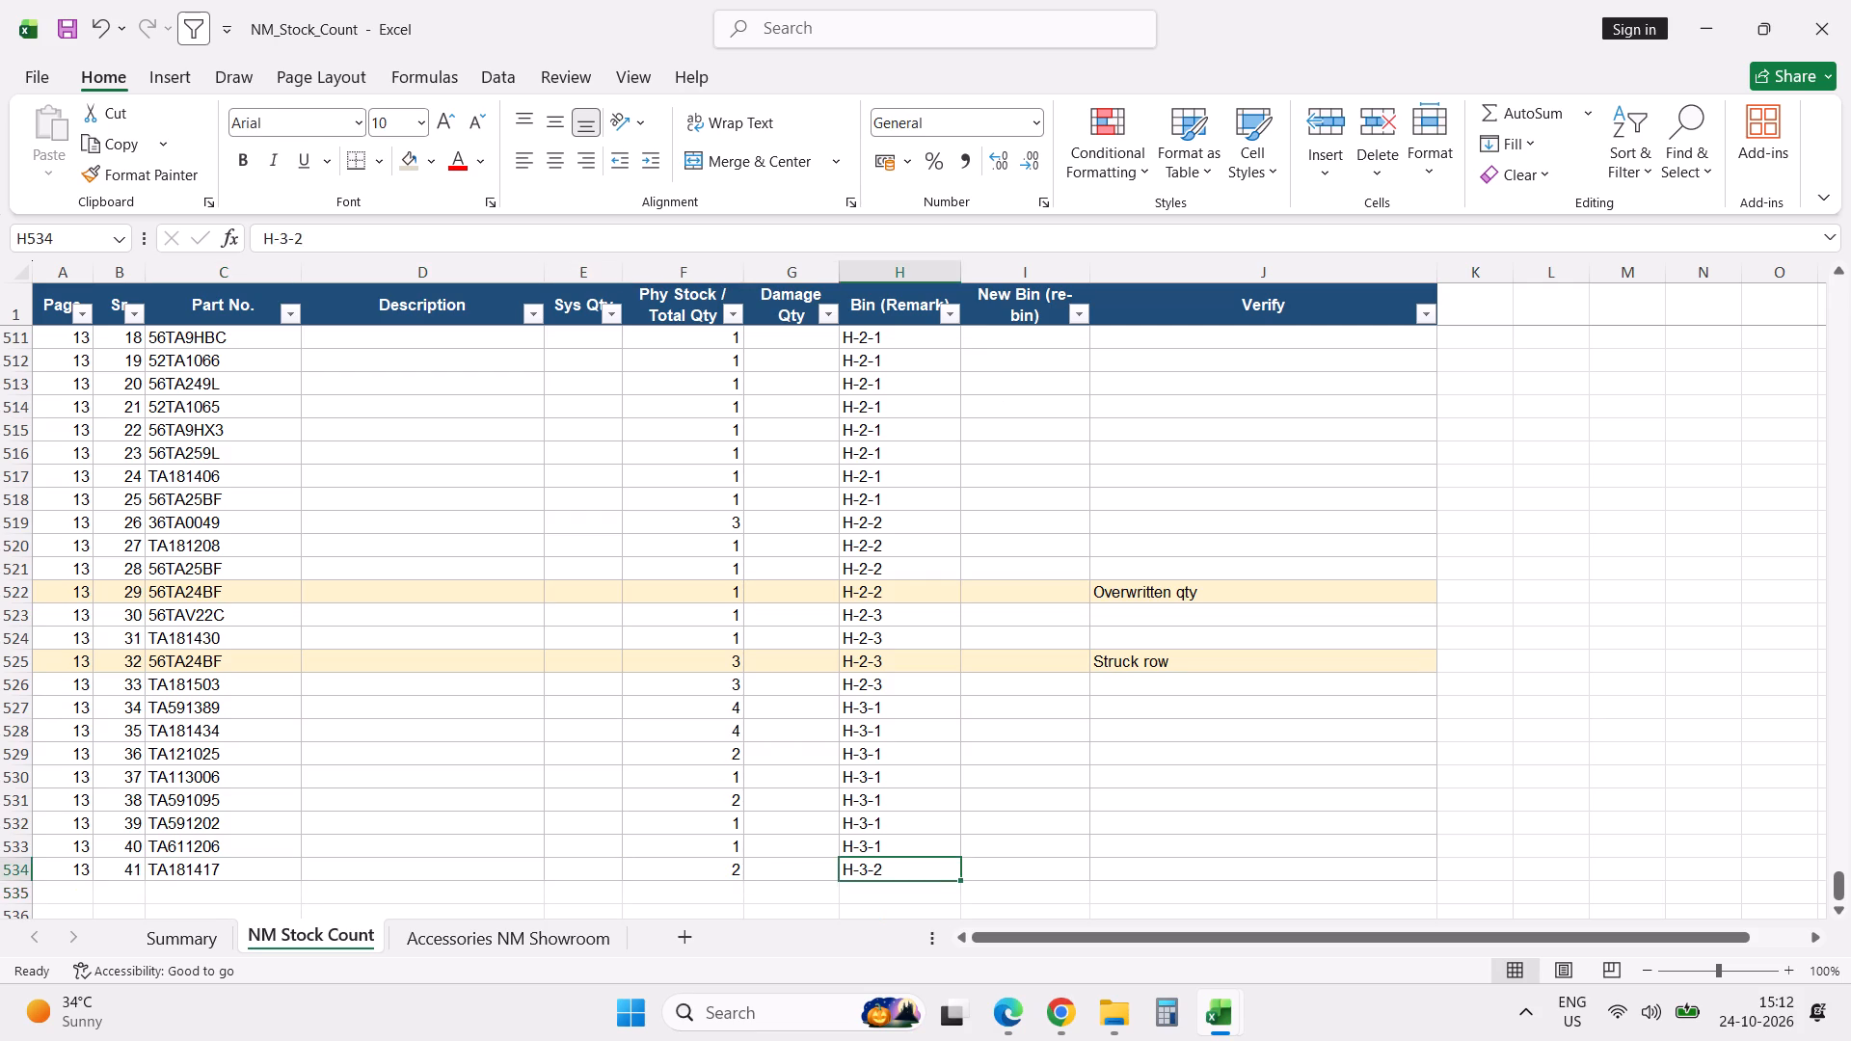
key(Right)
key(Right)
key(Right)
key(ctrl+shift+Up)
key(ctrl+d)
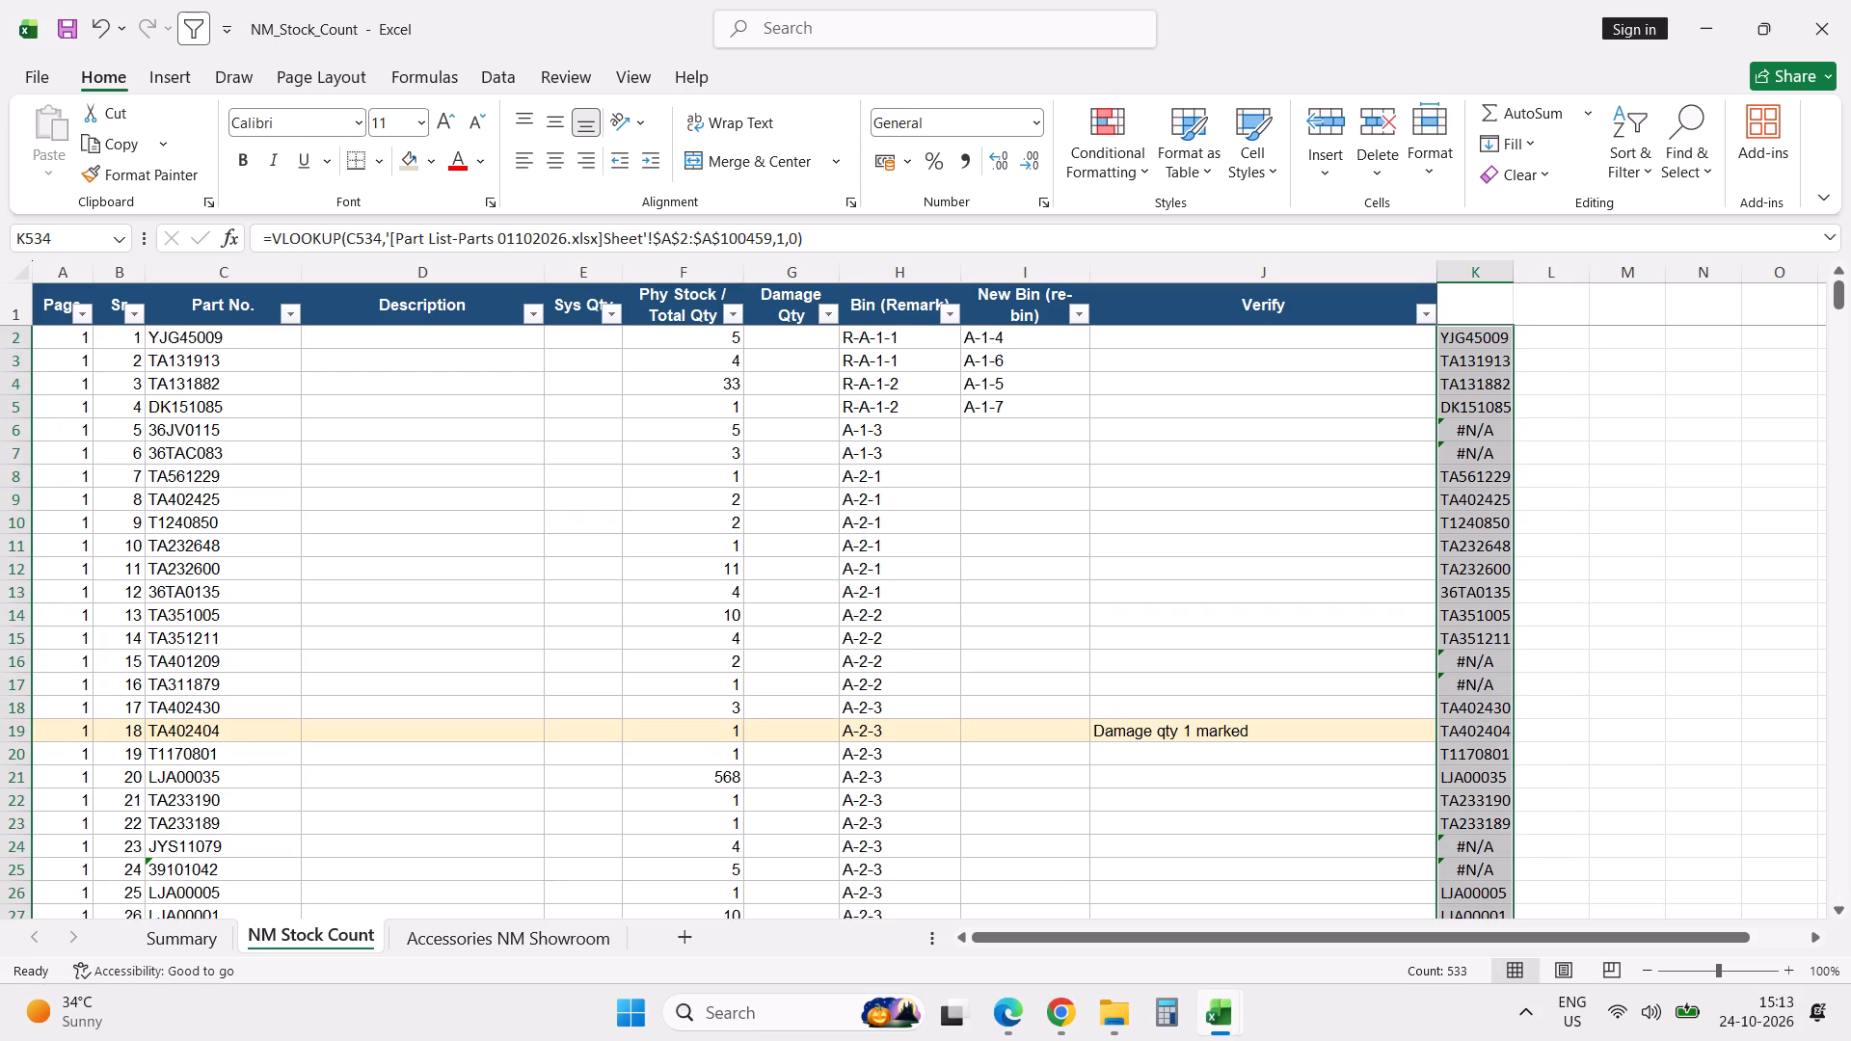
Replace all page numbers 13 with 14 in the Page column for rows 494 to 534.
key(Up)
key(ctrl+Down)
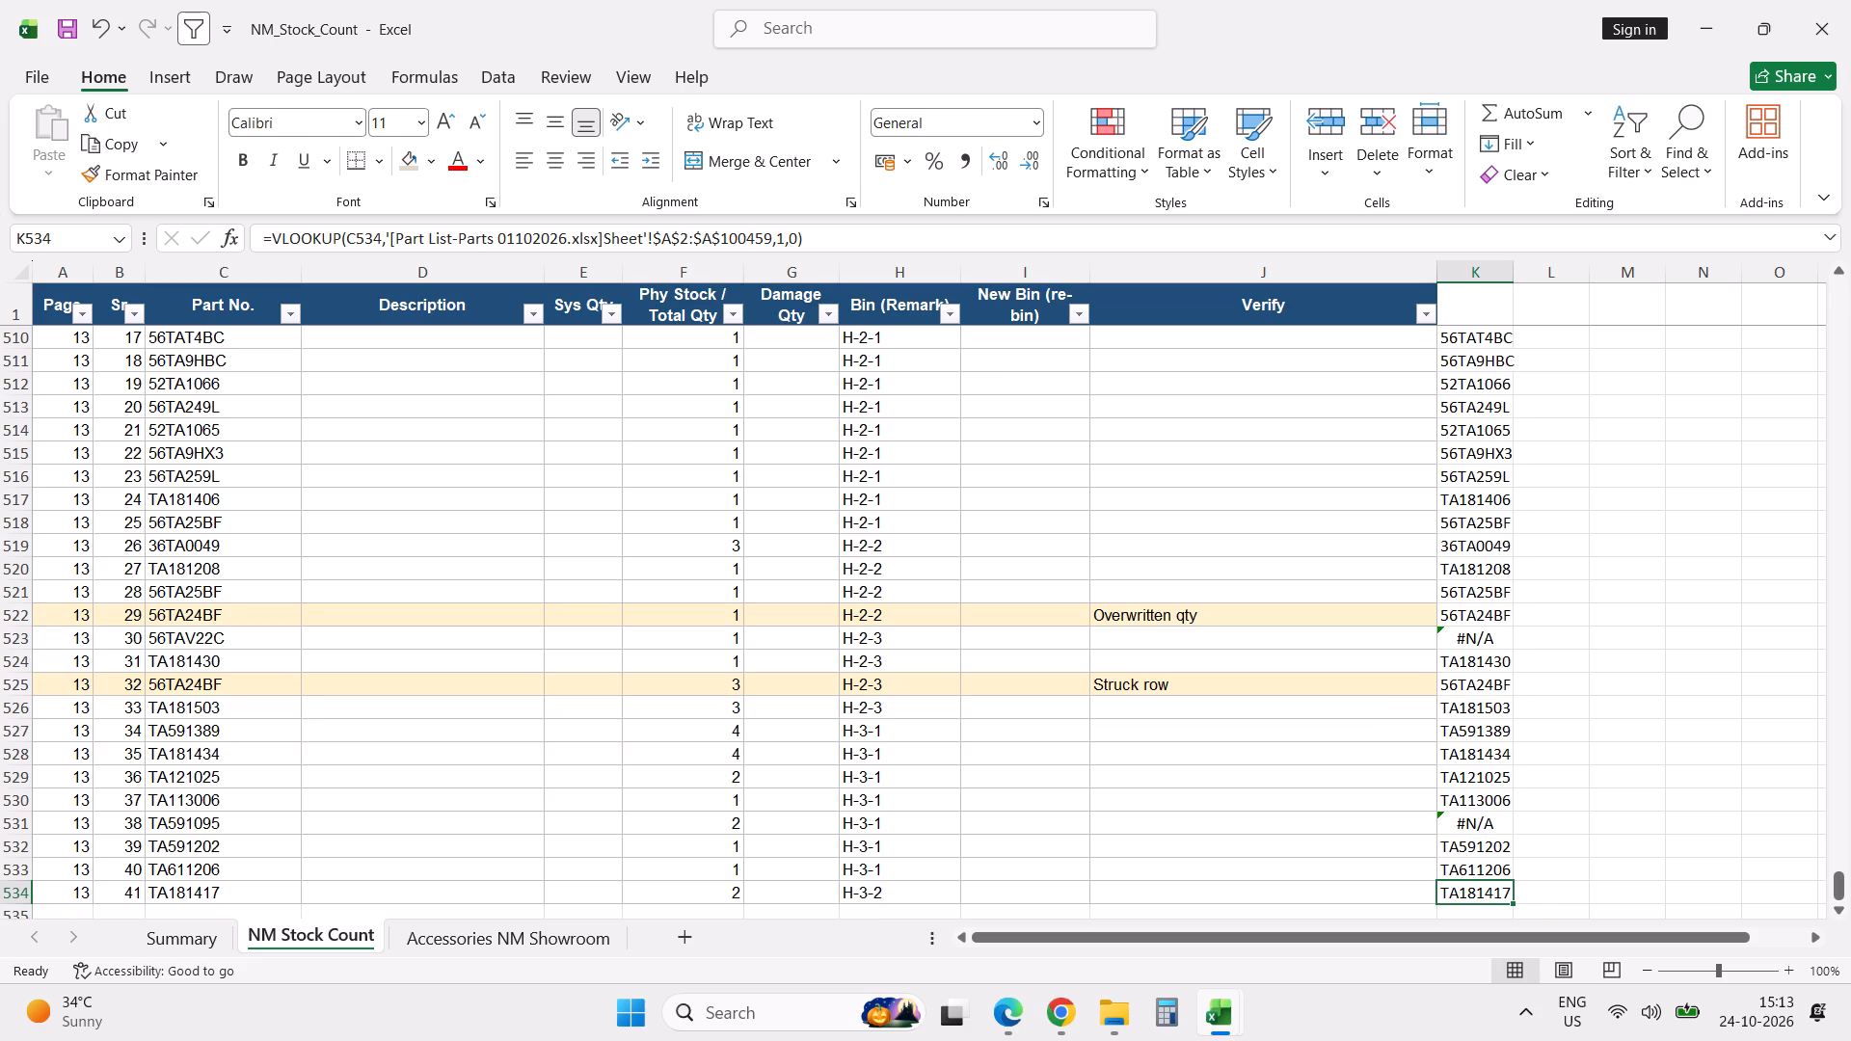
scroll(137, 387, up, 5)
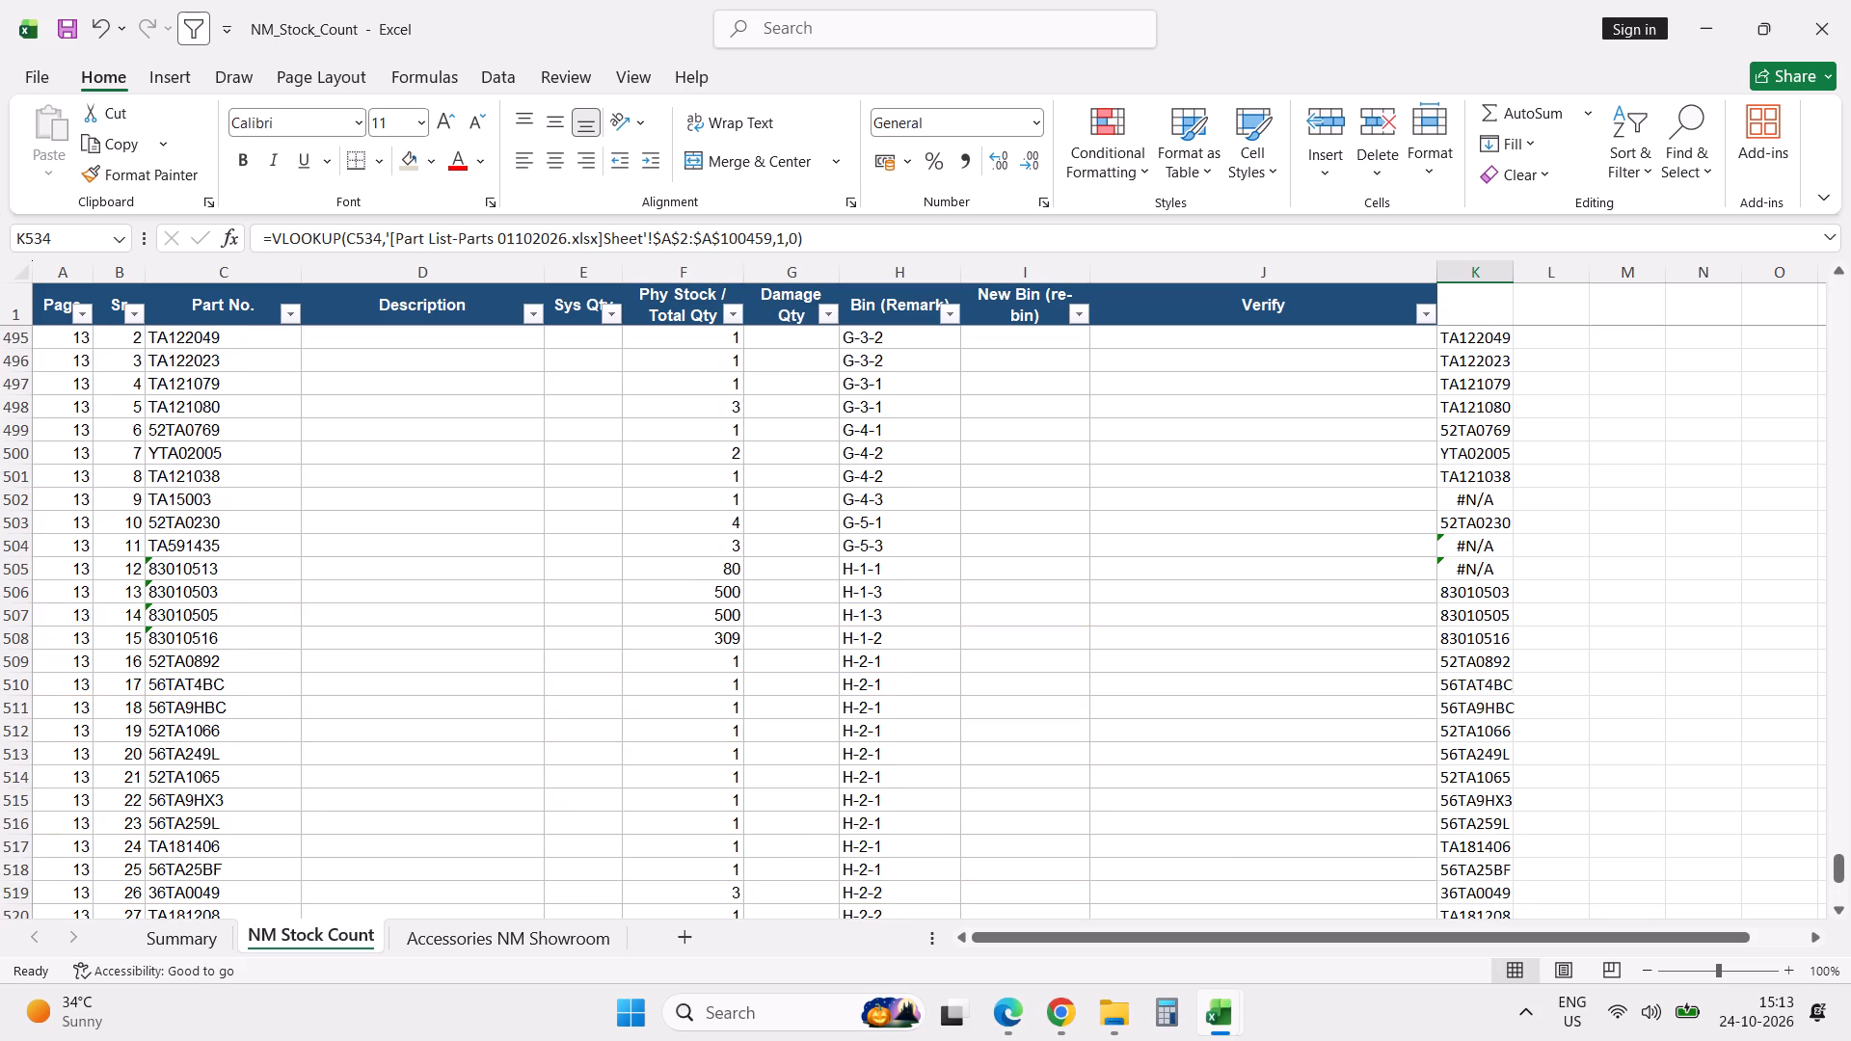
scroll(137, 387, up, 2)
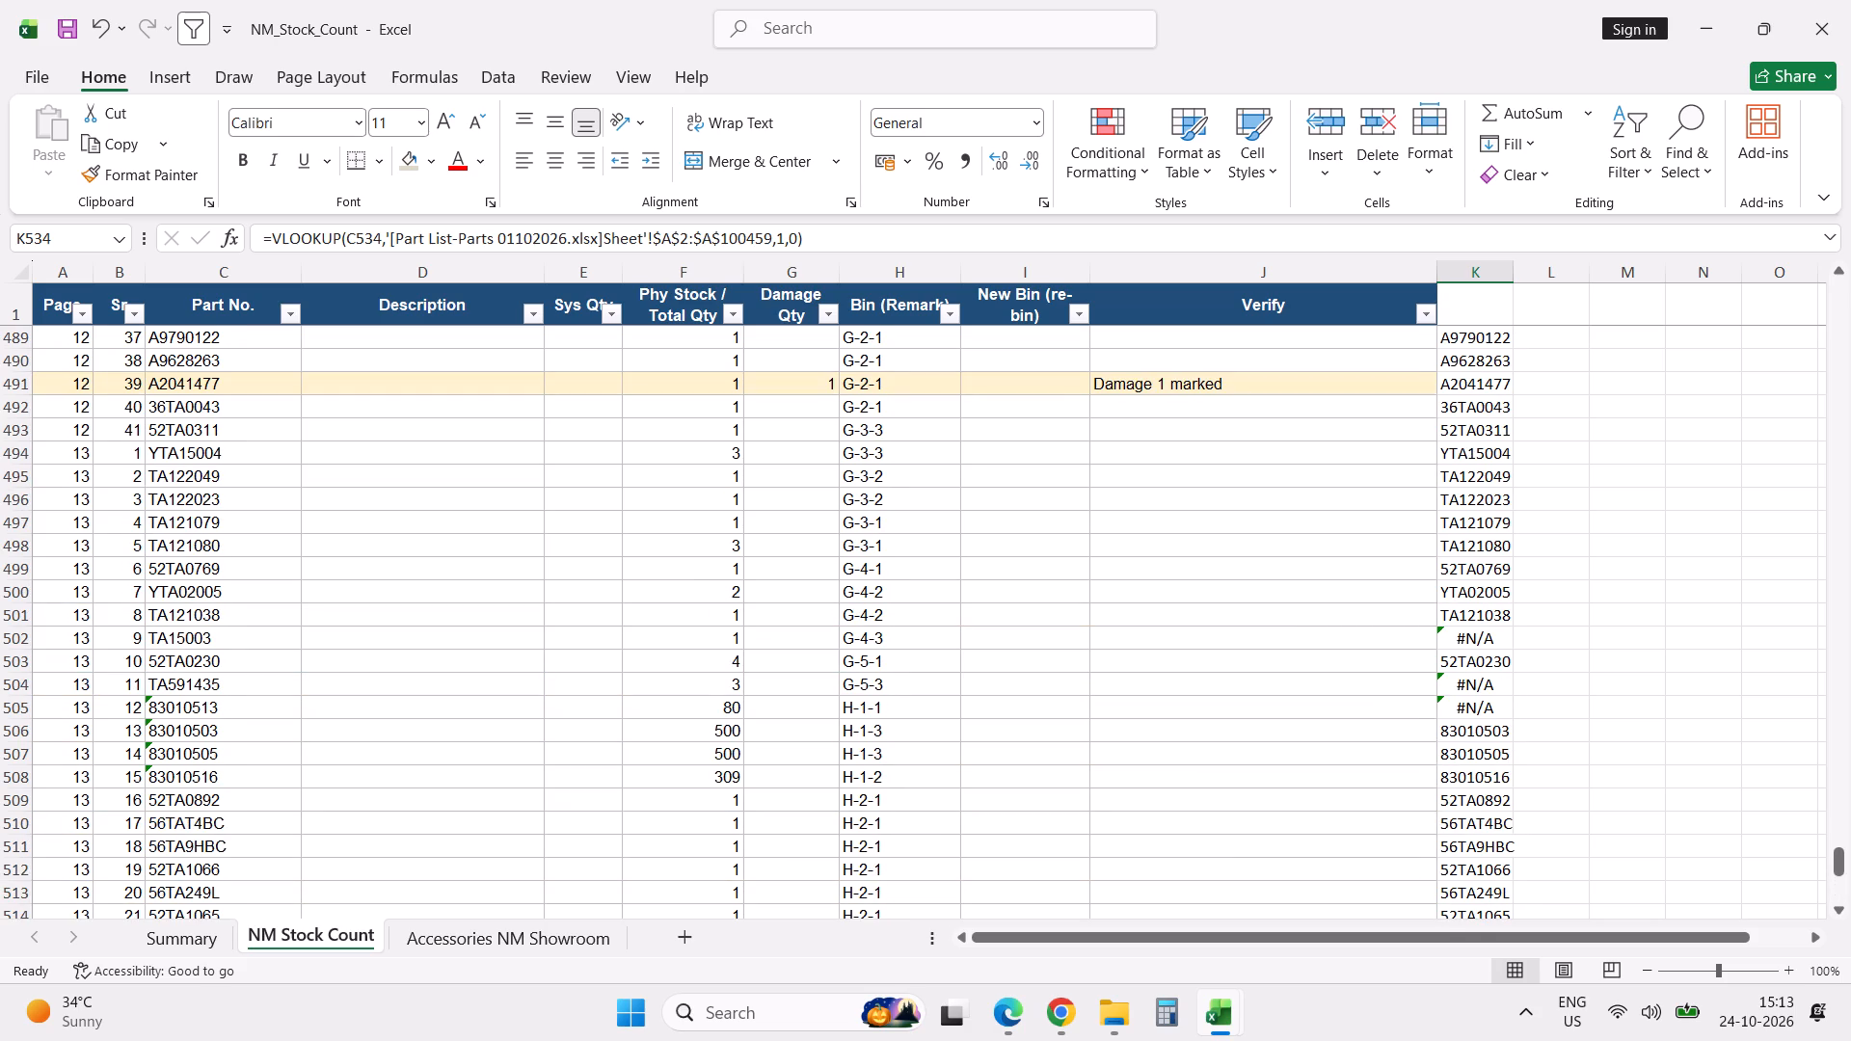
click(70, 457)
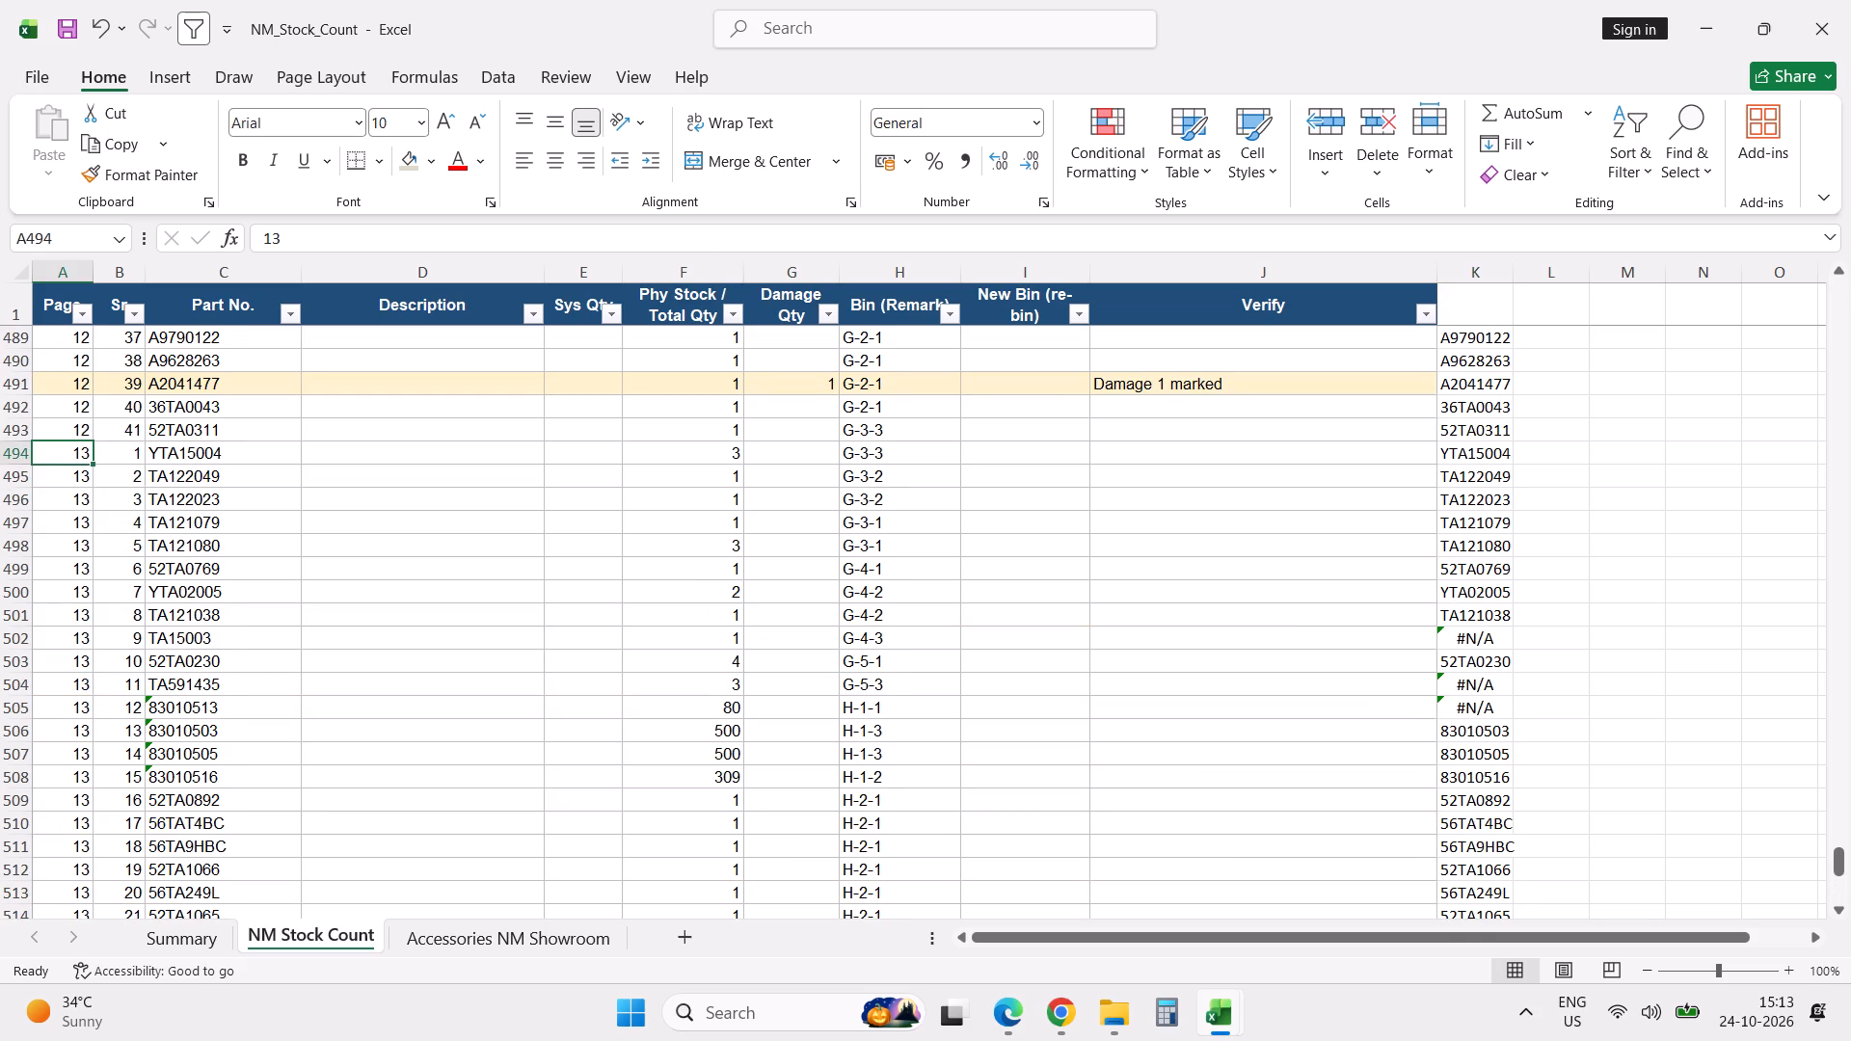
key(ctrl+shift+Down)
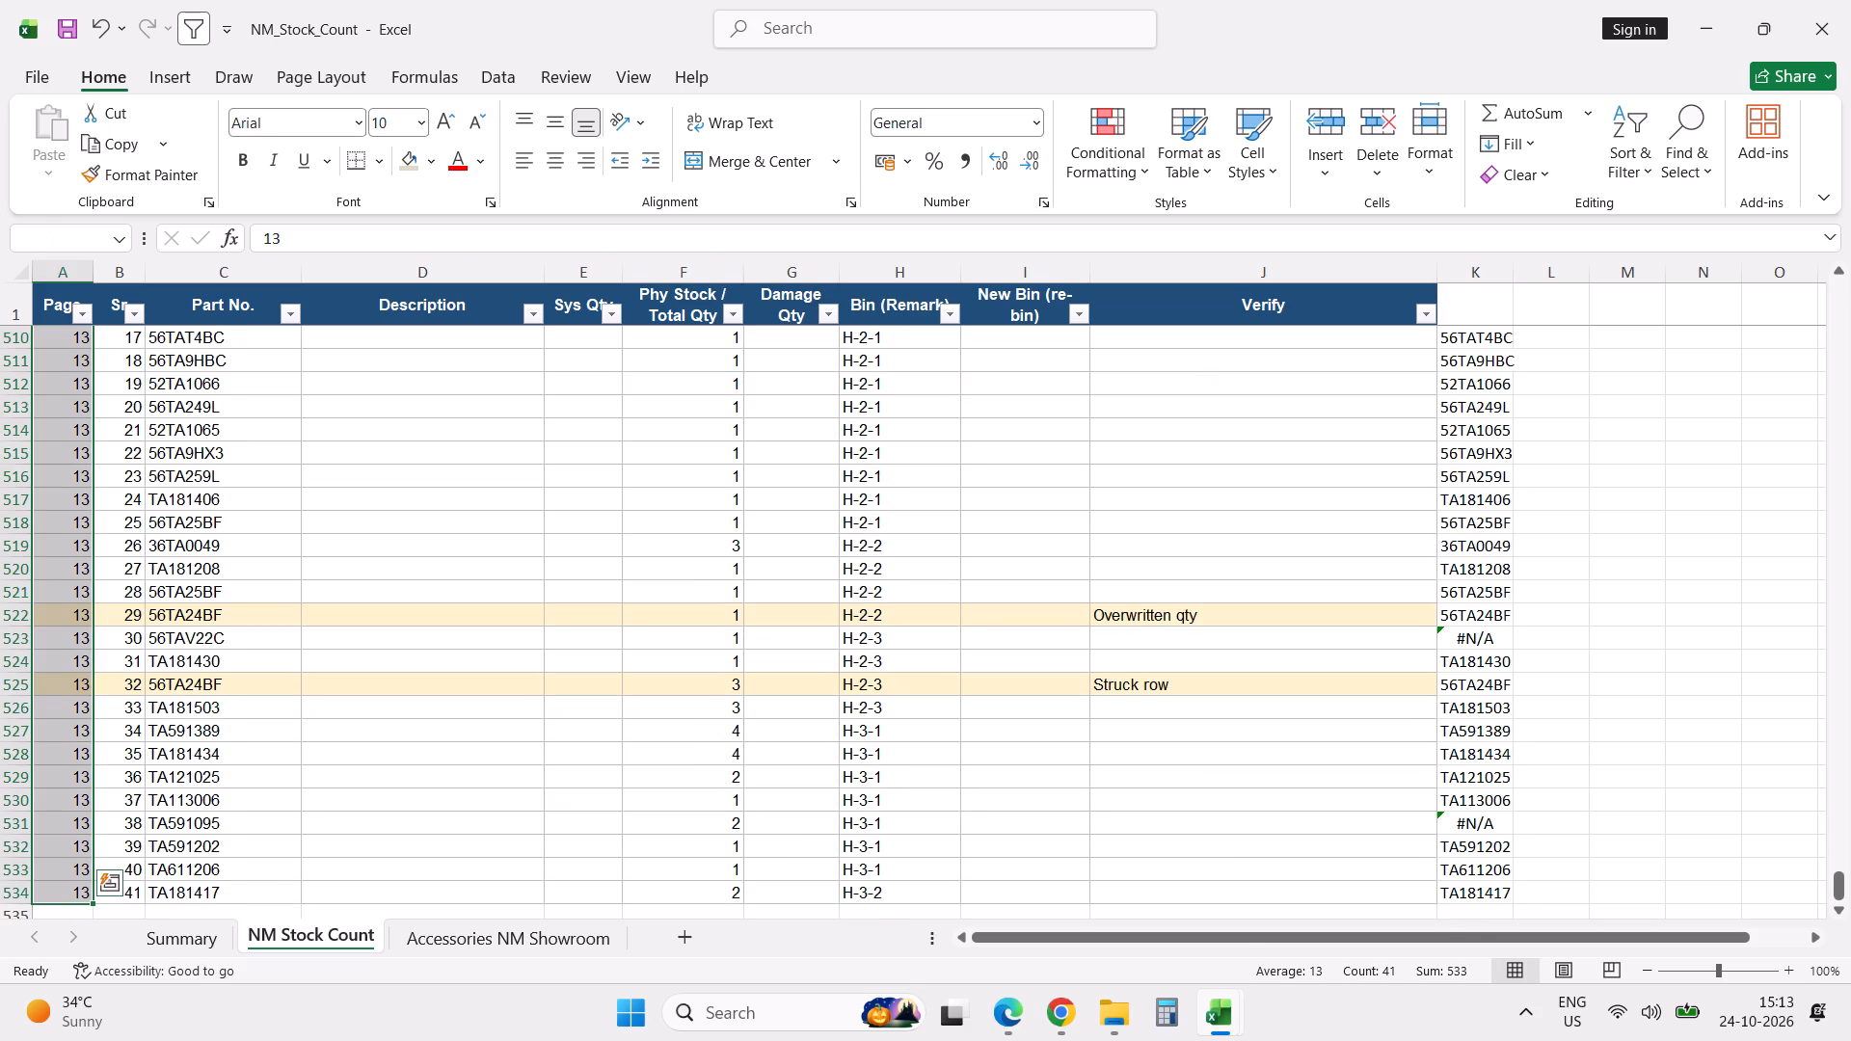
key(ctrl+h)
text(14)
key(shift+Tab)
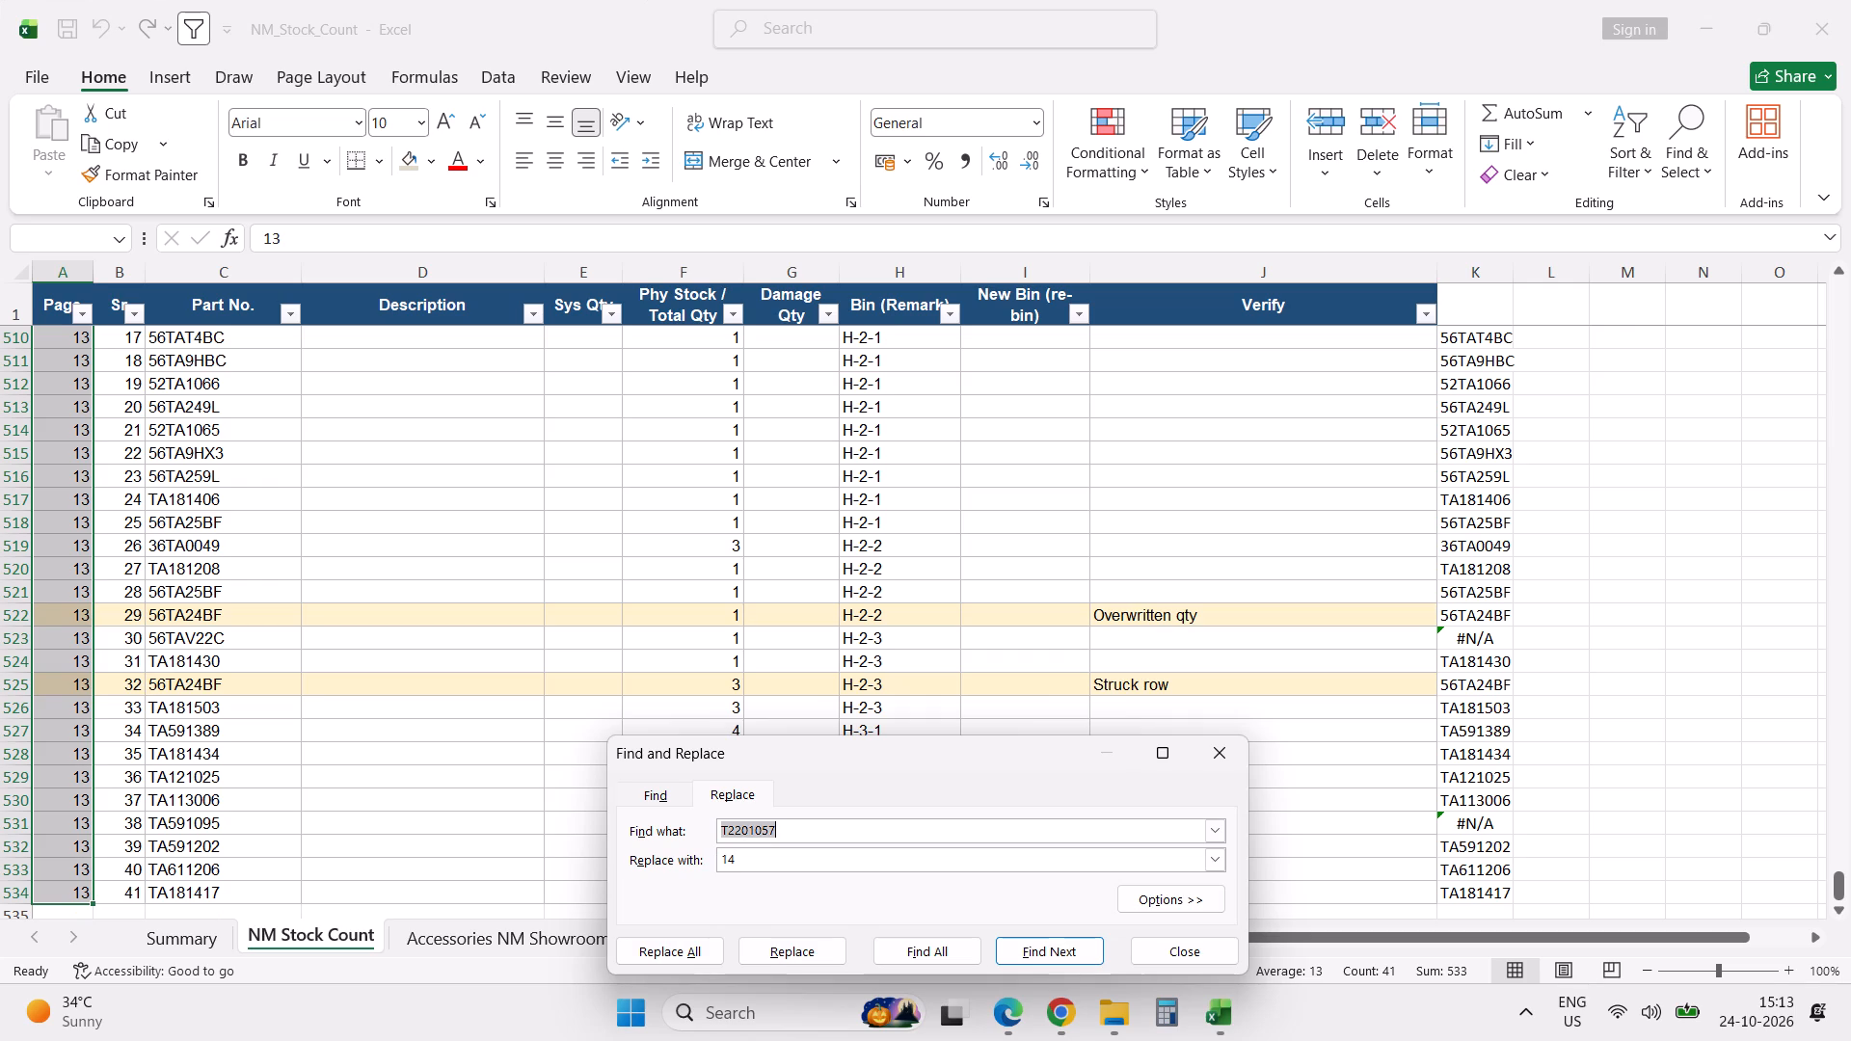
text(13)
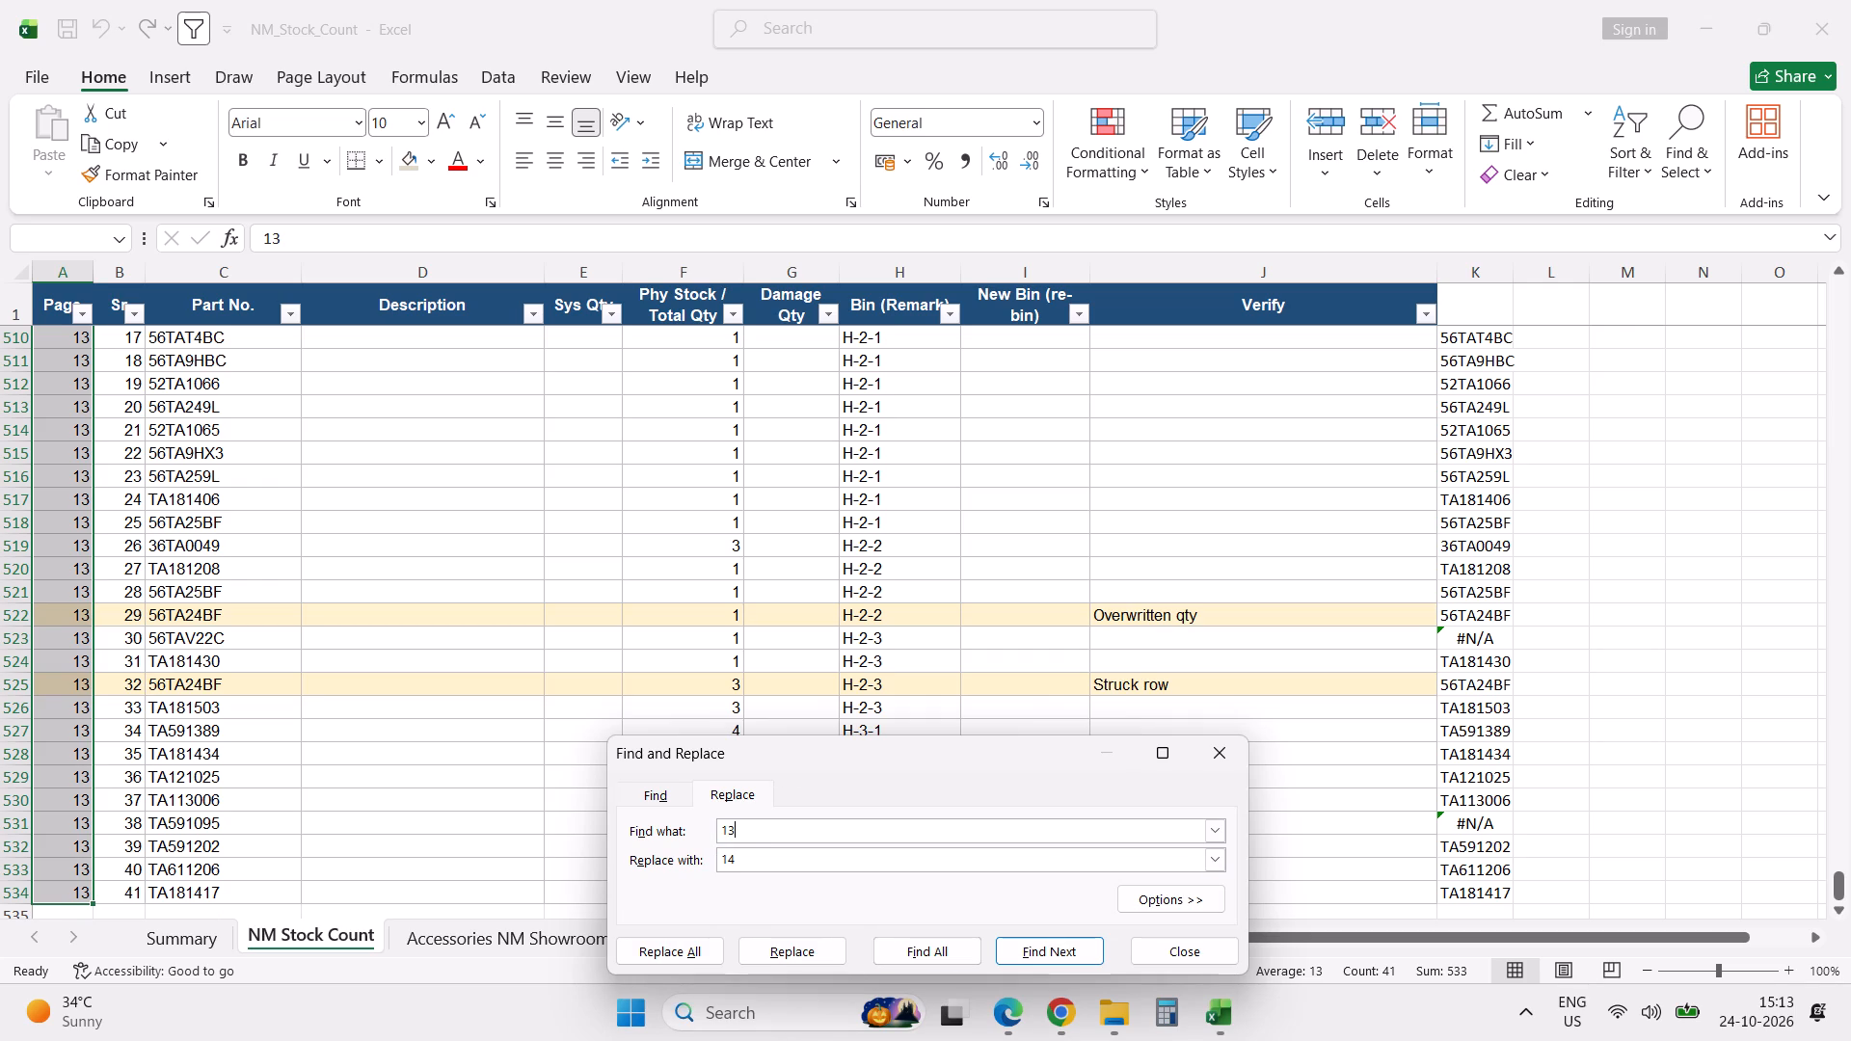
click(703, 958)
key(Escape)
key(Escape)
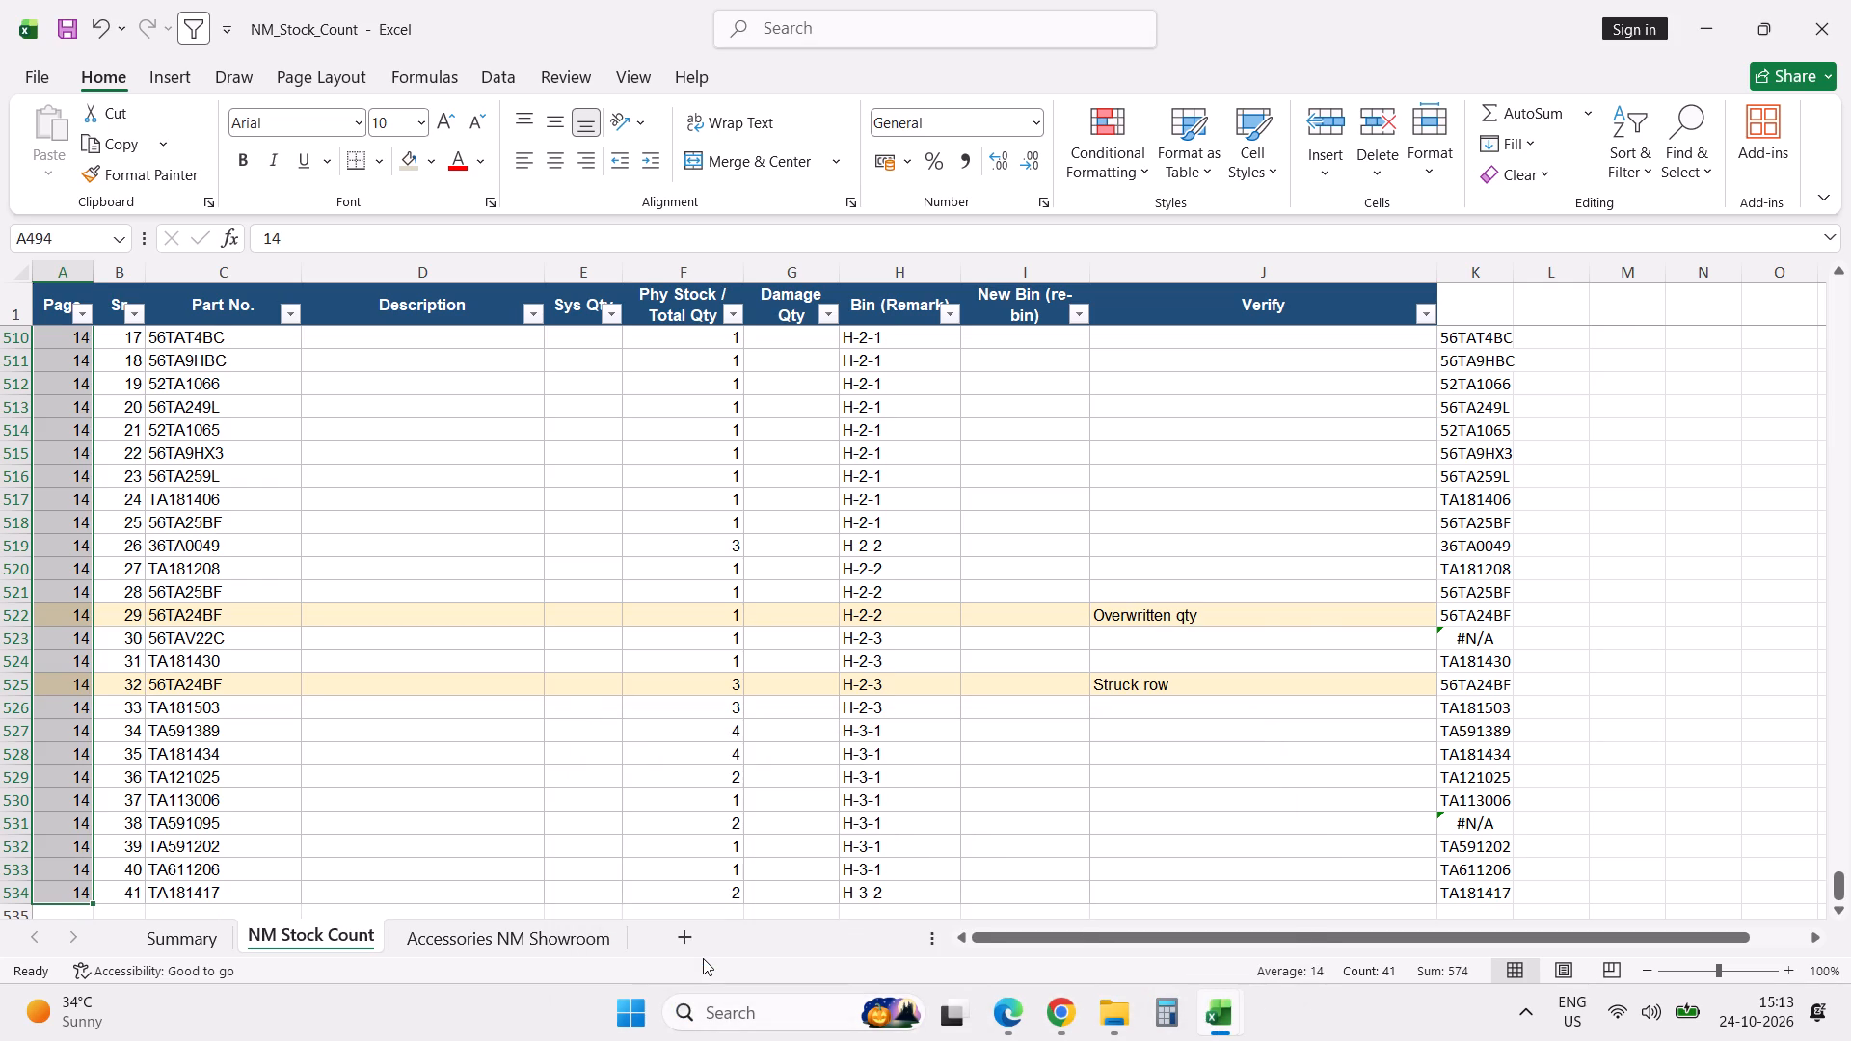
Change the part number in row 6 of the NM Stock Count sheet to 36JV0114.
key(ctrl+Up)
key(Down)
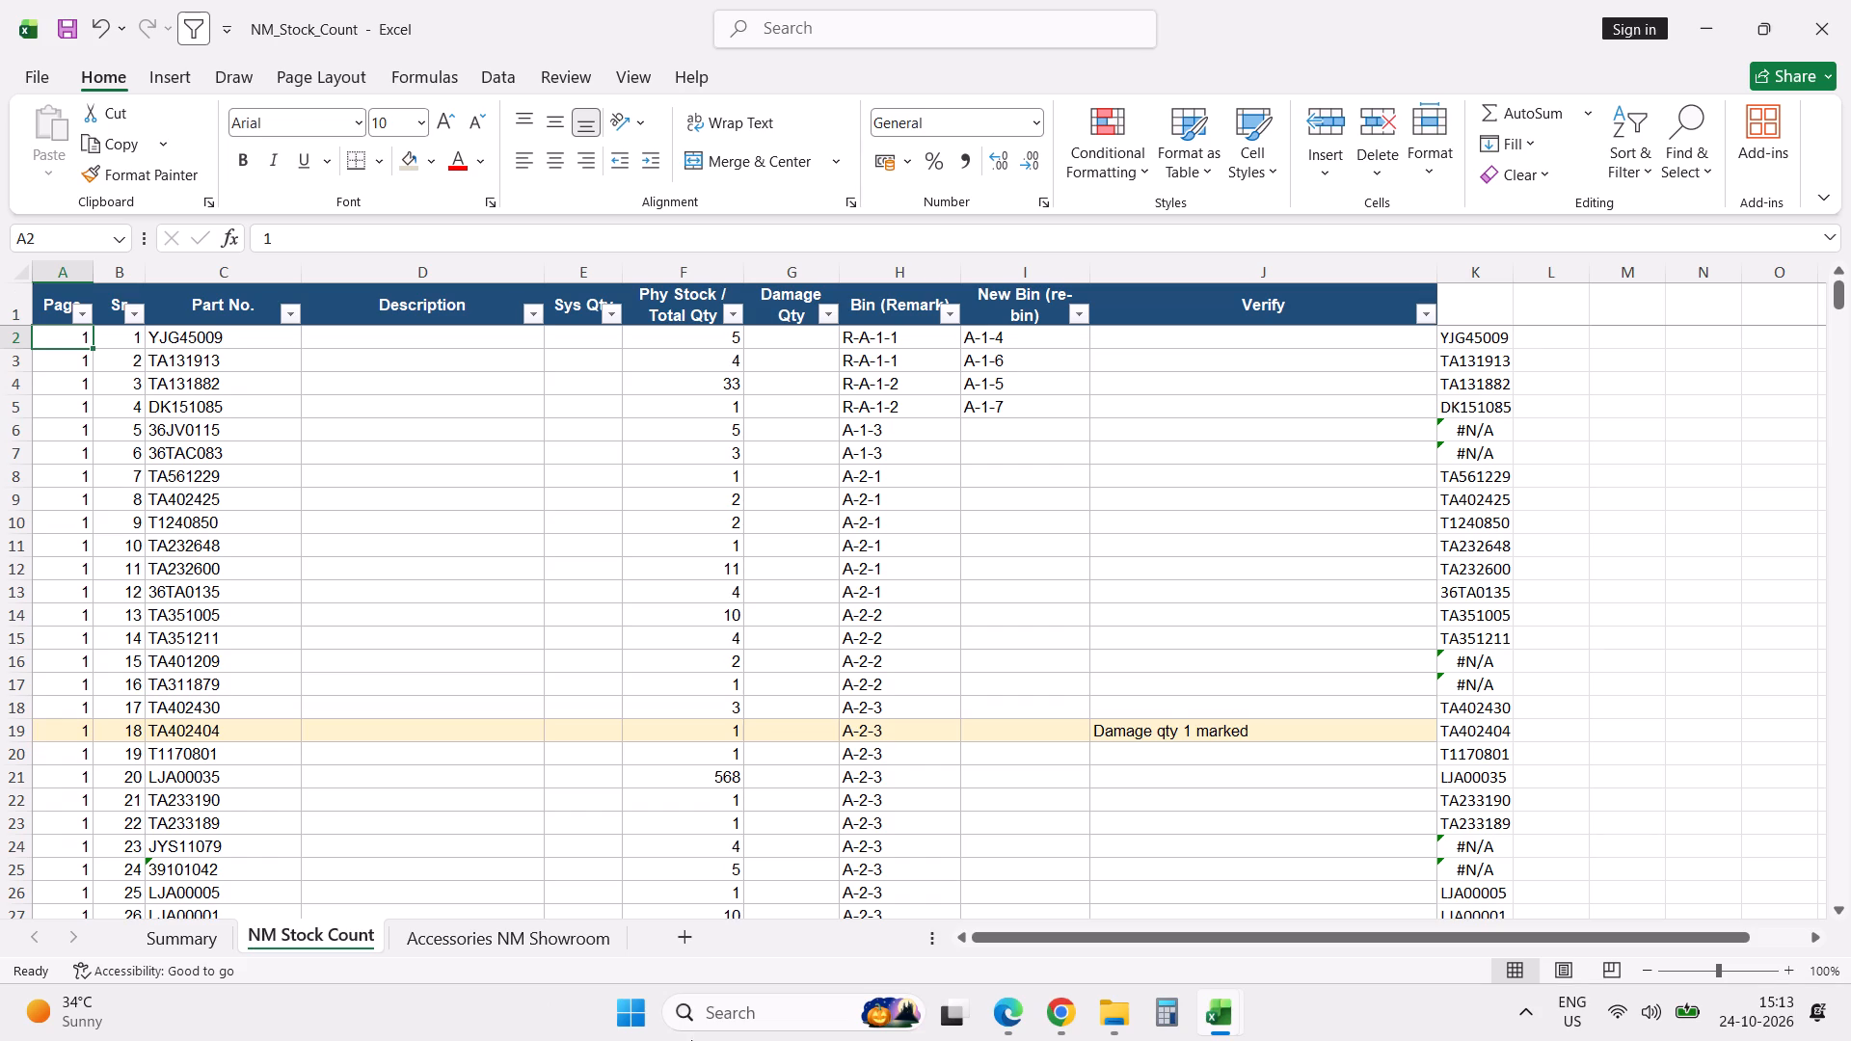
click(33, 430)
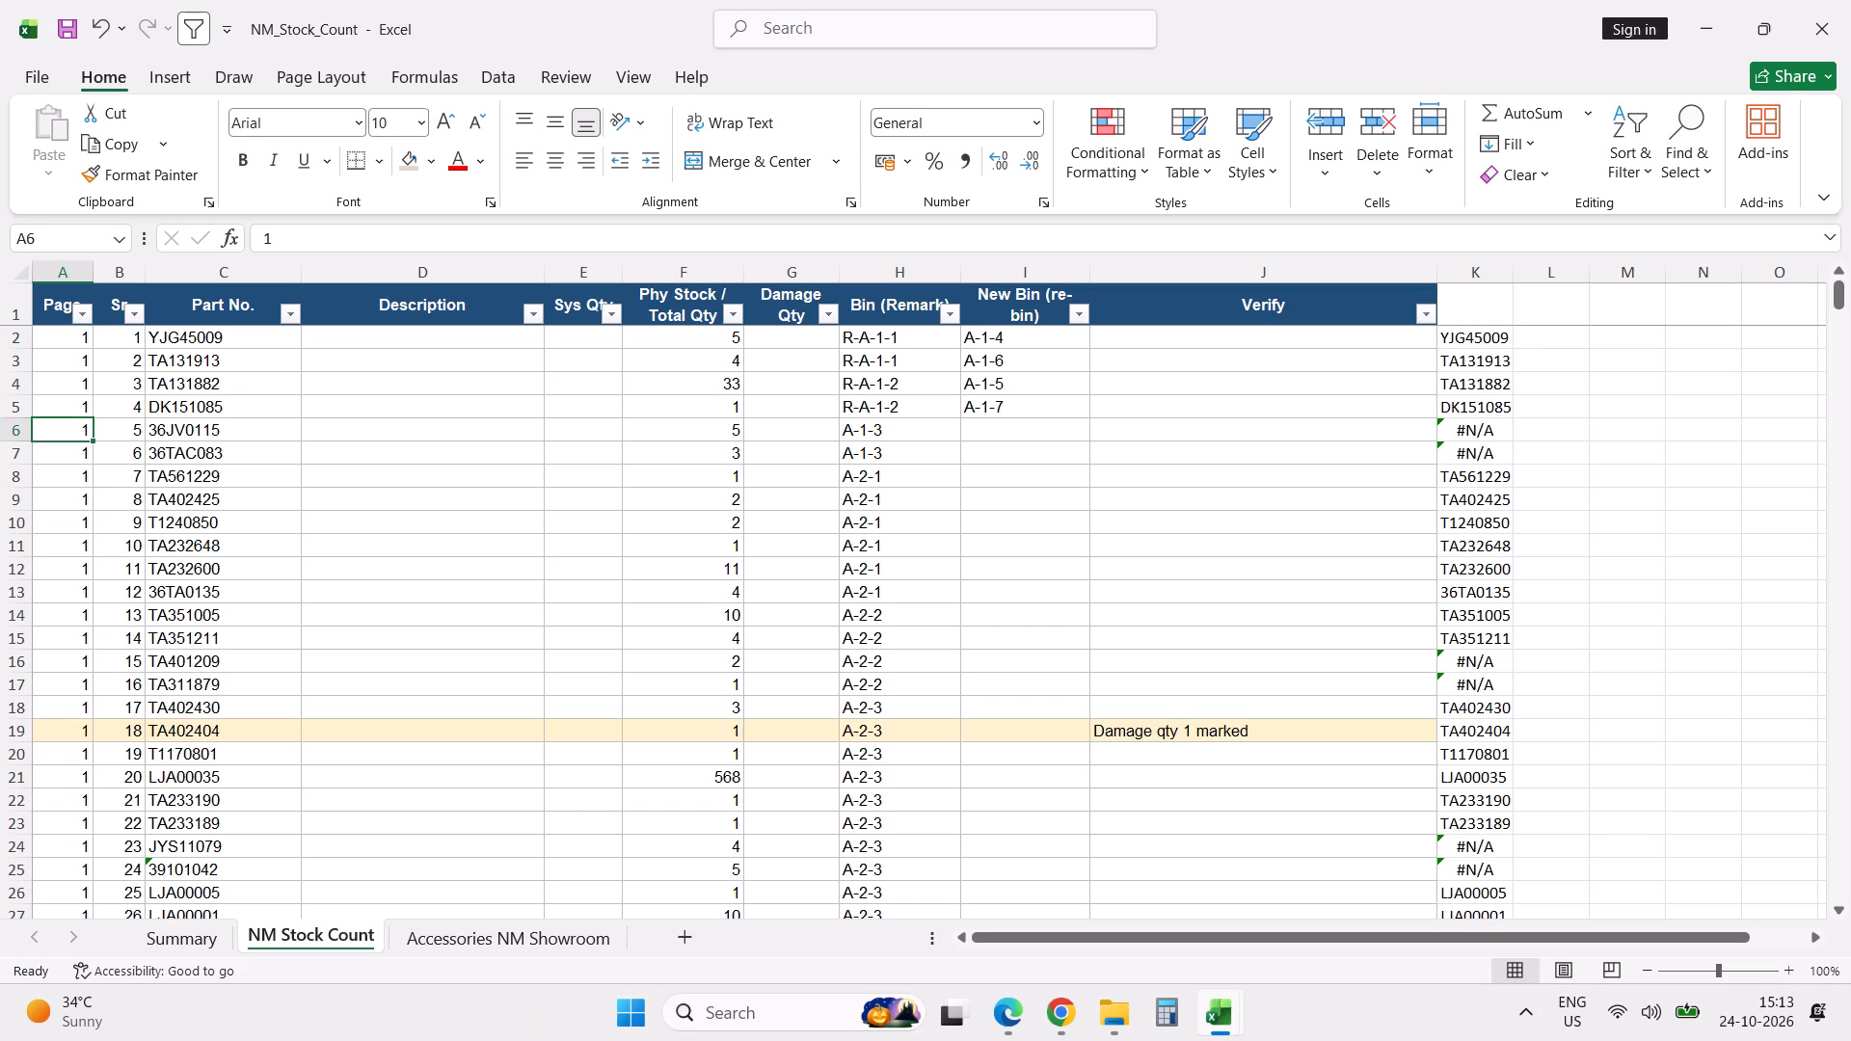
click(18, 429)
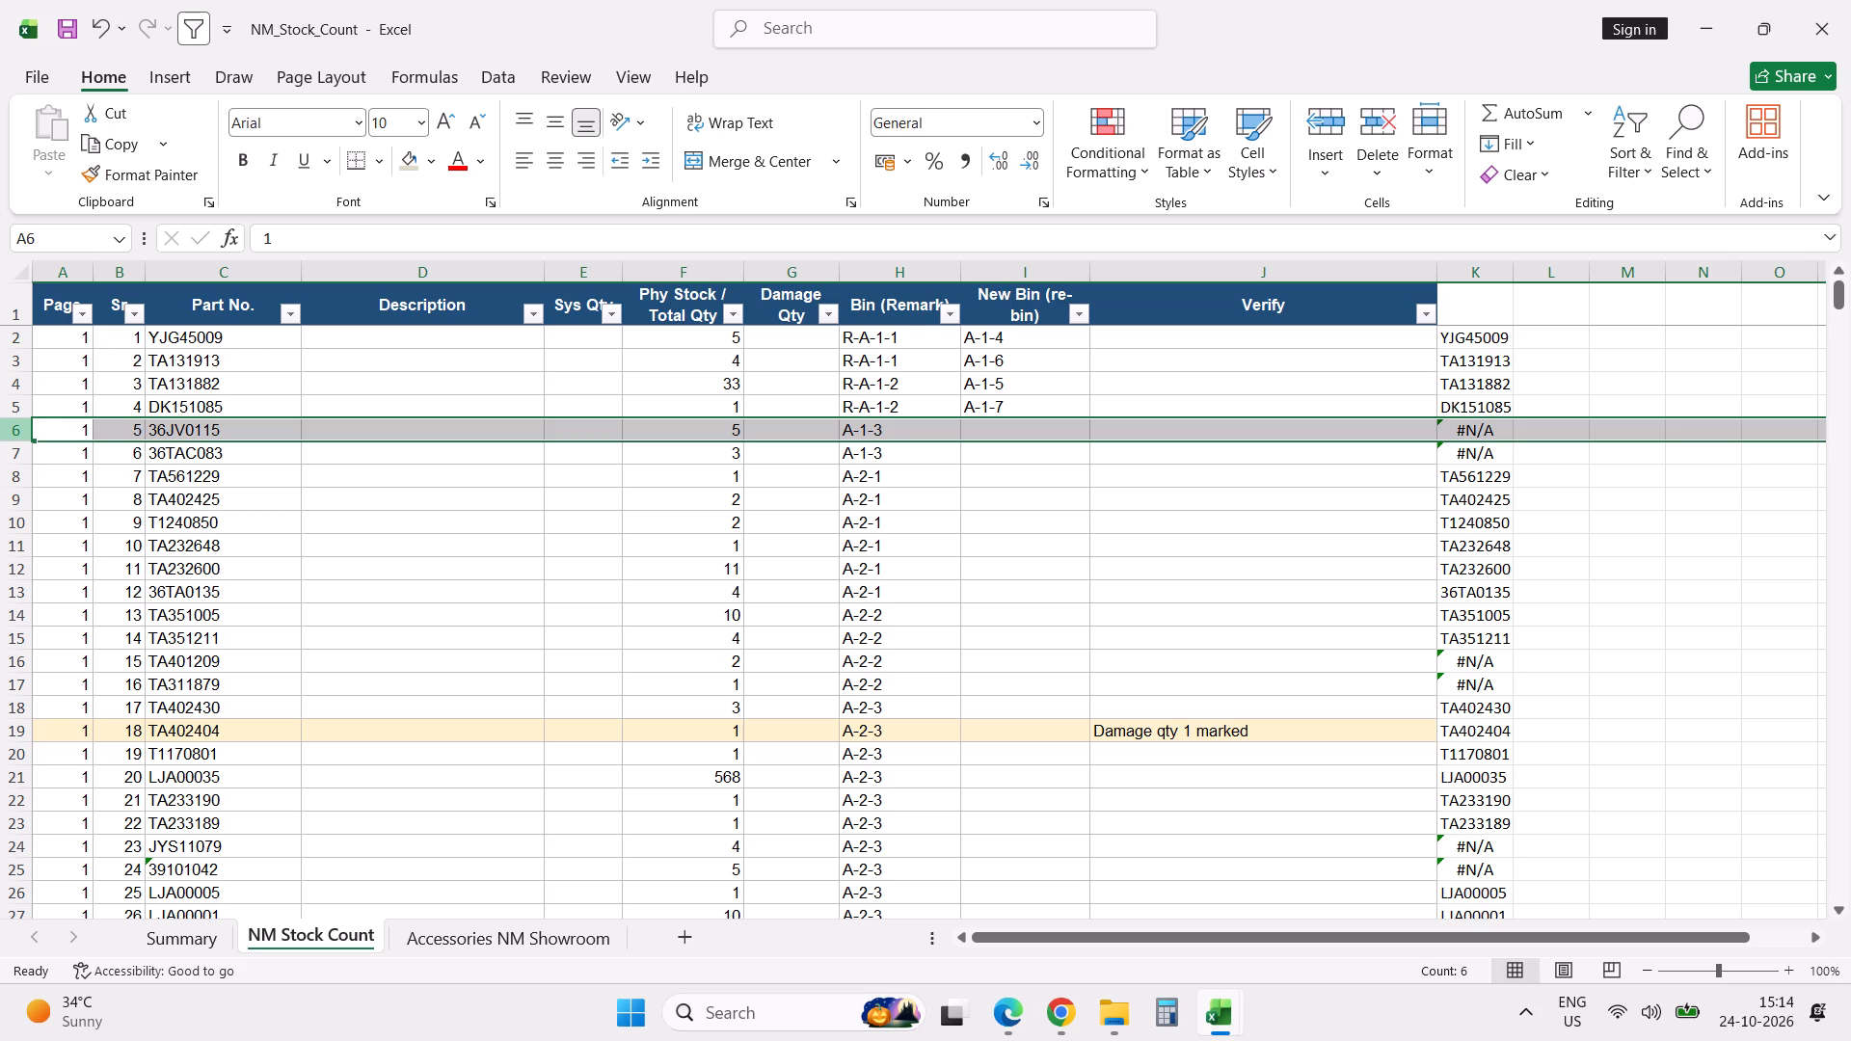
double_click(273, 426)
key(BackSpace)
key(4)
key(Return)
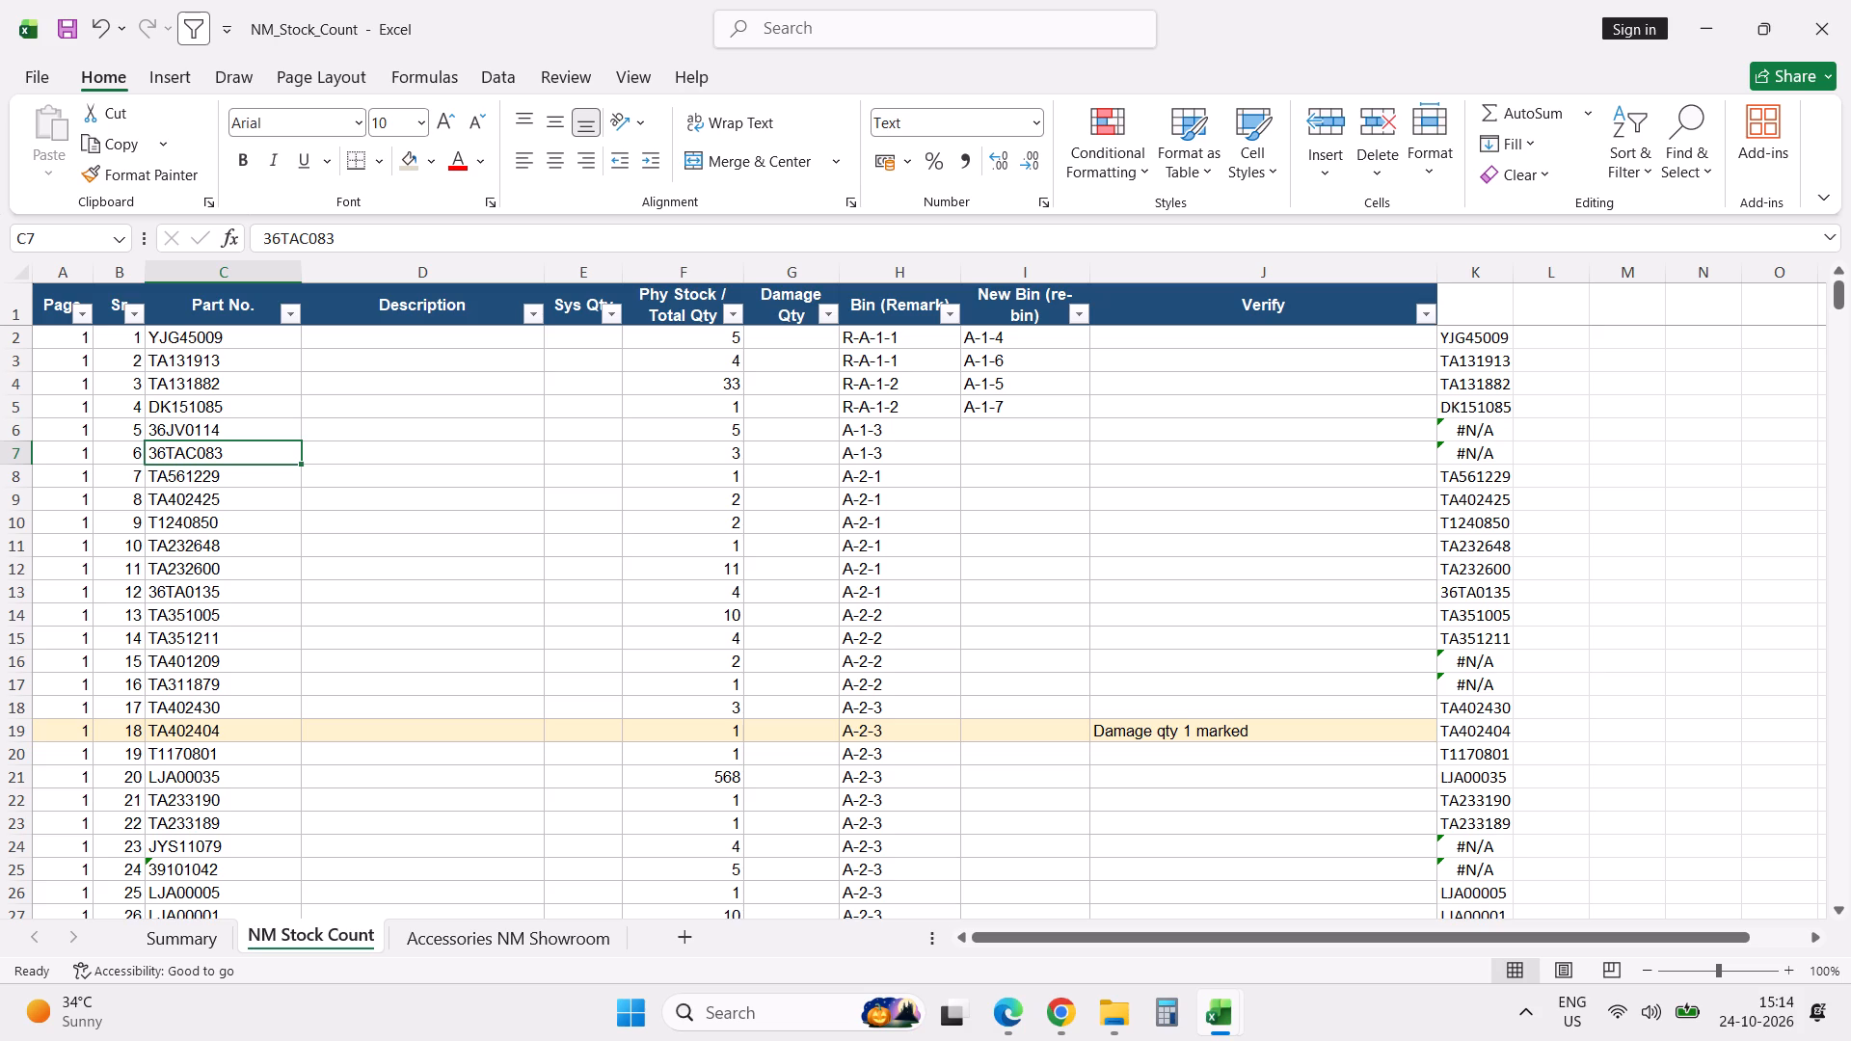
Switch to the Part List-Parts 01102026 workbook, turn on header filters, and filter the Part Code column by 36jv.
key(alt+Tab)
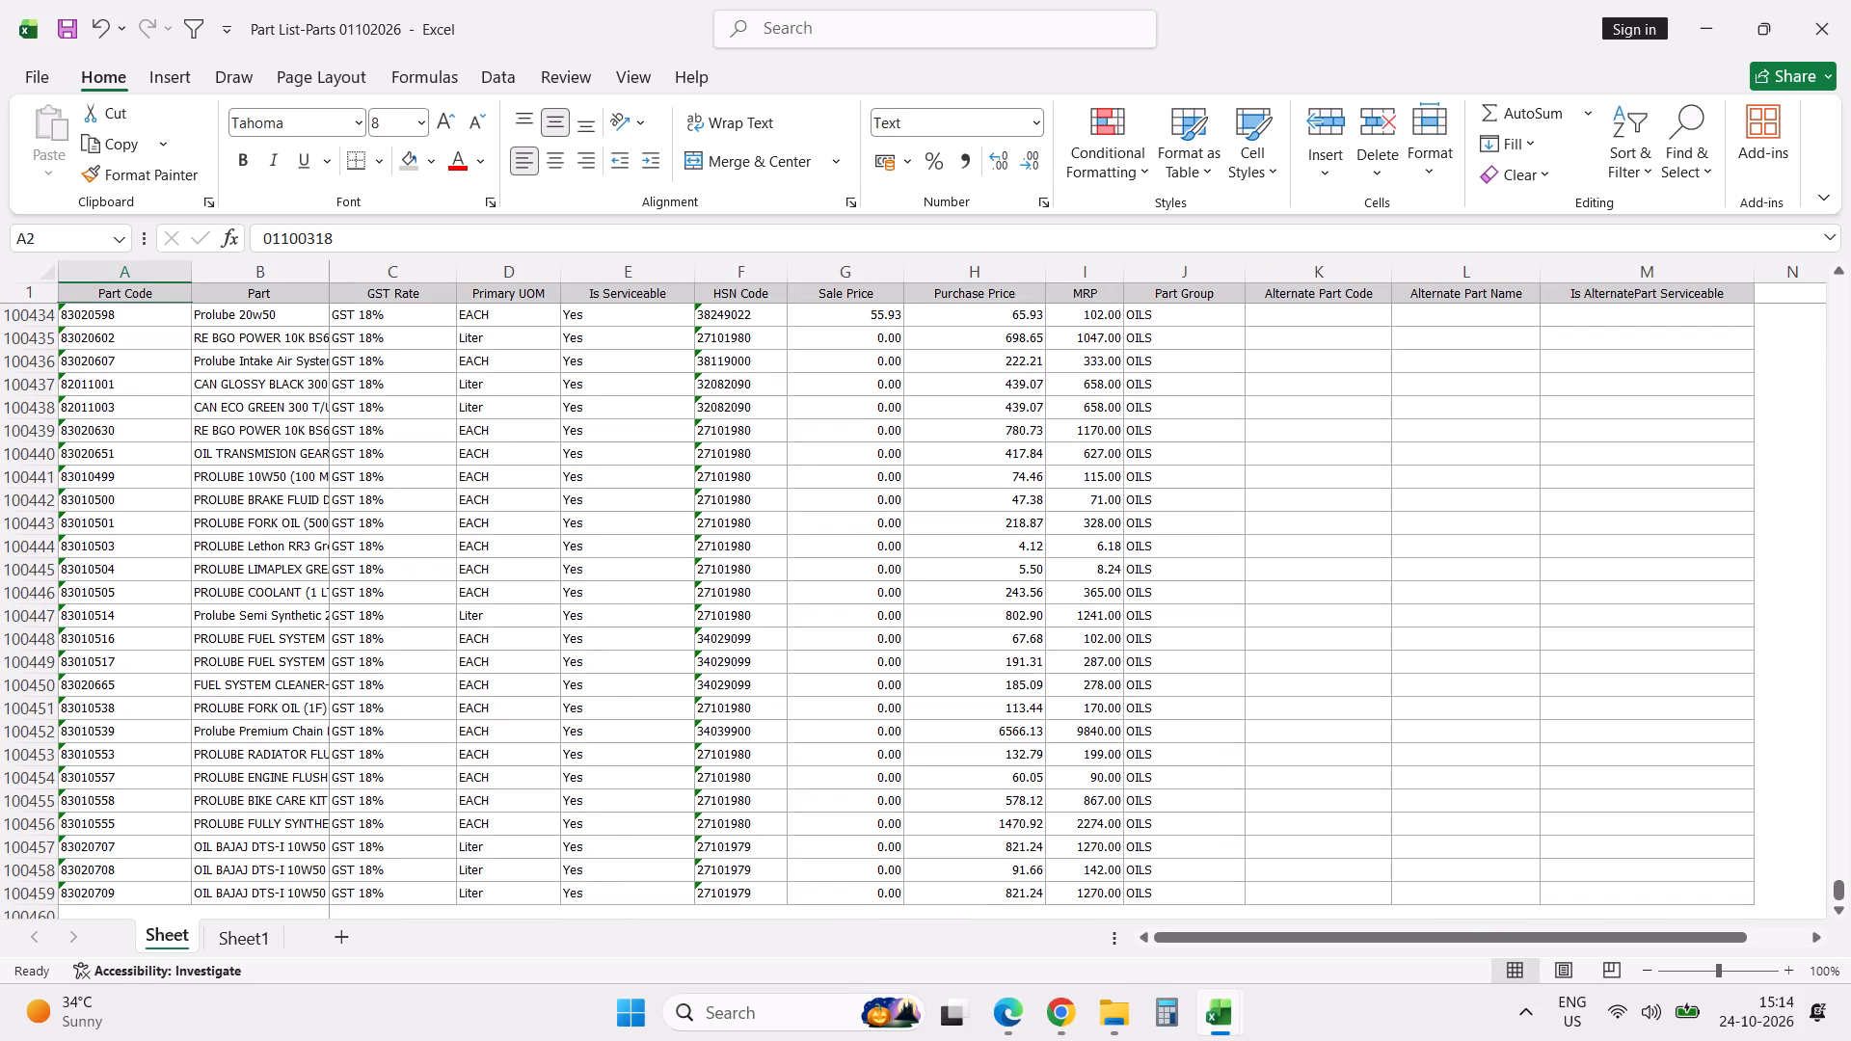
click(155, 299)
key(alt+d)
text(ff)
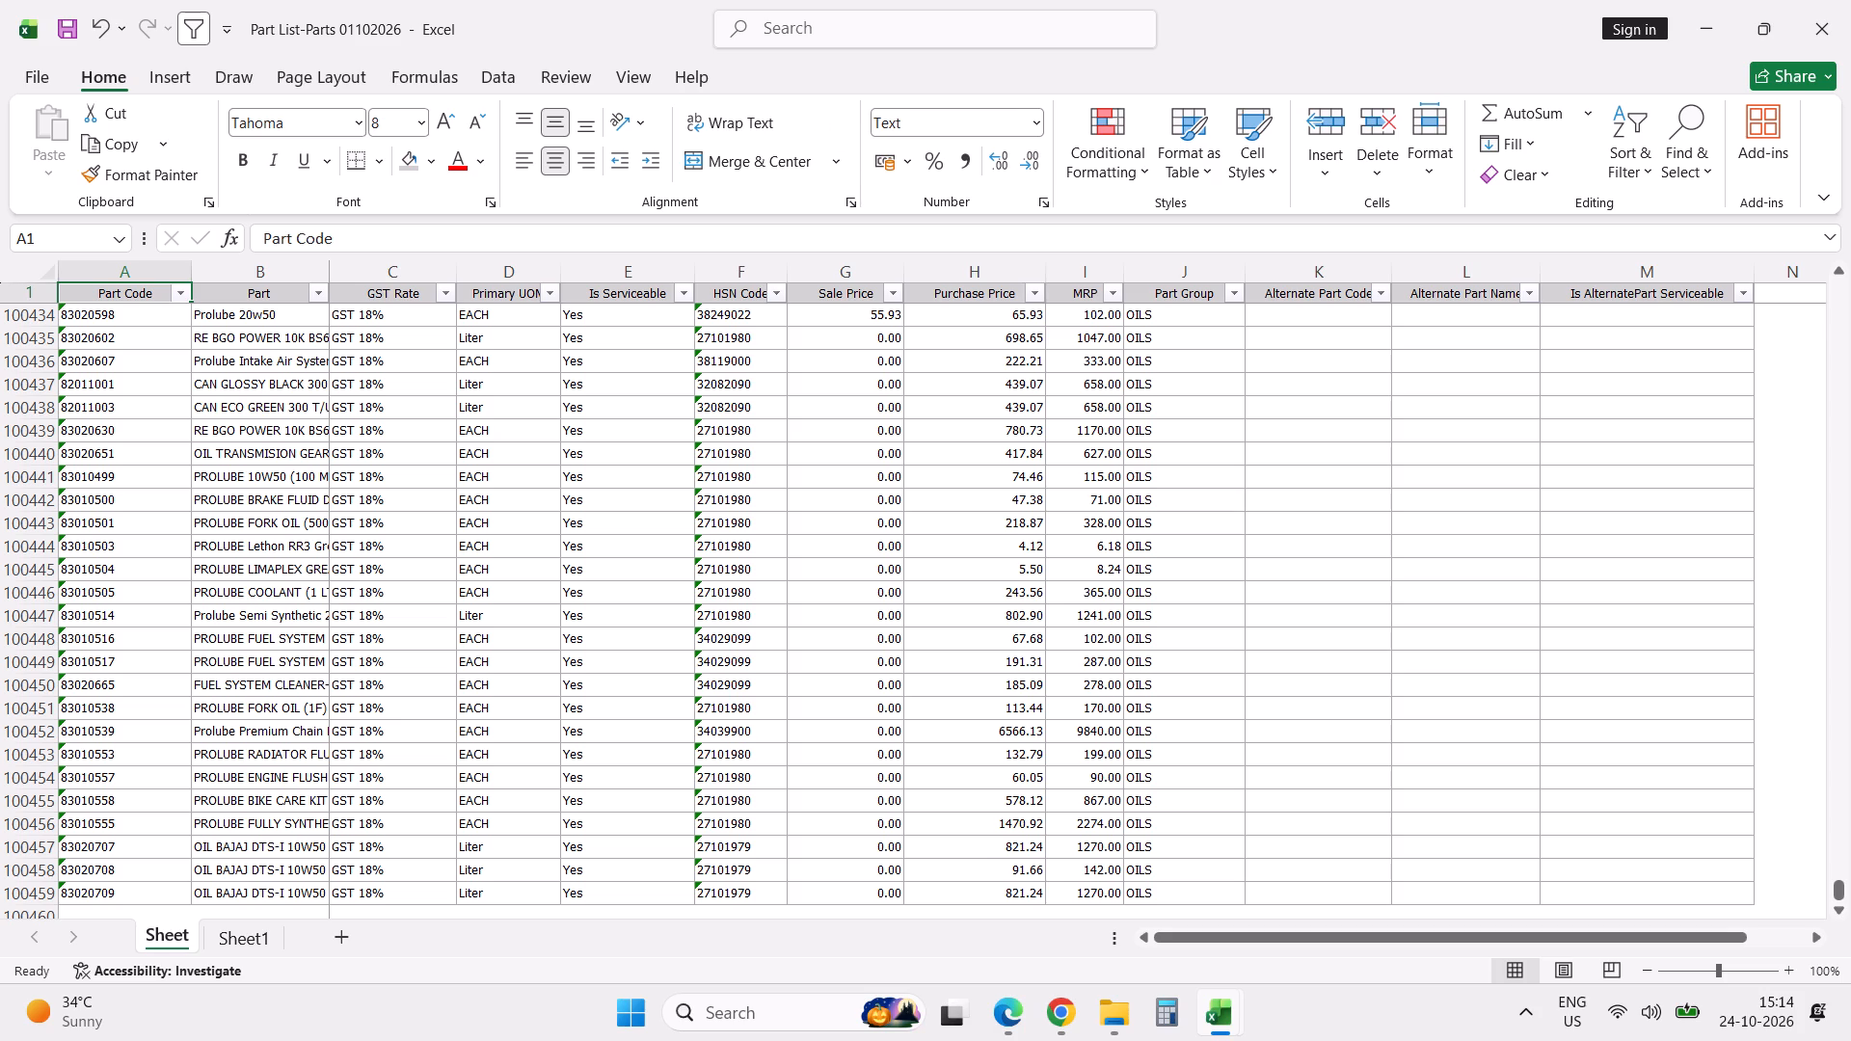
click(180, 291)
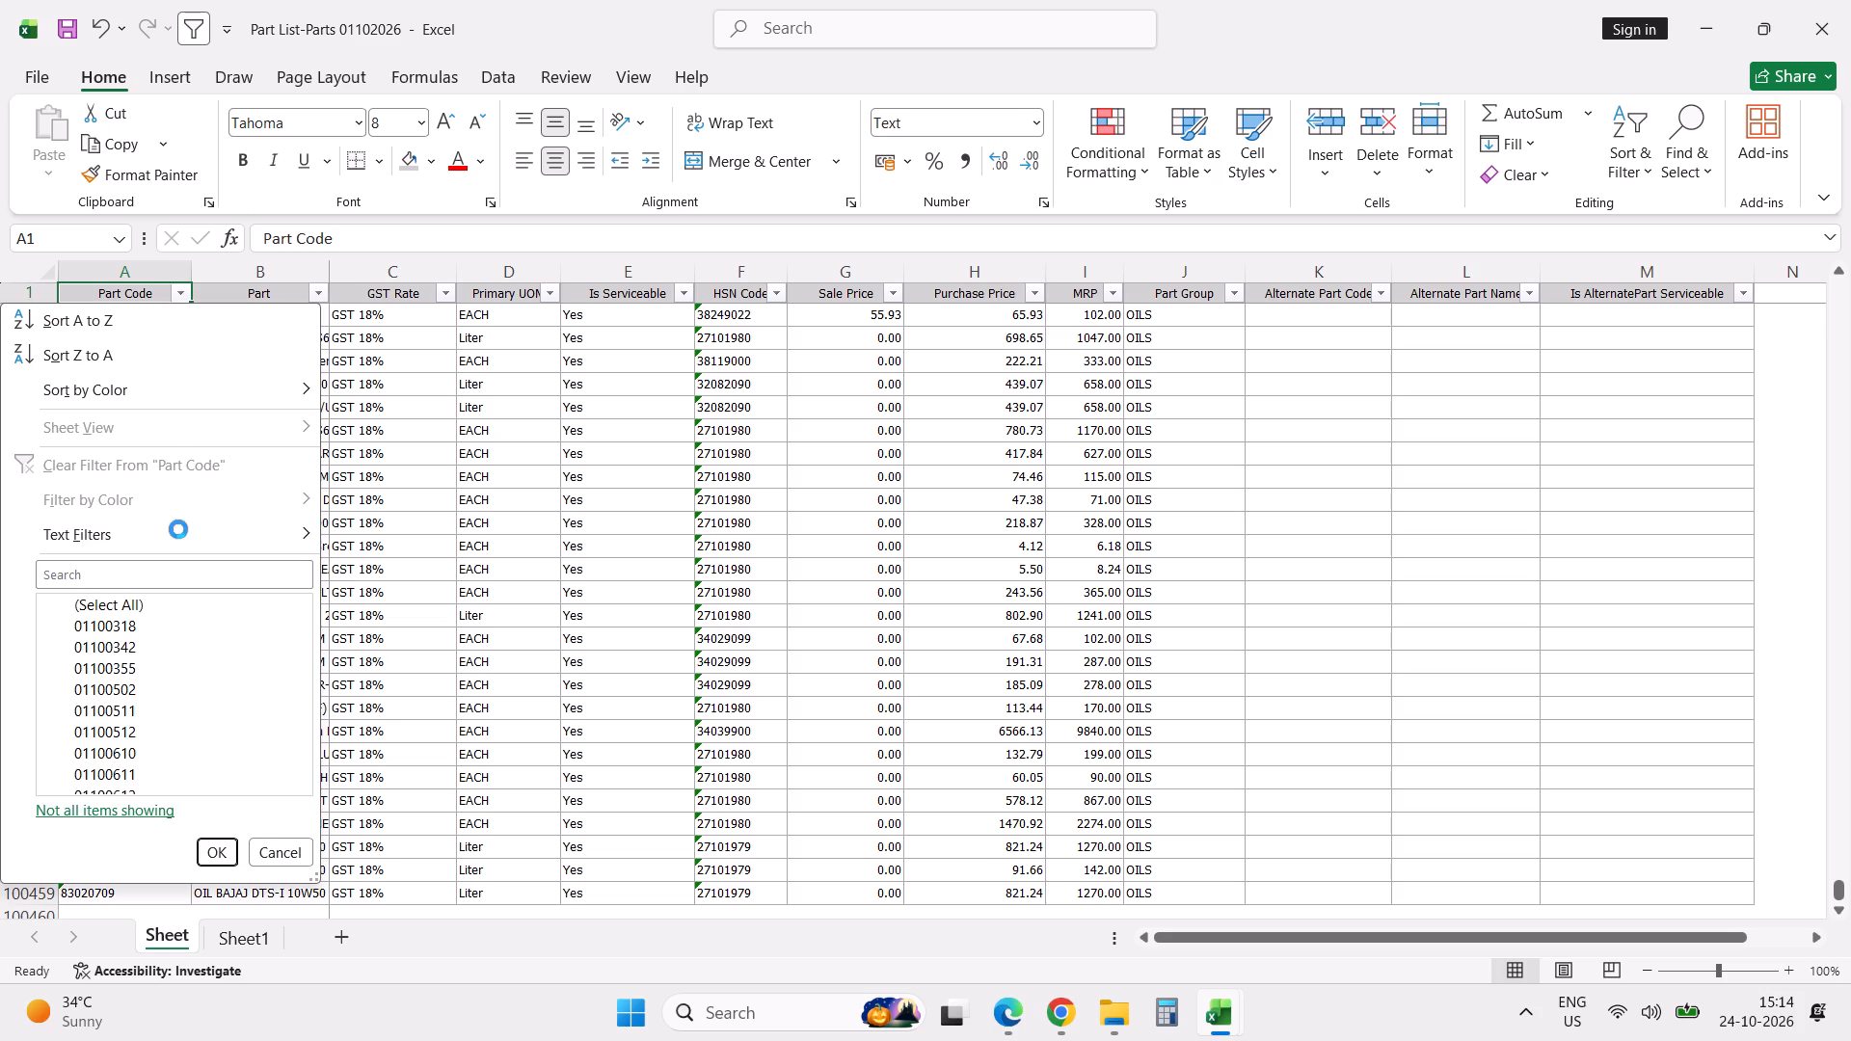
click(175, 582)
key(3)
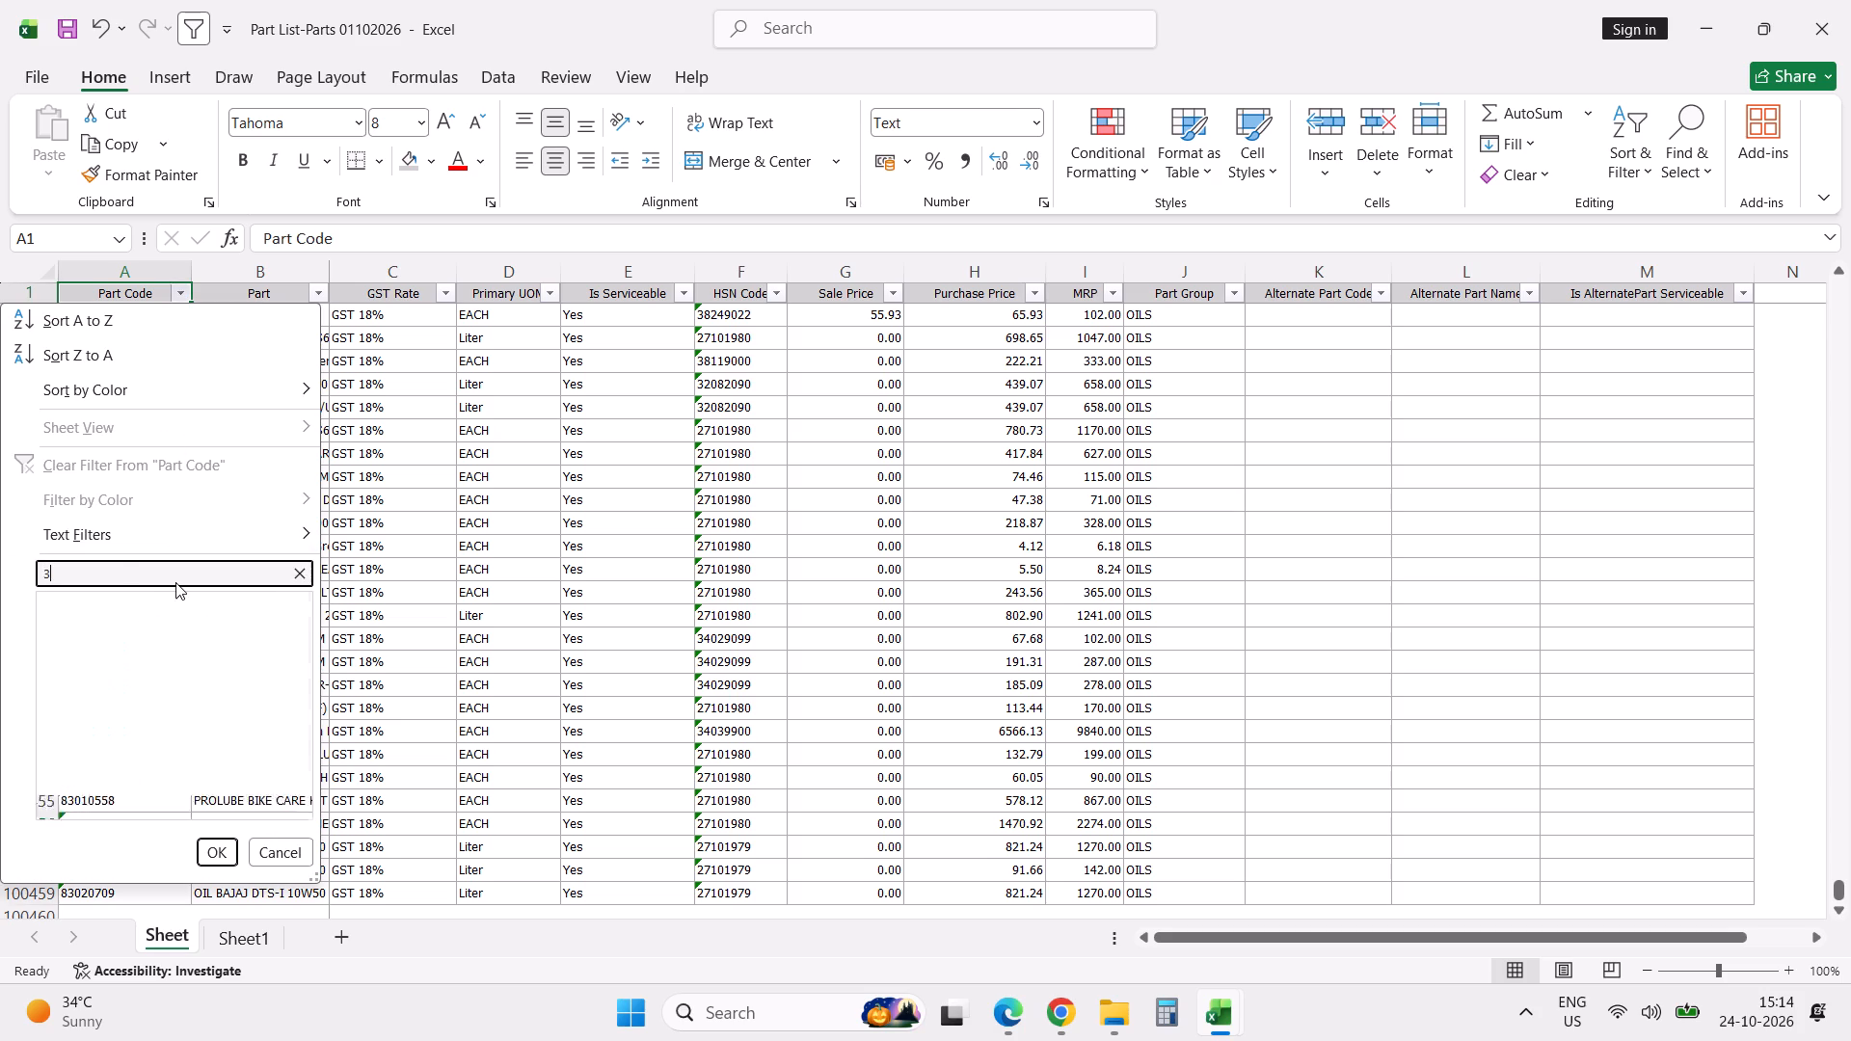
key(6)
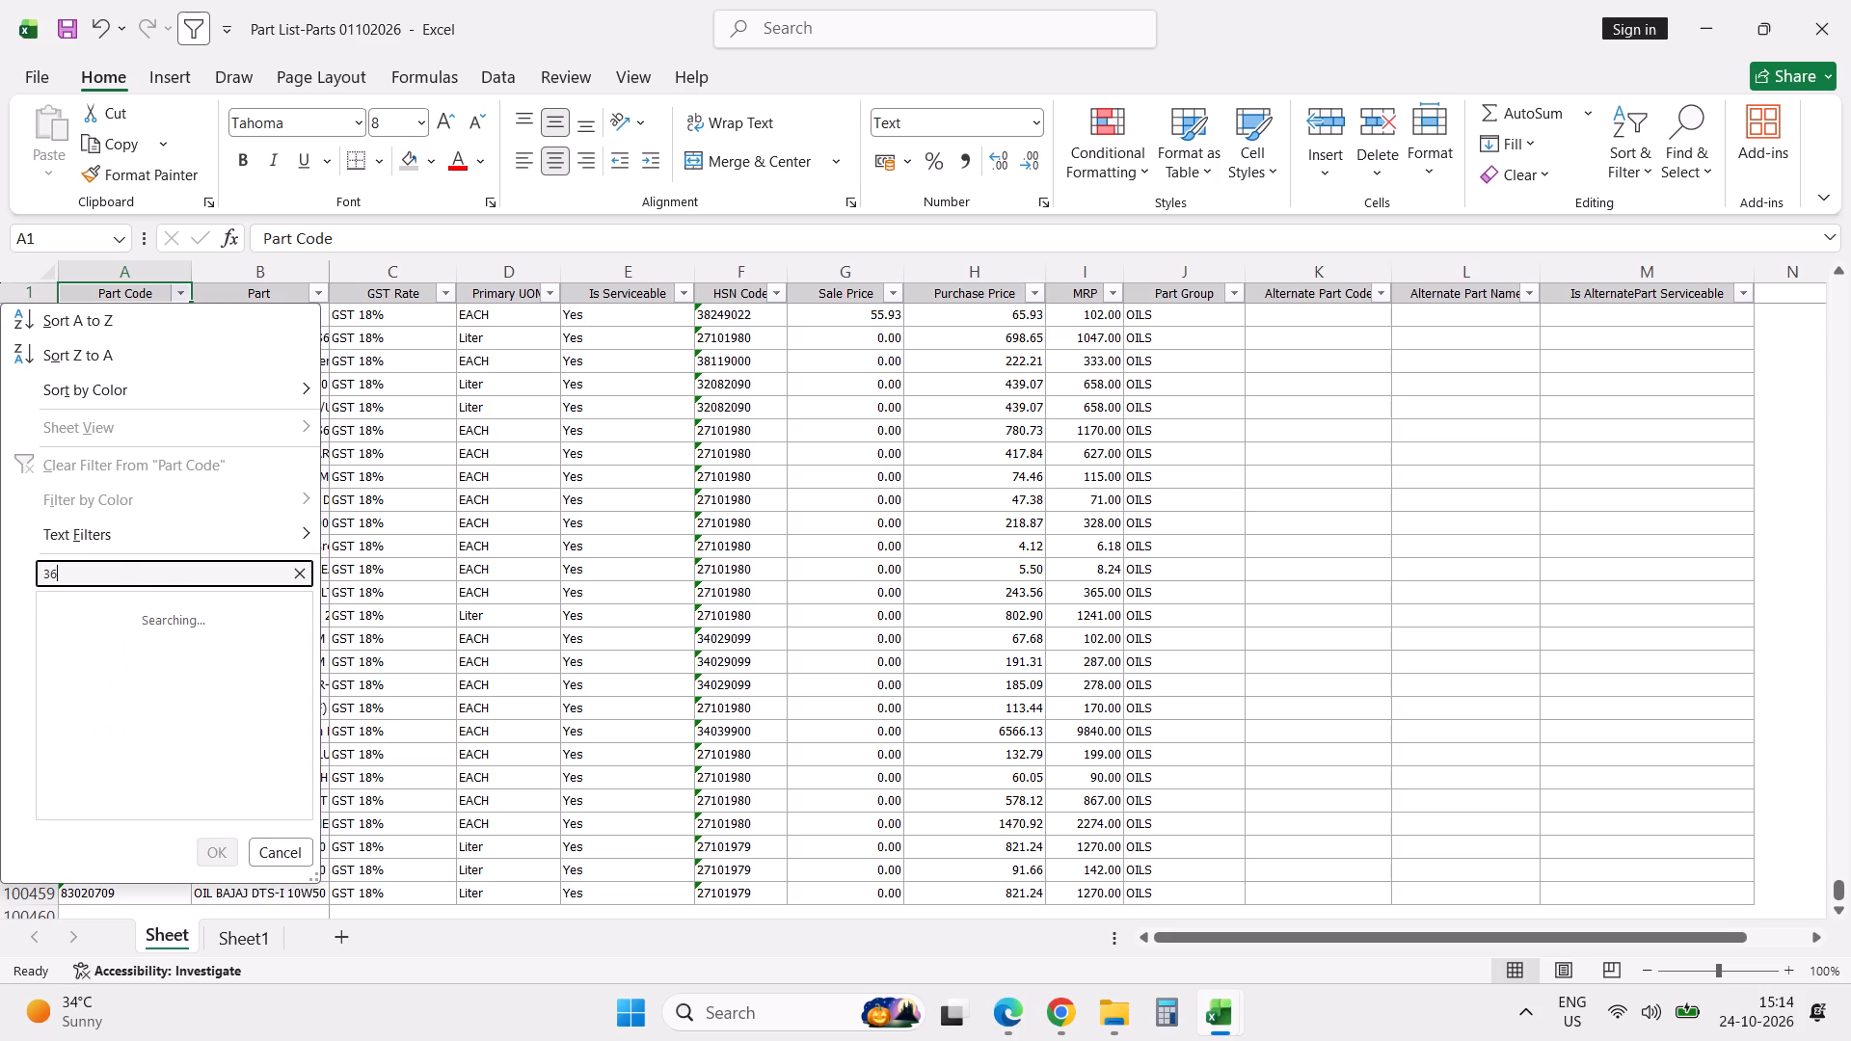
key(j)
key(v)
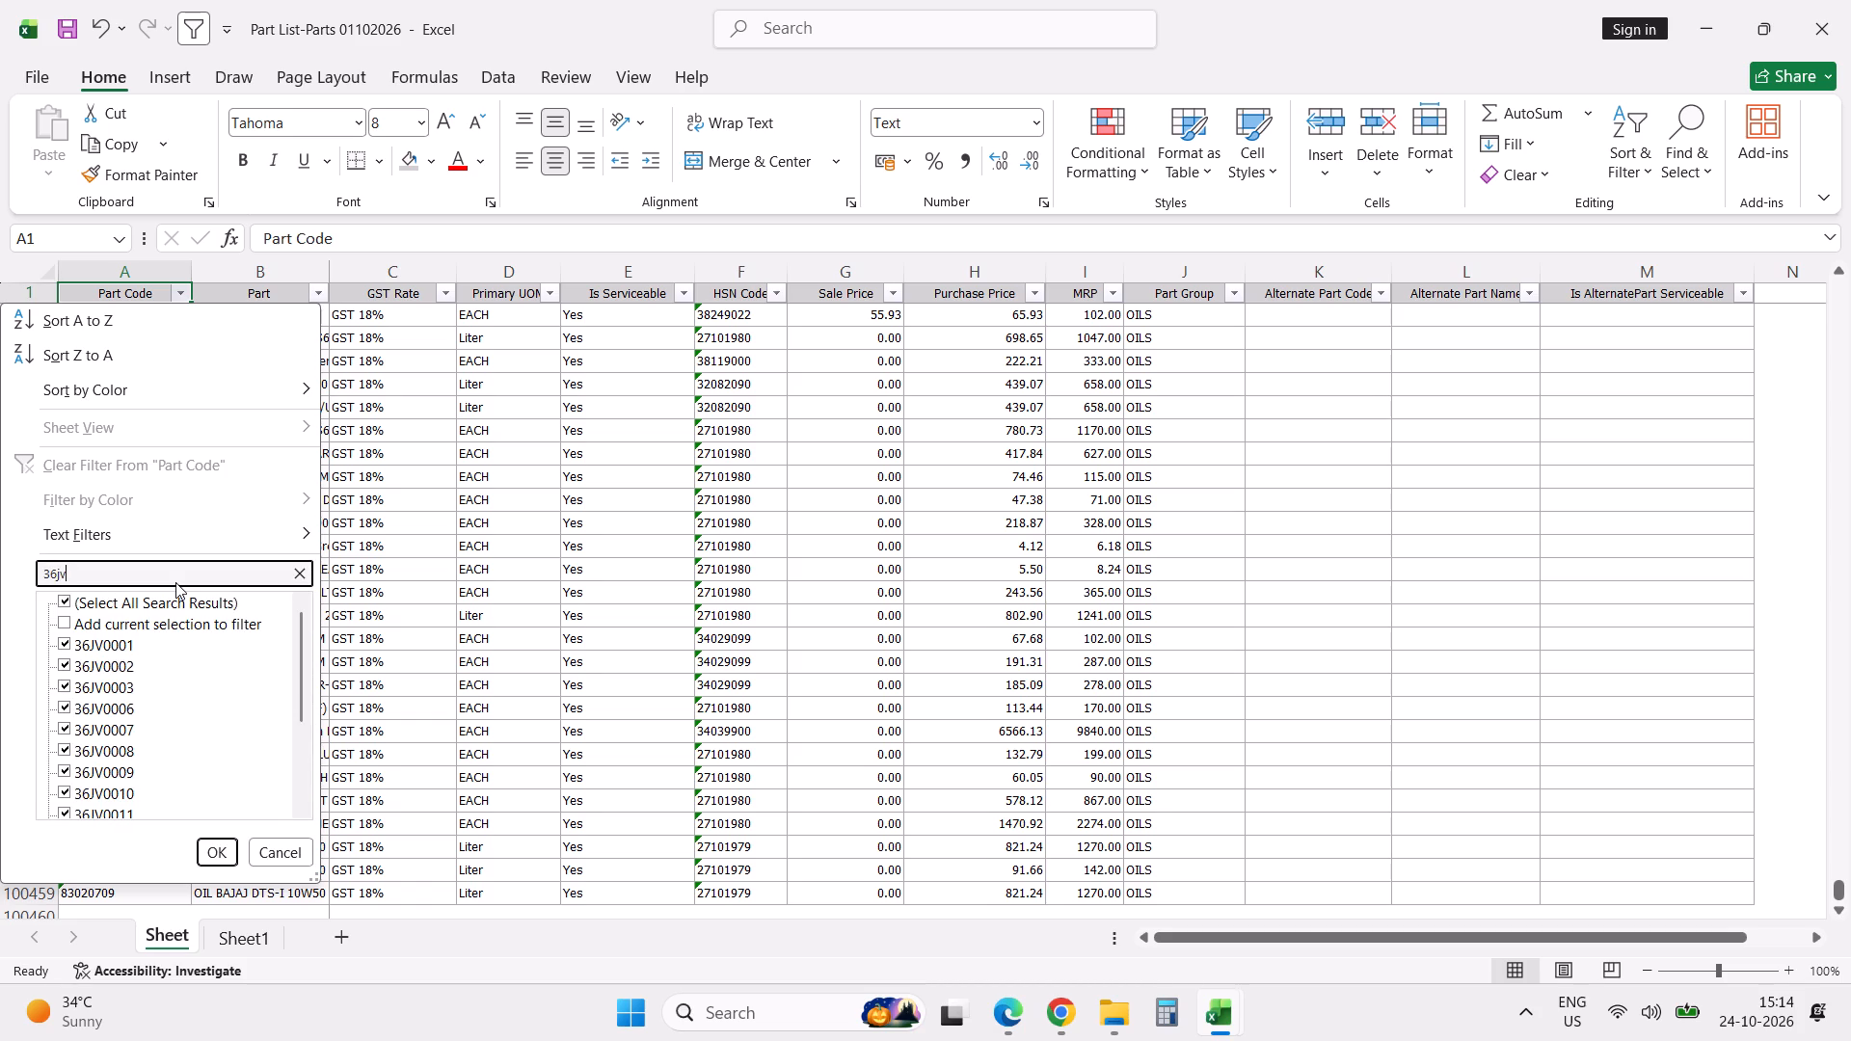
key(Return)
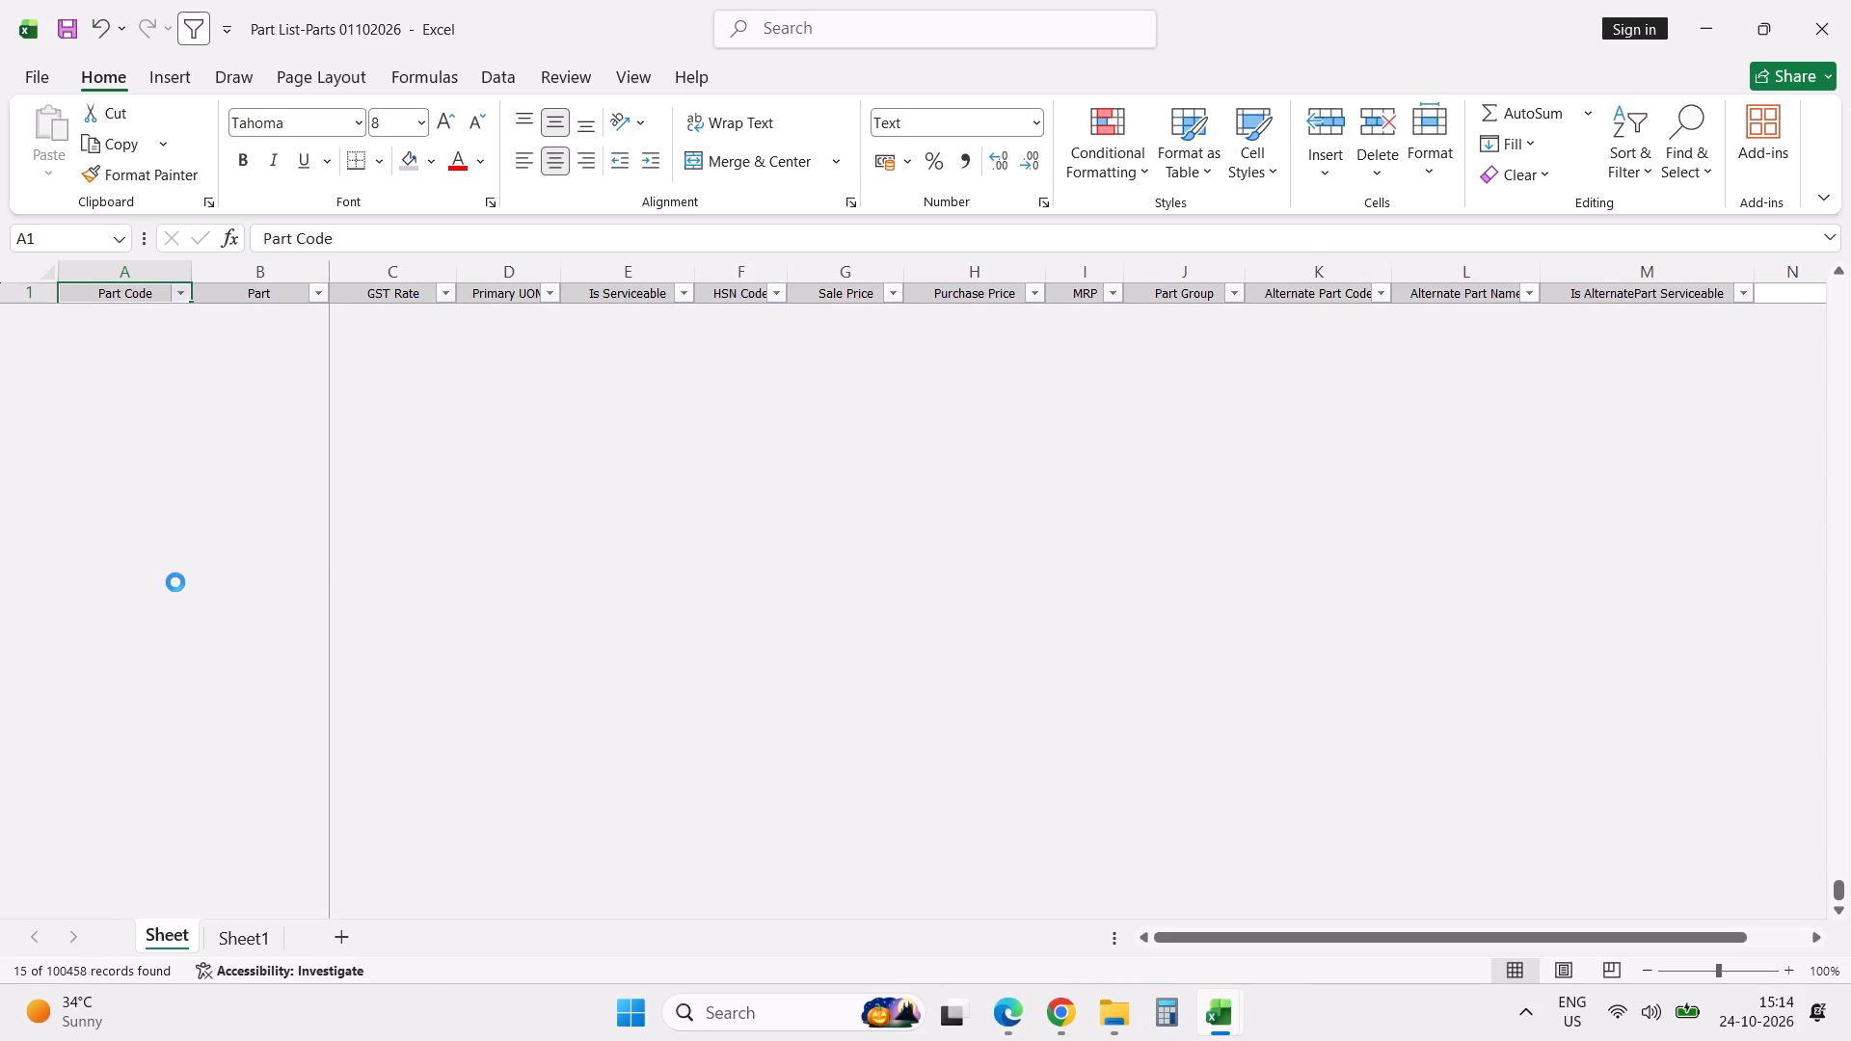
Go through the filtered 36JV part codes and copy the code 36JV0014.
key(Down)
key(Down)
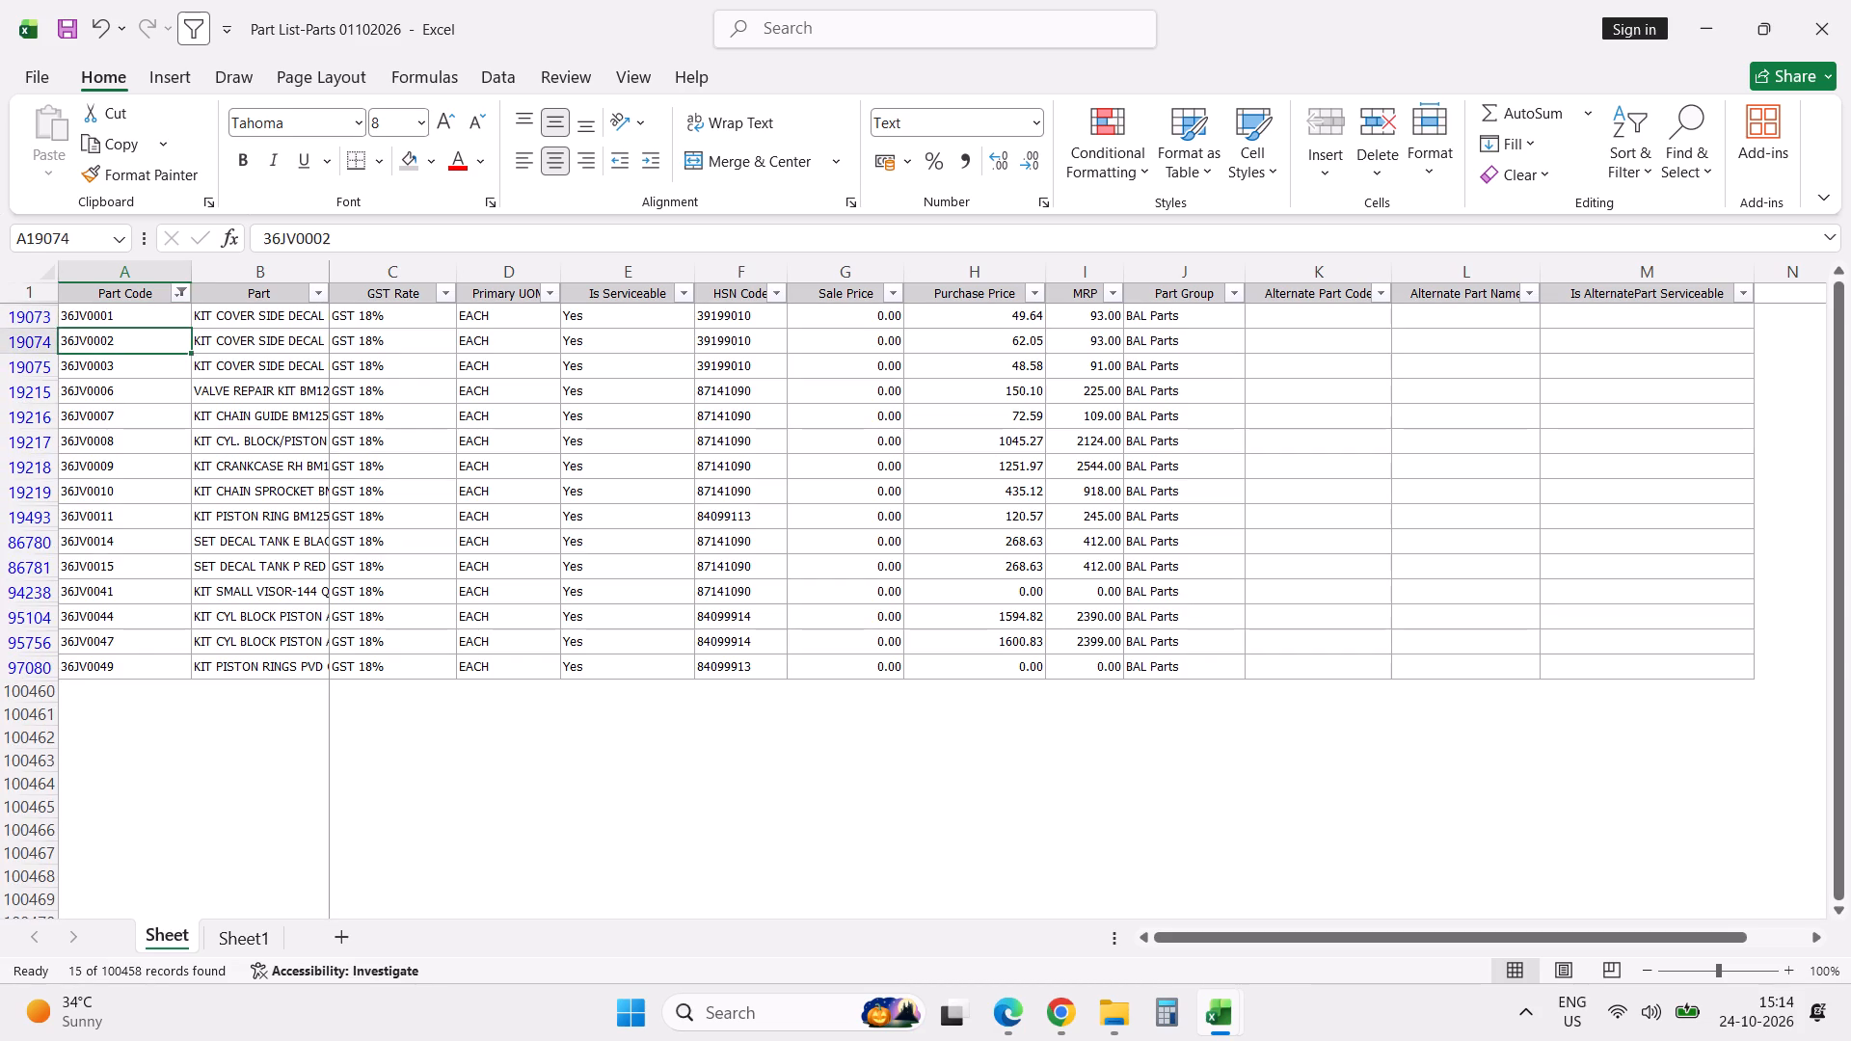
key(Down)
key(Down)
key(Down)
key(Down)
key(Down)
key(Down)
key(Down)
key(Down)
key(Down)
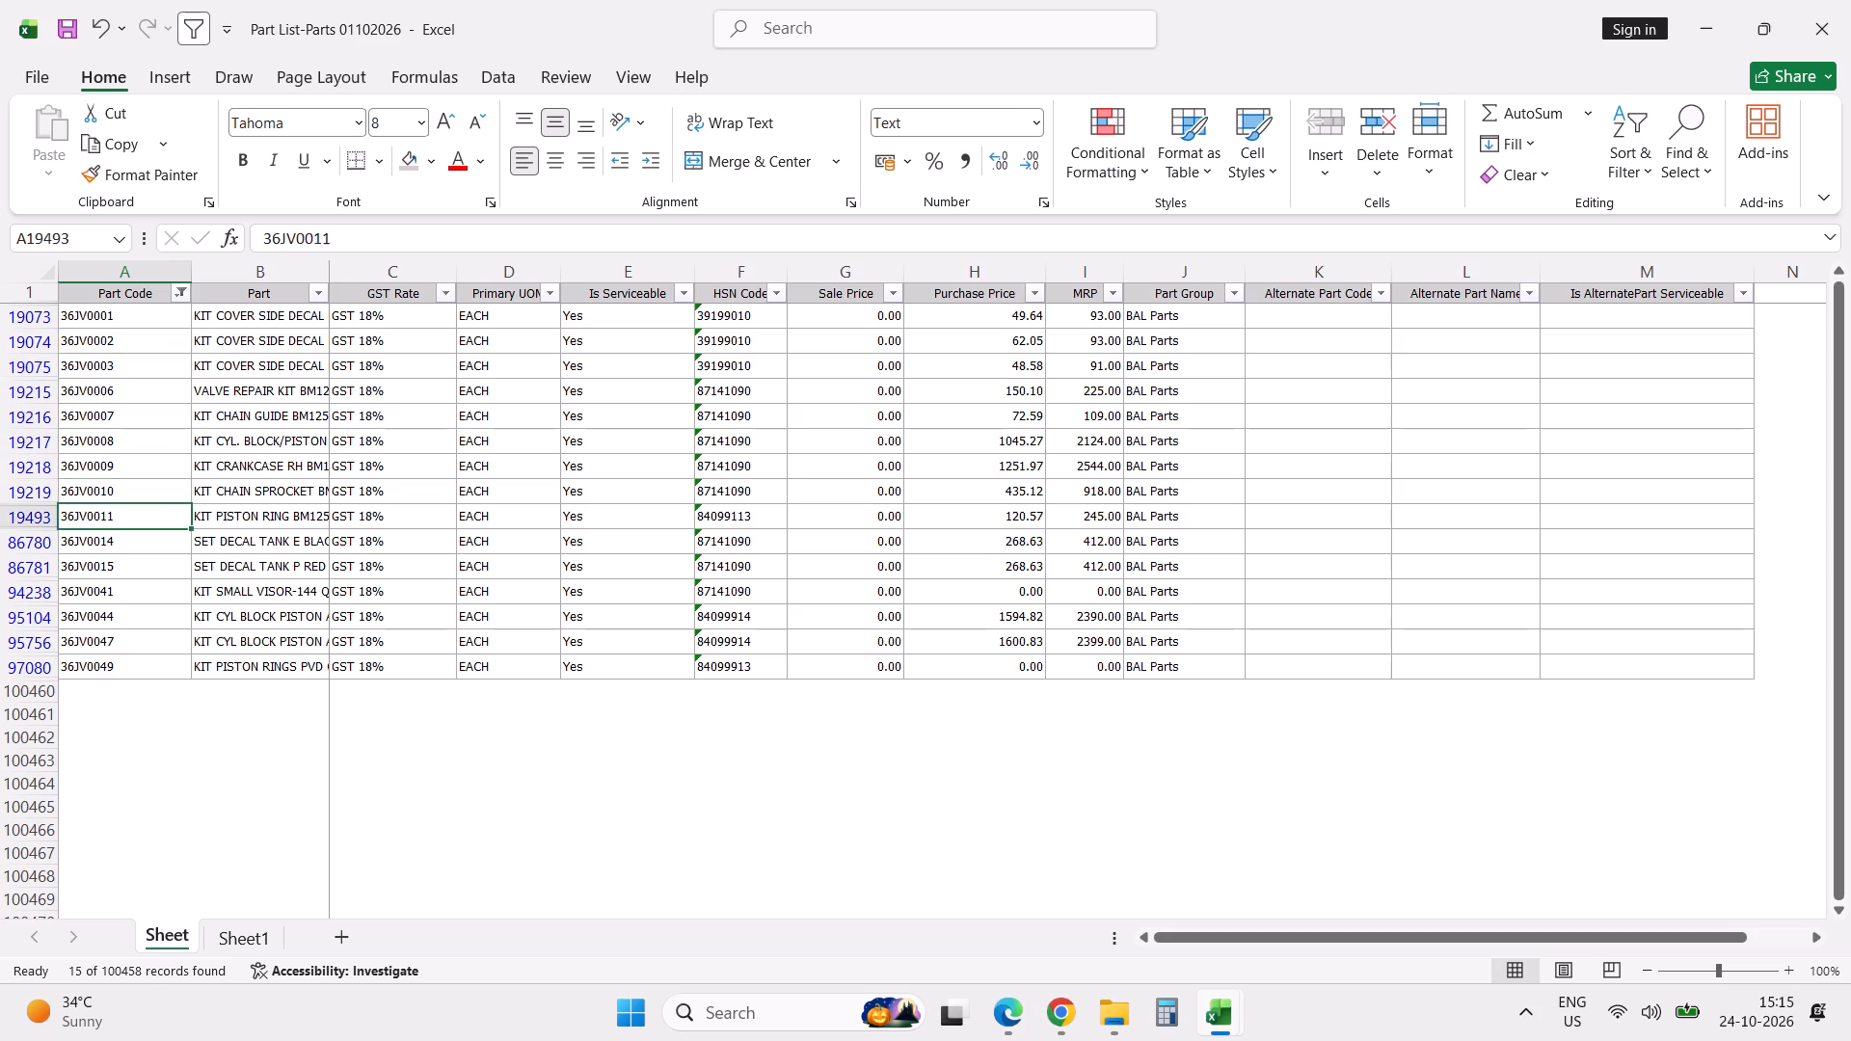
key(Down)
key(Down)
key(Up)
key(ctrl+c)
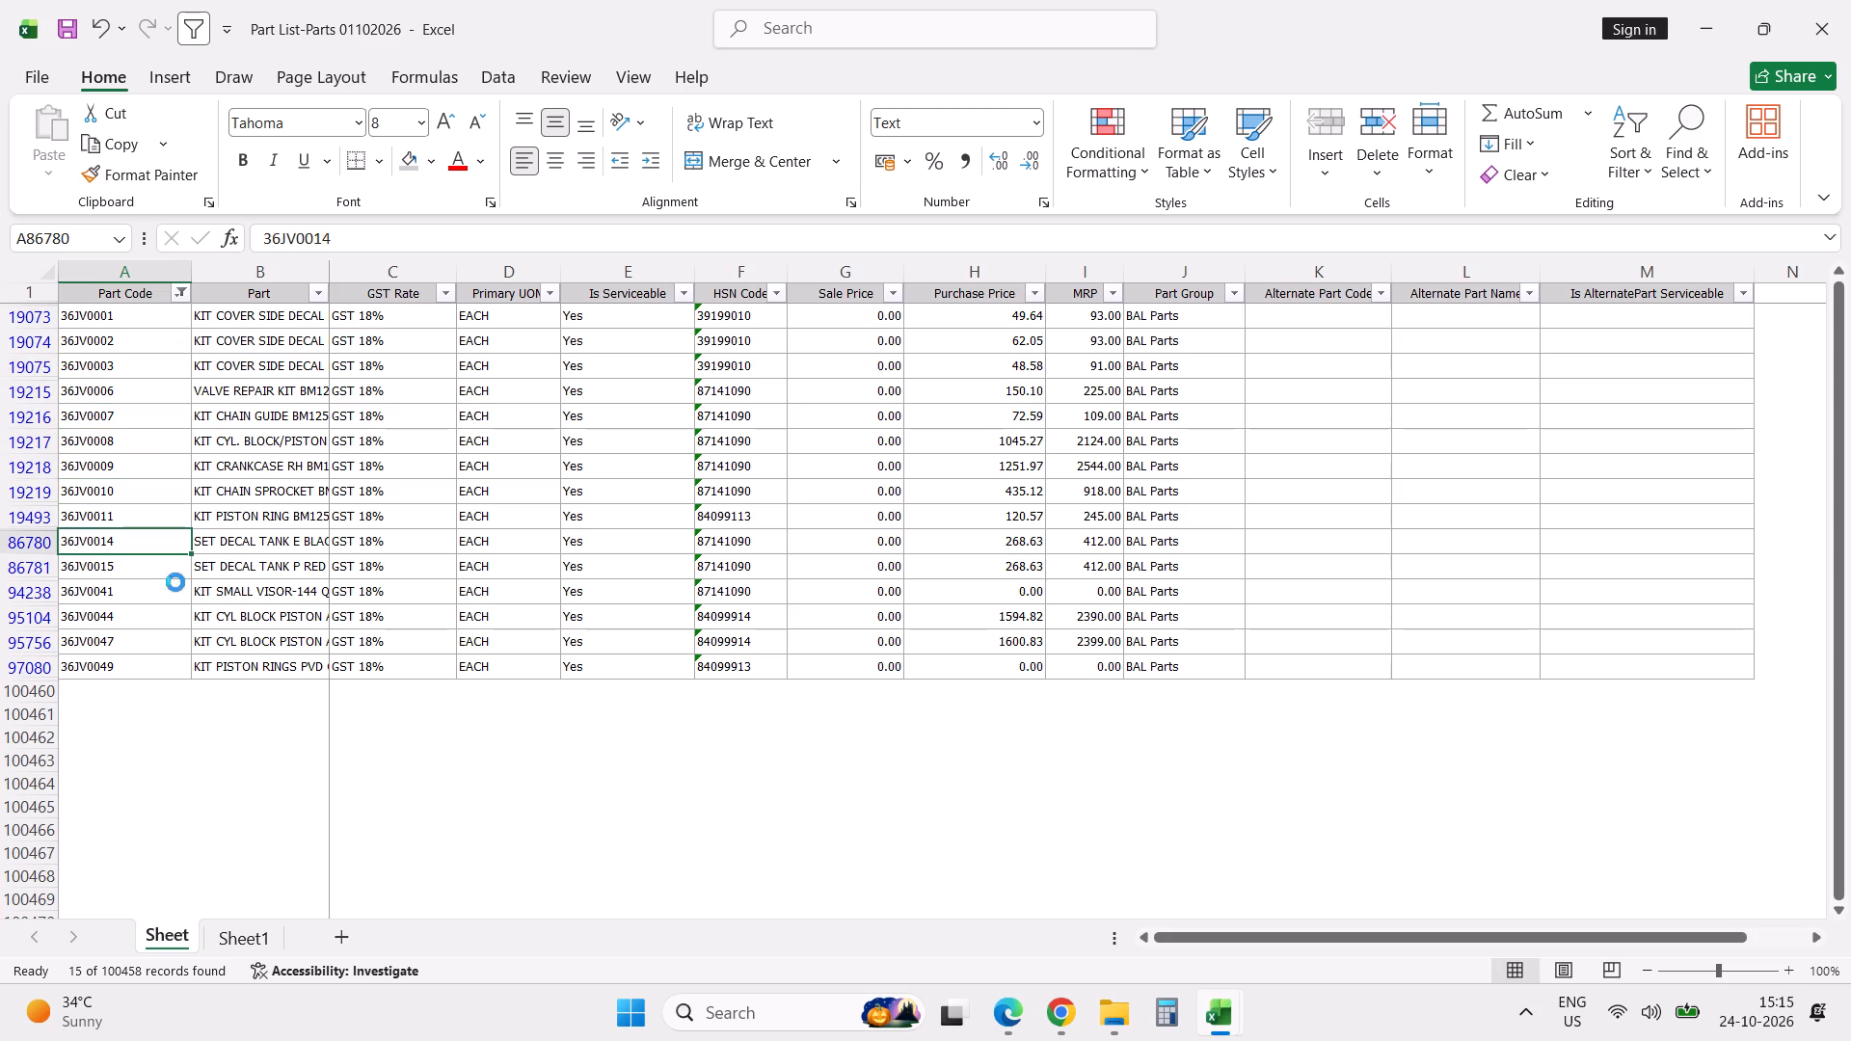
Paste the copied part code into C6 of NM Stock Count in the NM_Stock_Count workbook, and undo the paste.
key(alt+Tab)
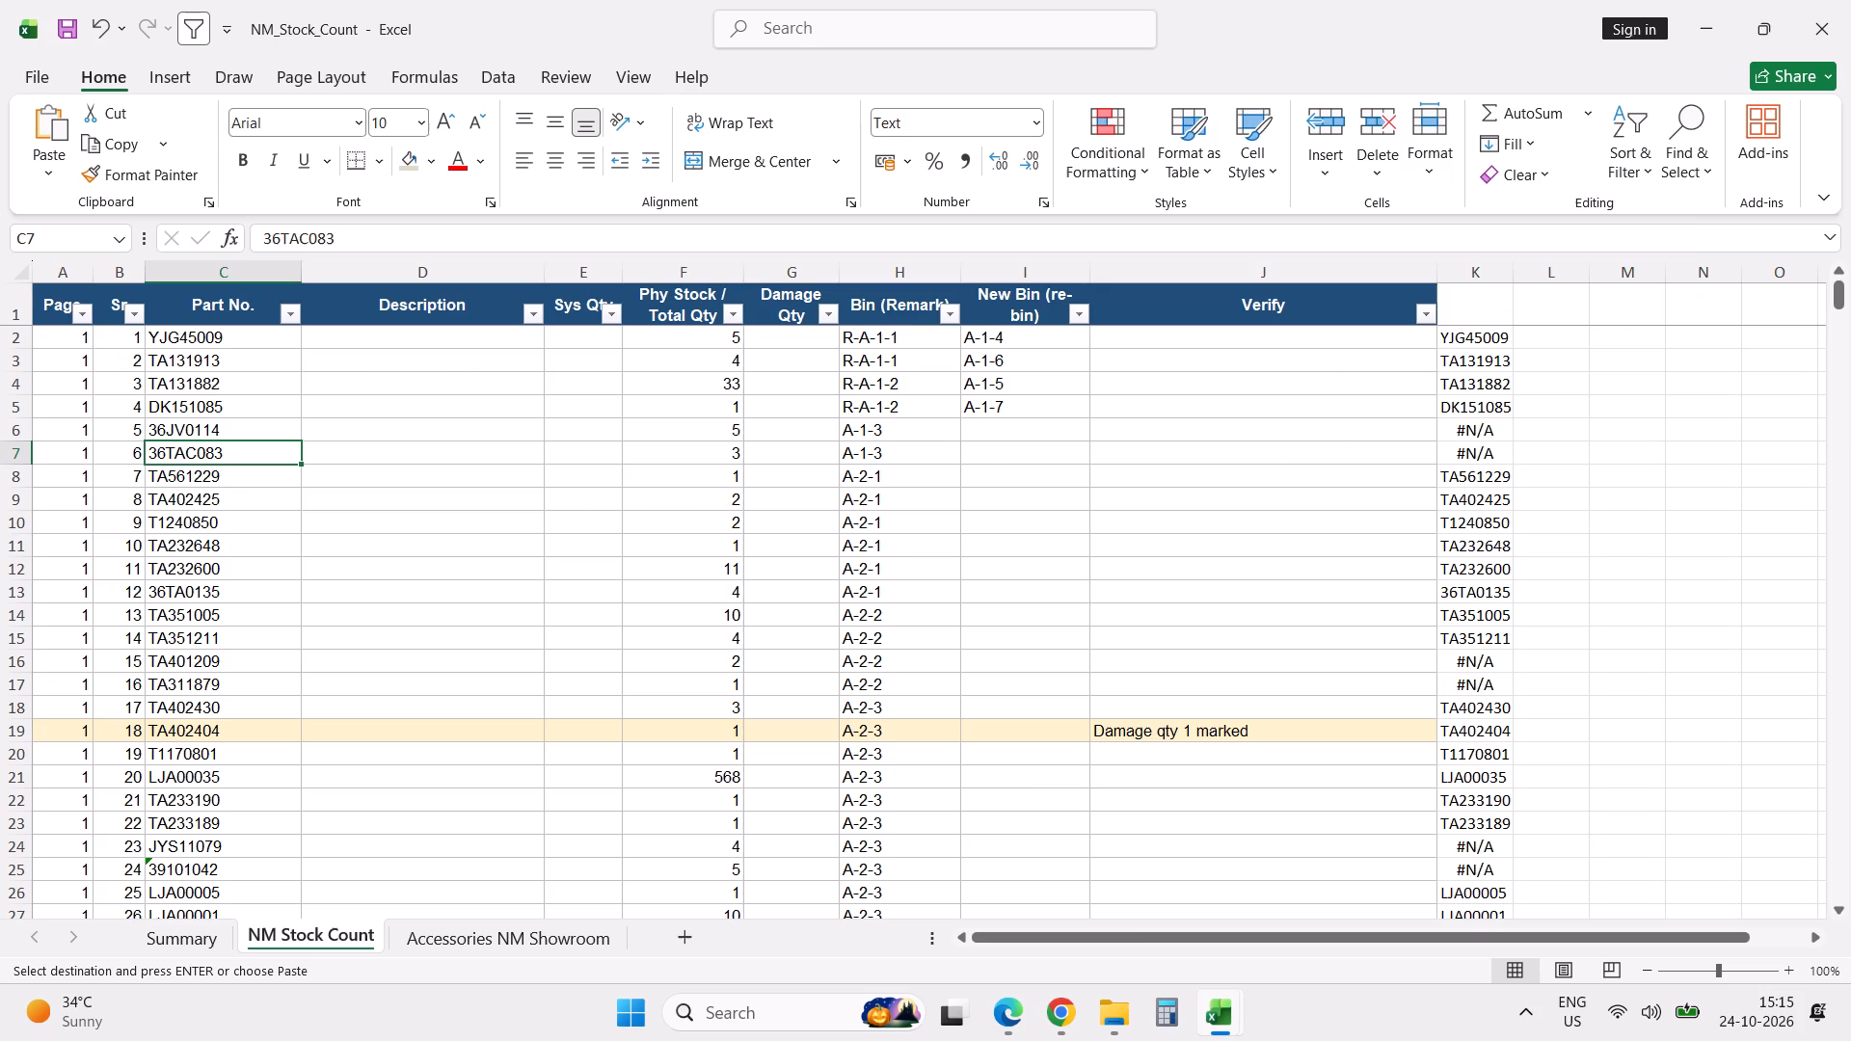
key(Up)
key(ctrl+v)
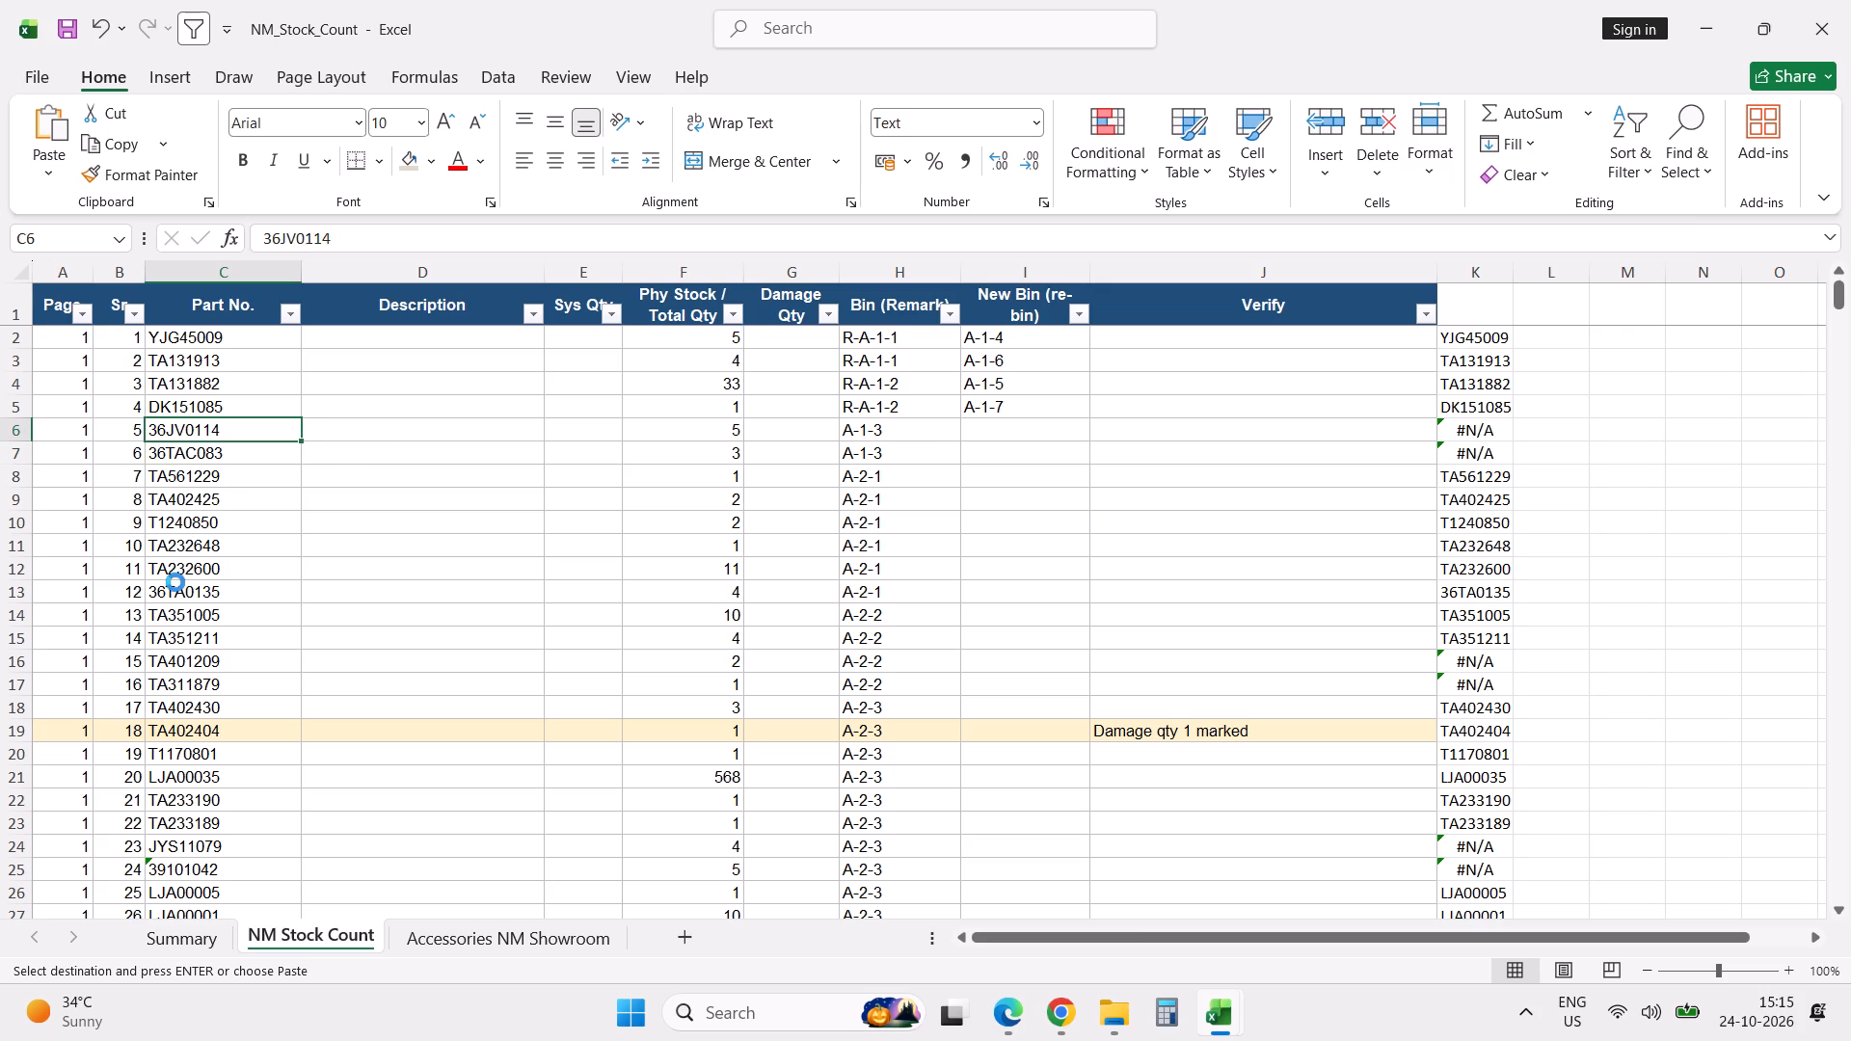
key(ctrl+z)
Switch to the Part Stock Valuation-24102026 workbook and search Sheet2 for the part code 36JV0014.
key(alt+Tab)
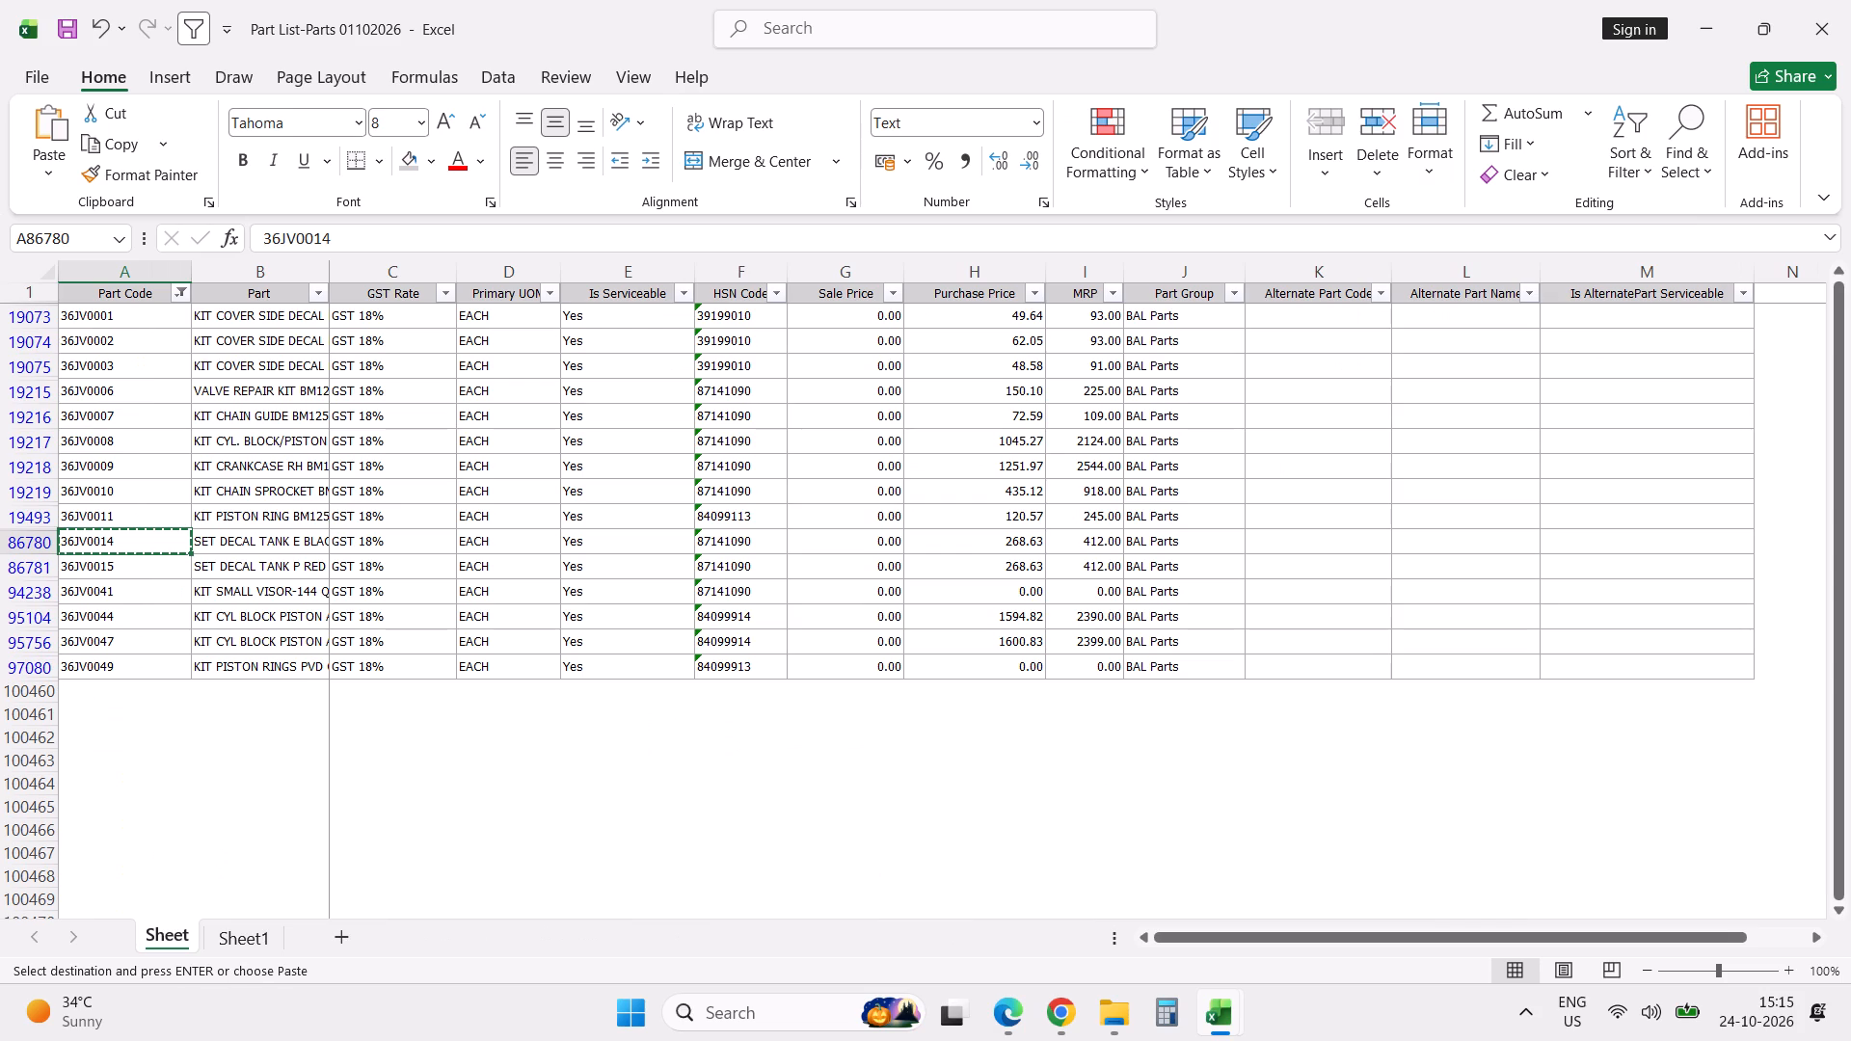
key(alt+Tab)
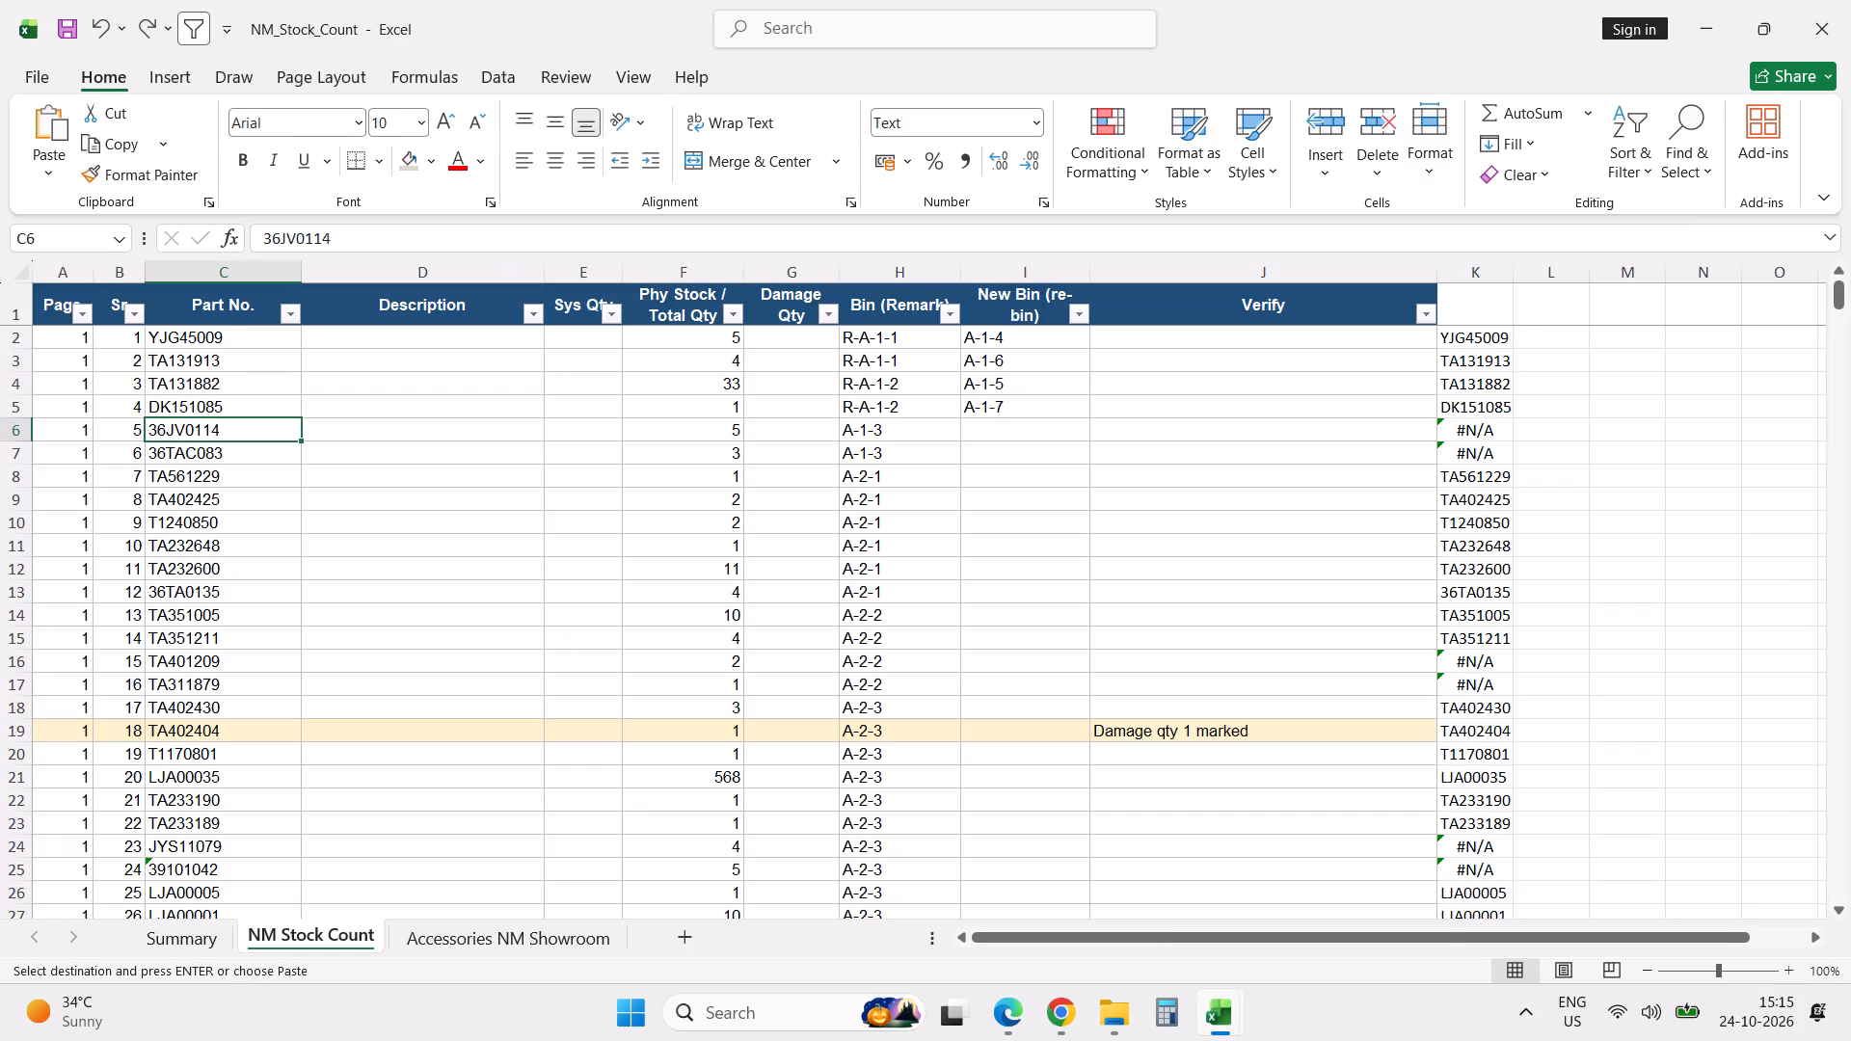
key(alt+Tab)
key(alt+Tab)
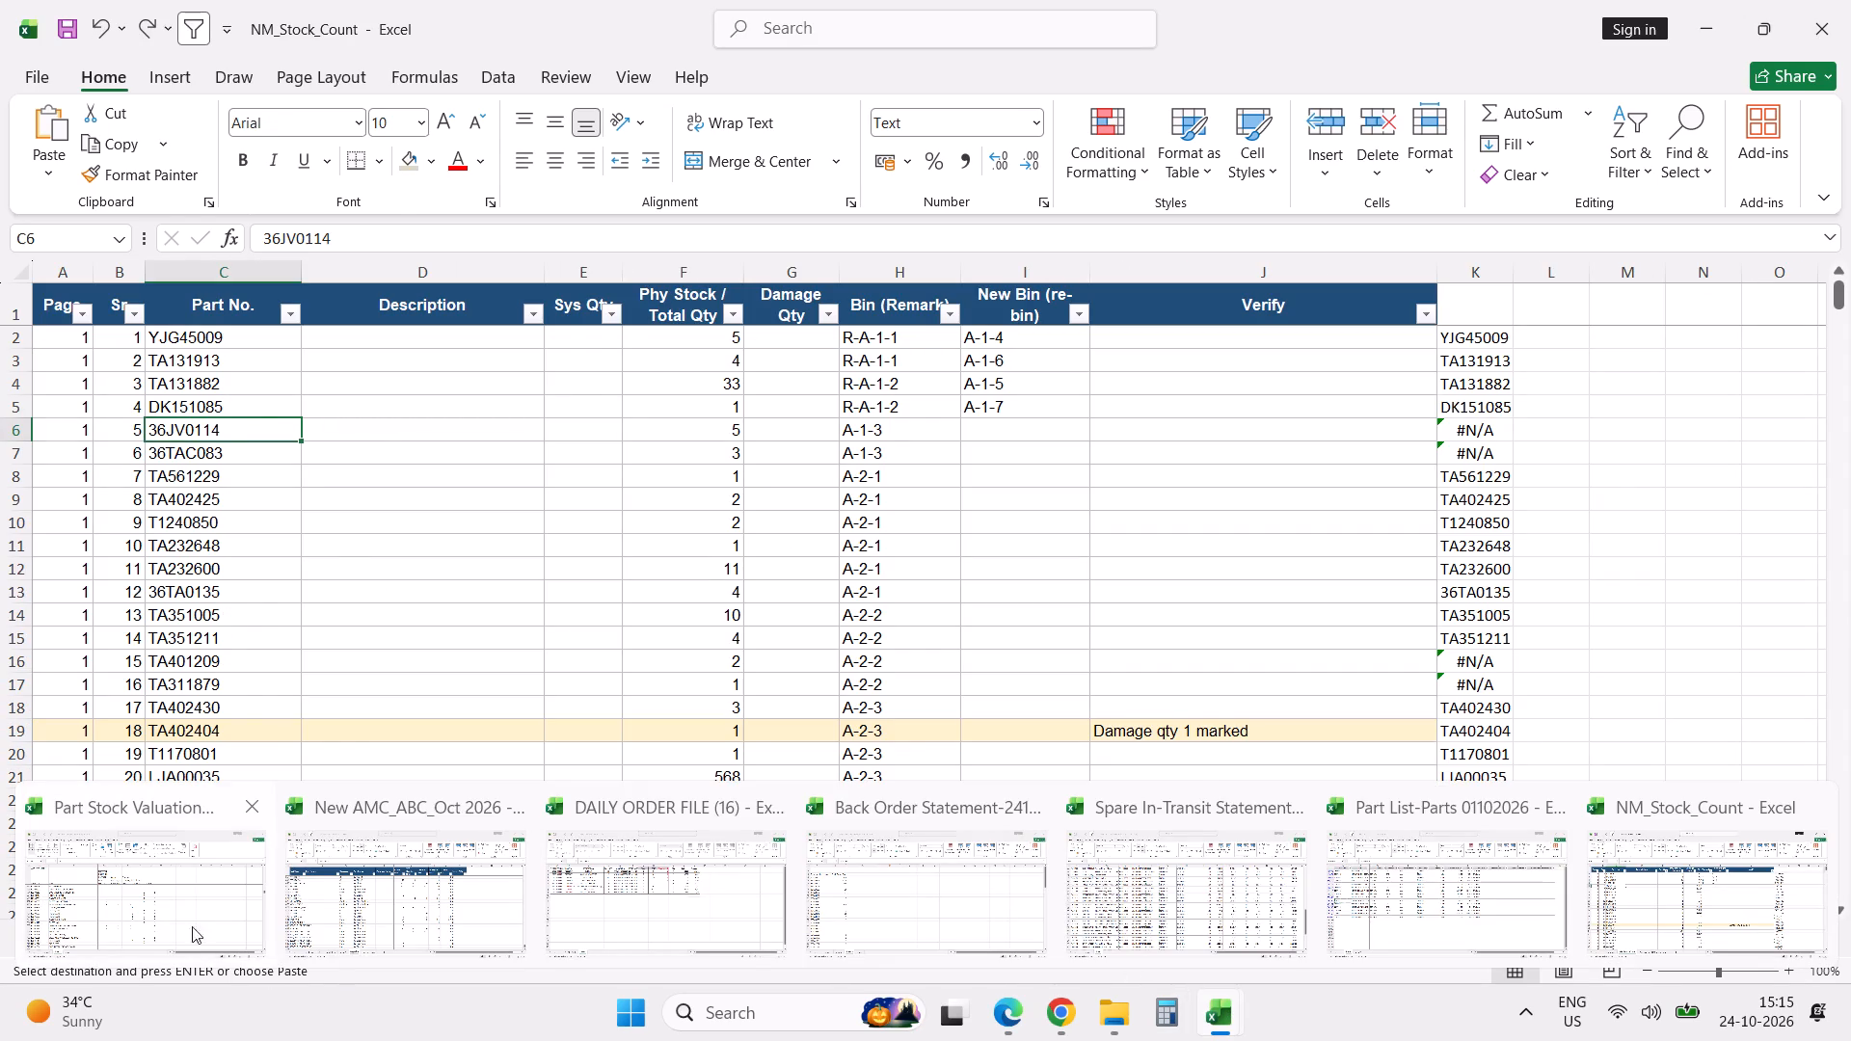
click(176, 904)
click(324, 693)
key(ctrl+f)
key(ctrl+v)
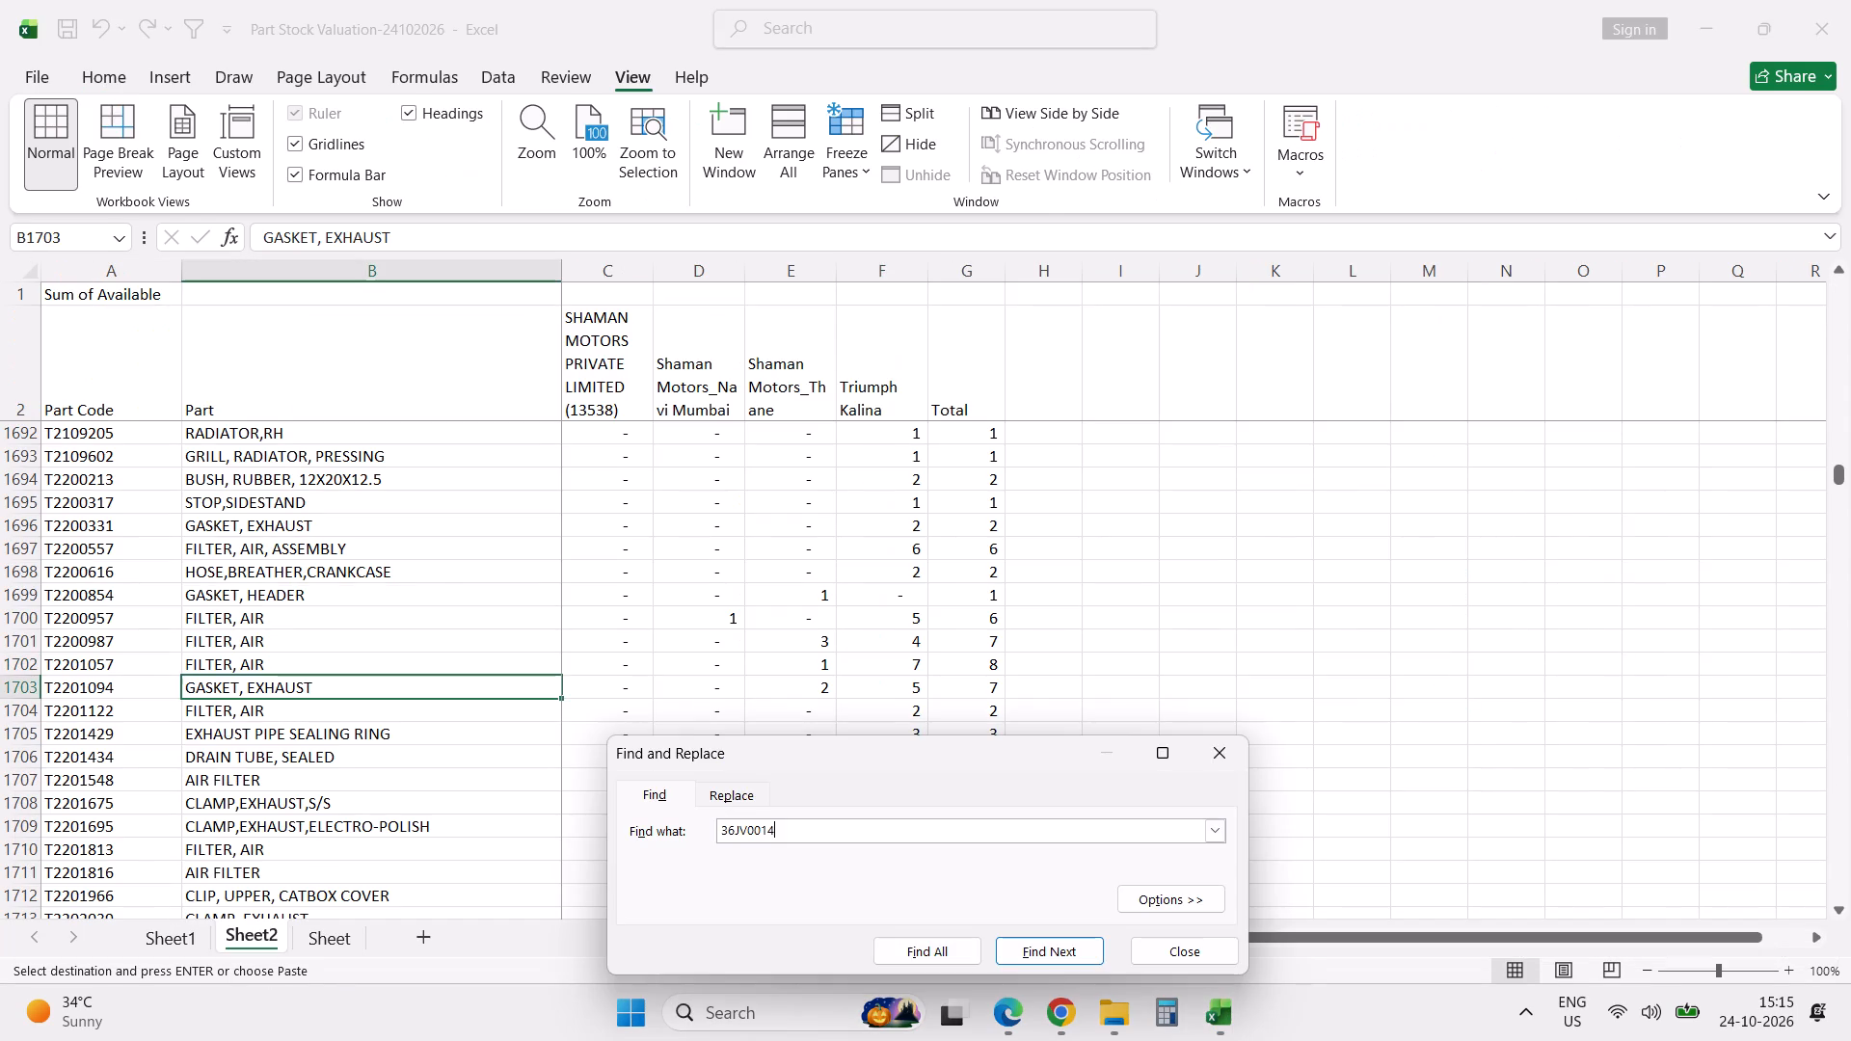
key(Return)
key(Return)
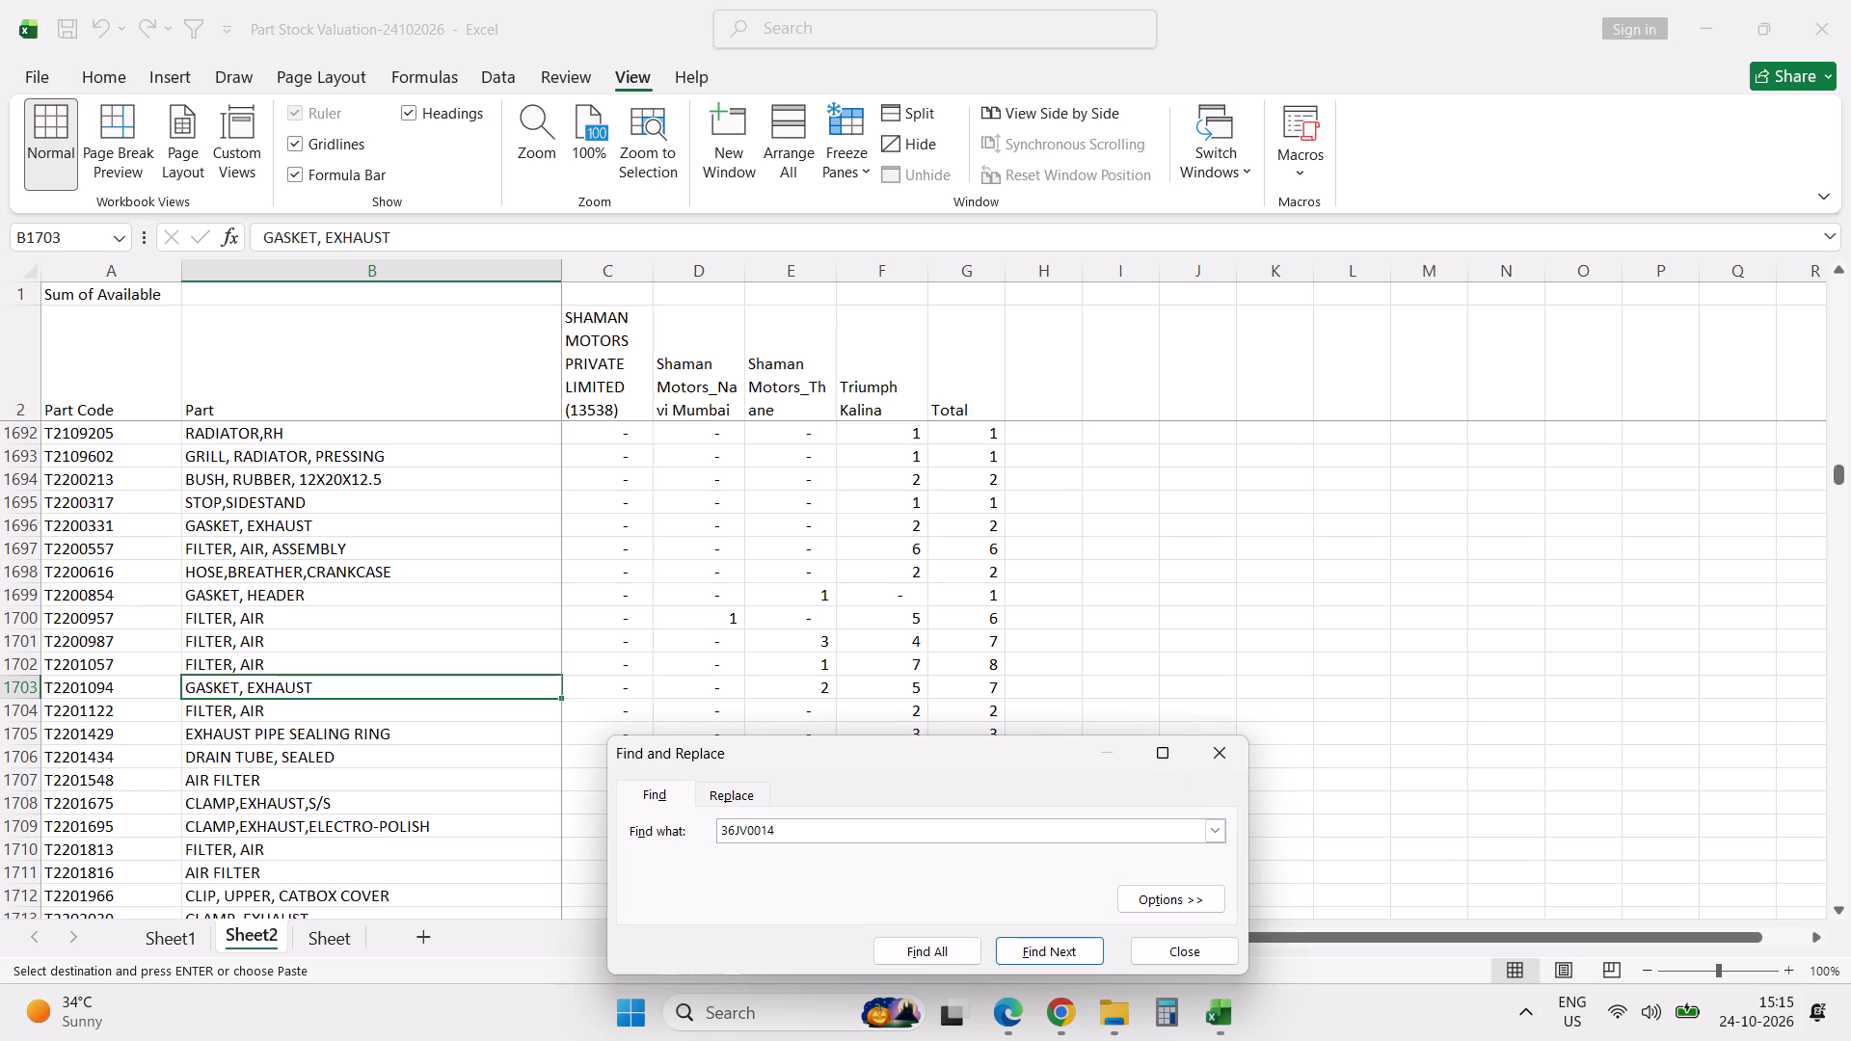
key(Return)
key(Return)
key(Escape)
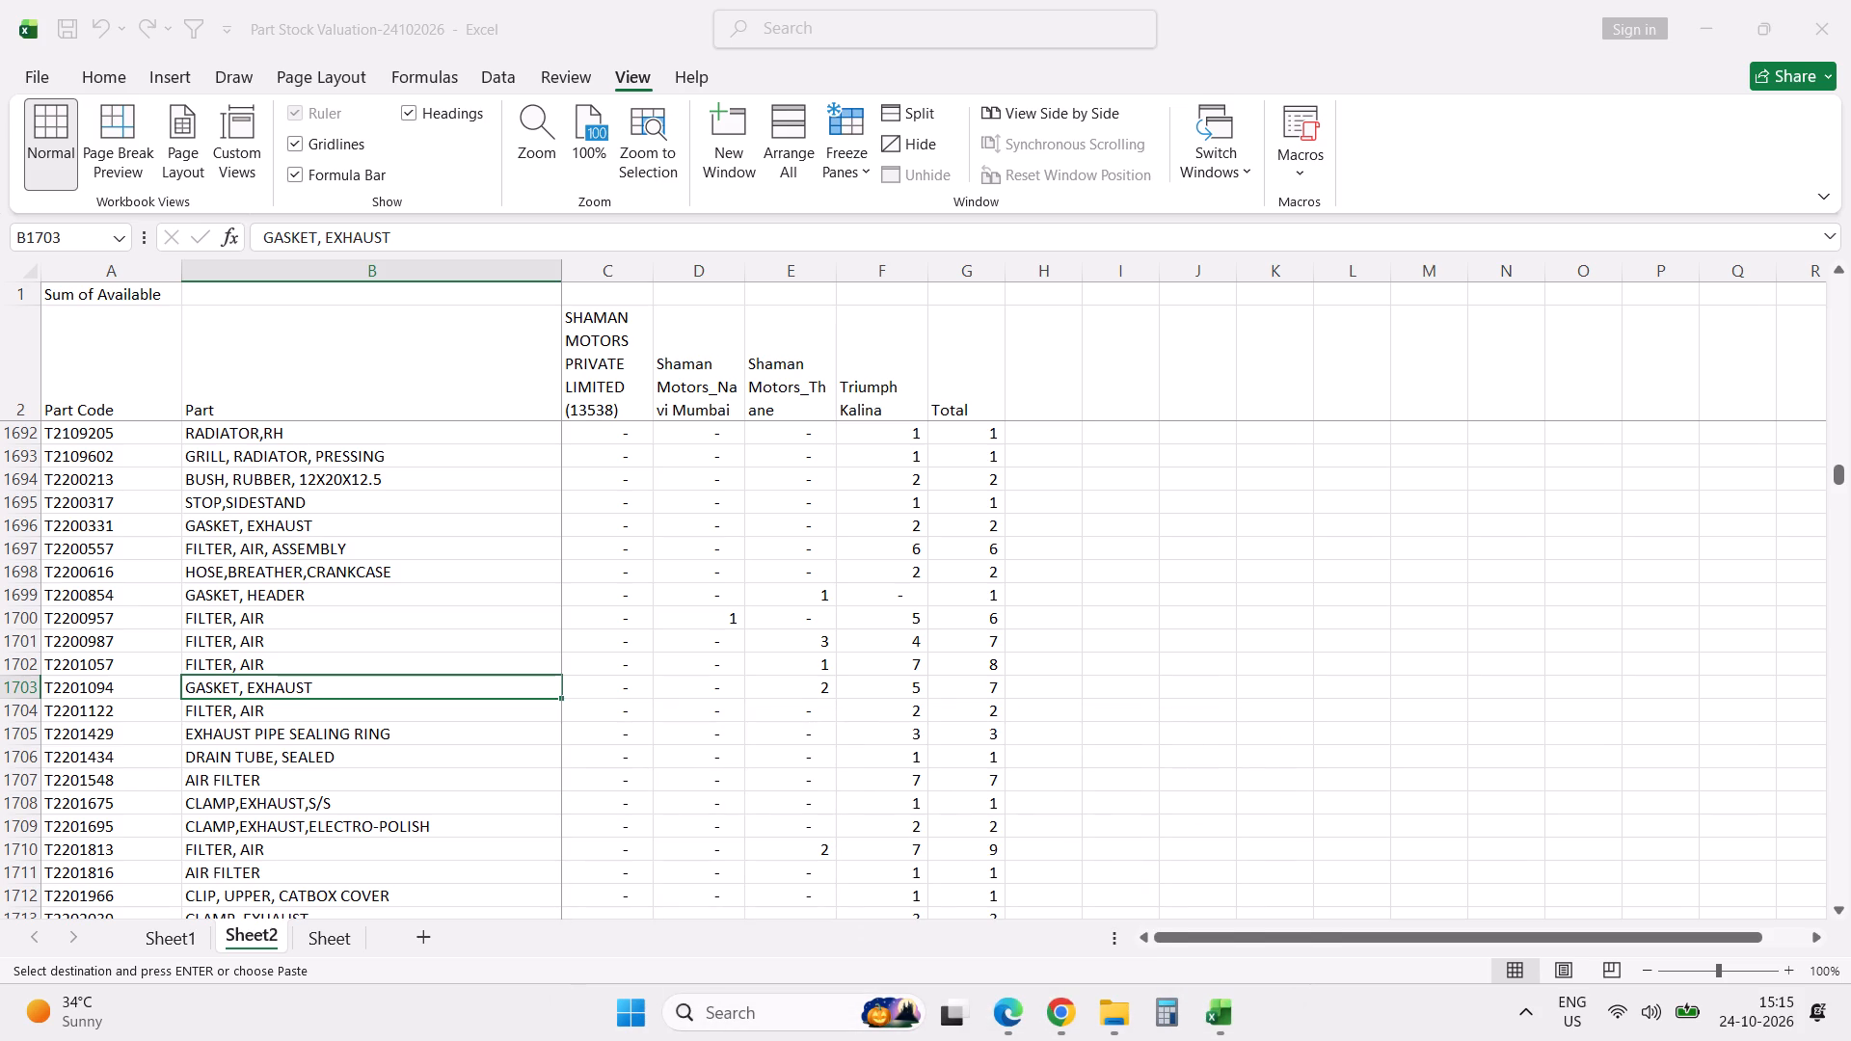
Switch to the Spare In-Transit Statement-24102026 workbook and close it, saving its changes.
key(alt+Tab)
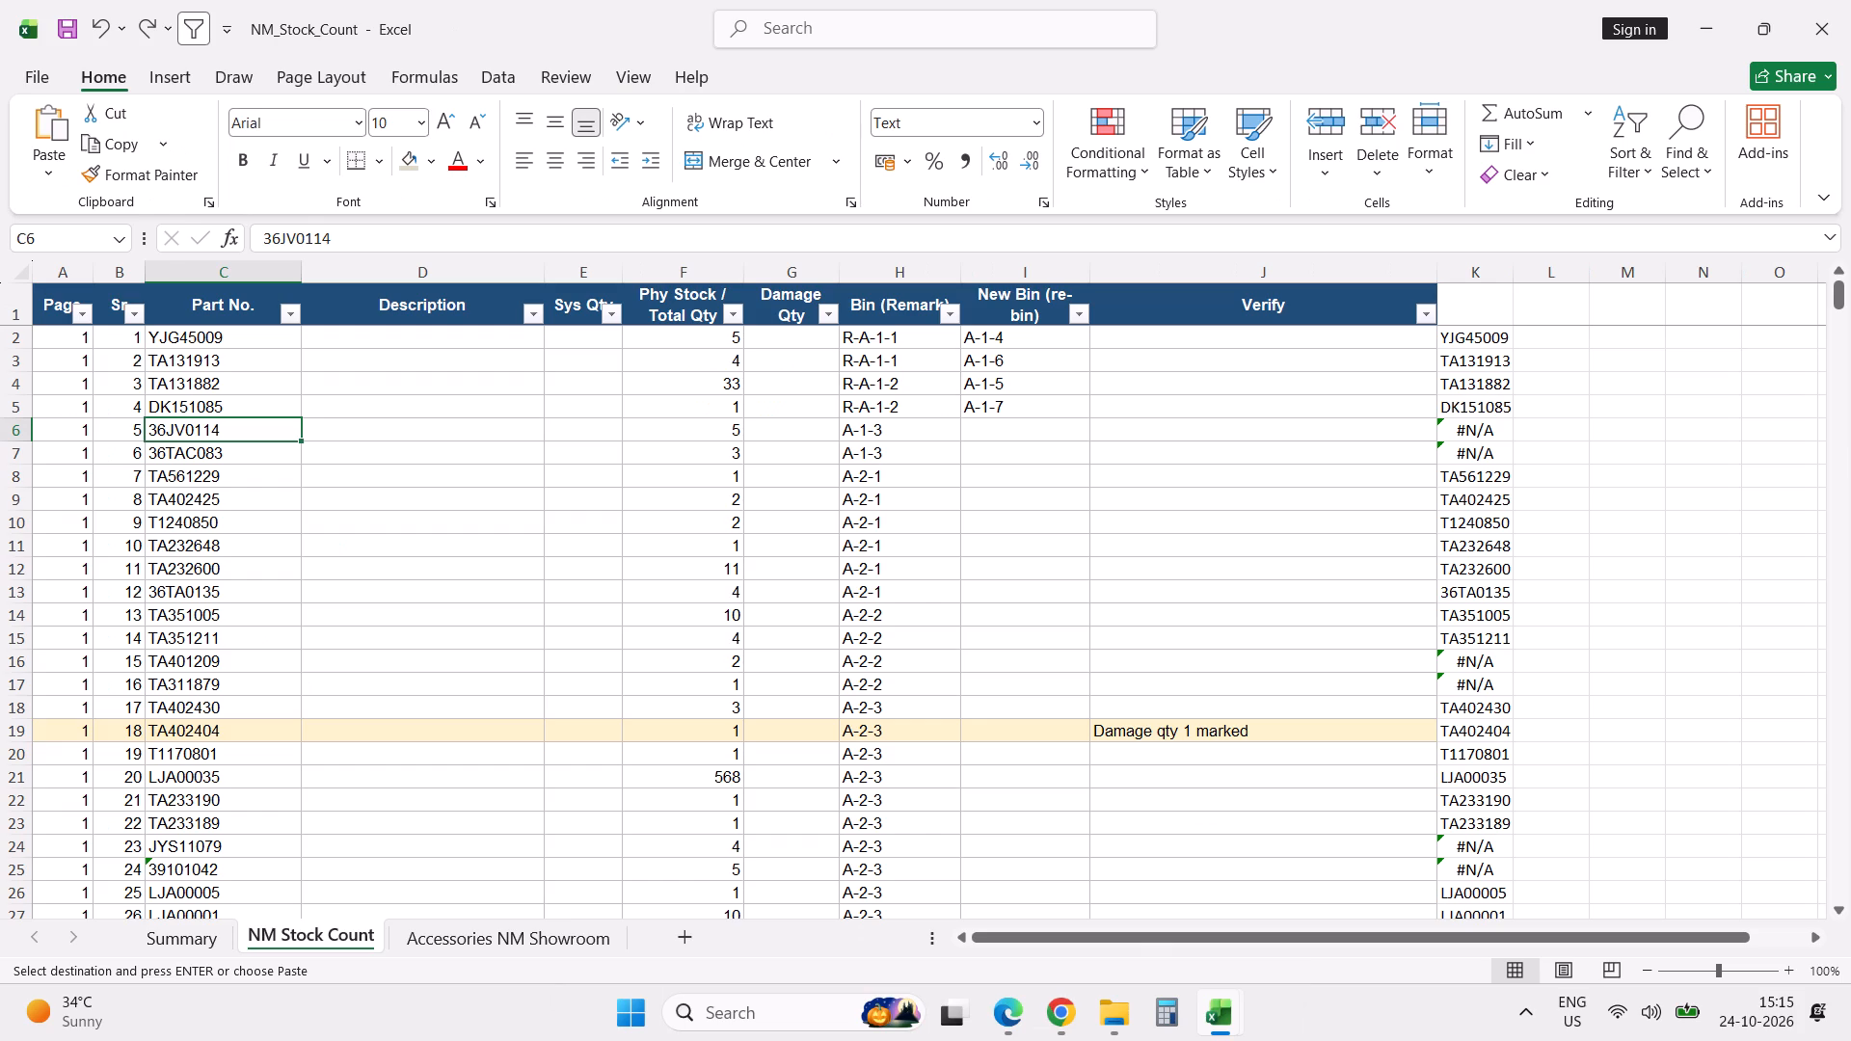
click(1222, 1016)
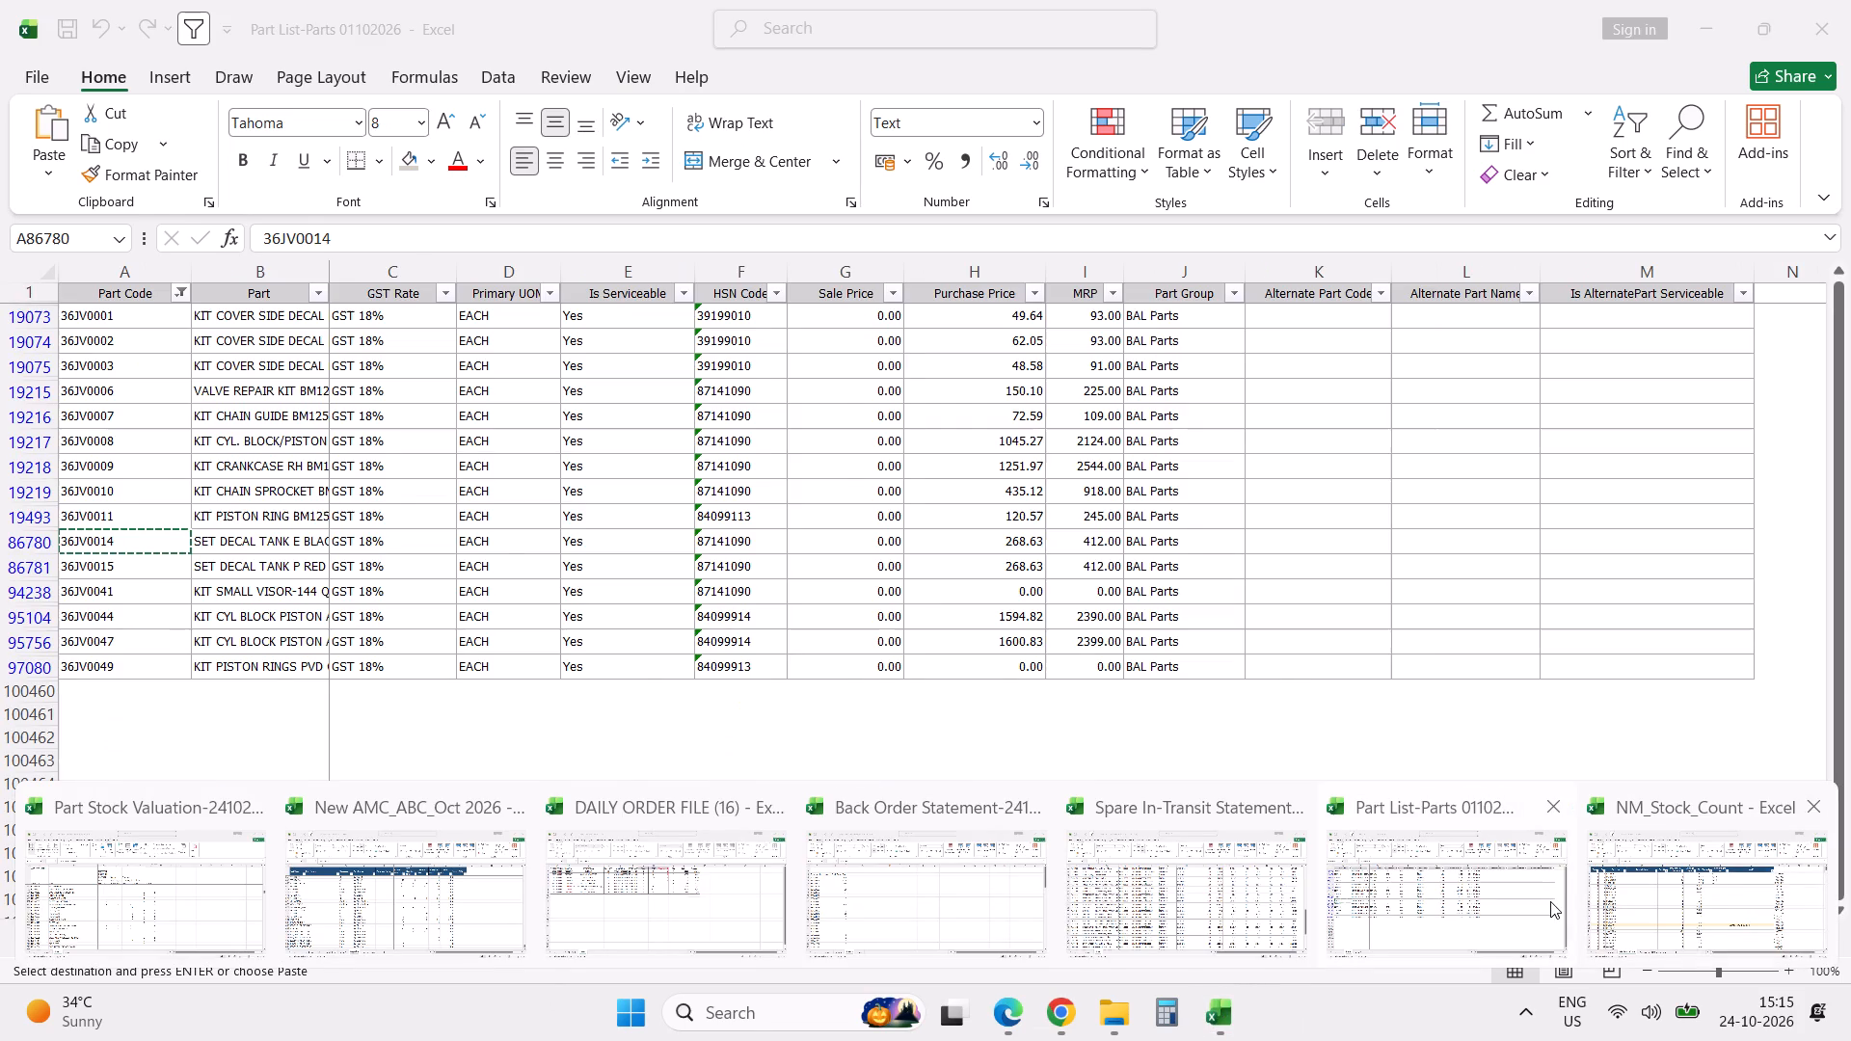
click(1160, 859)
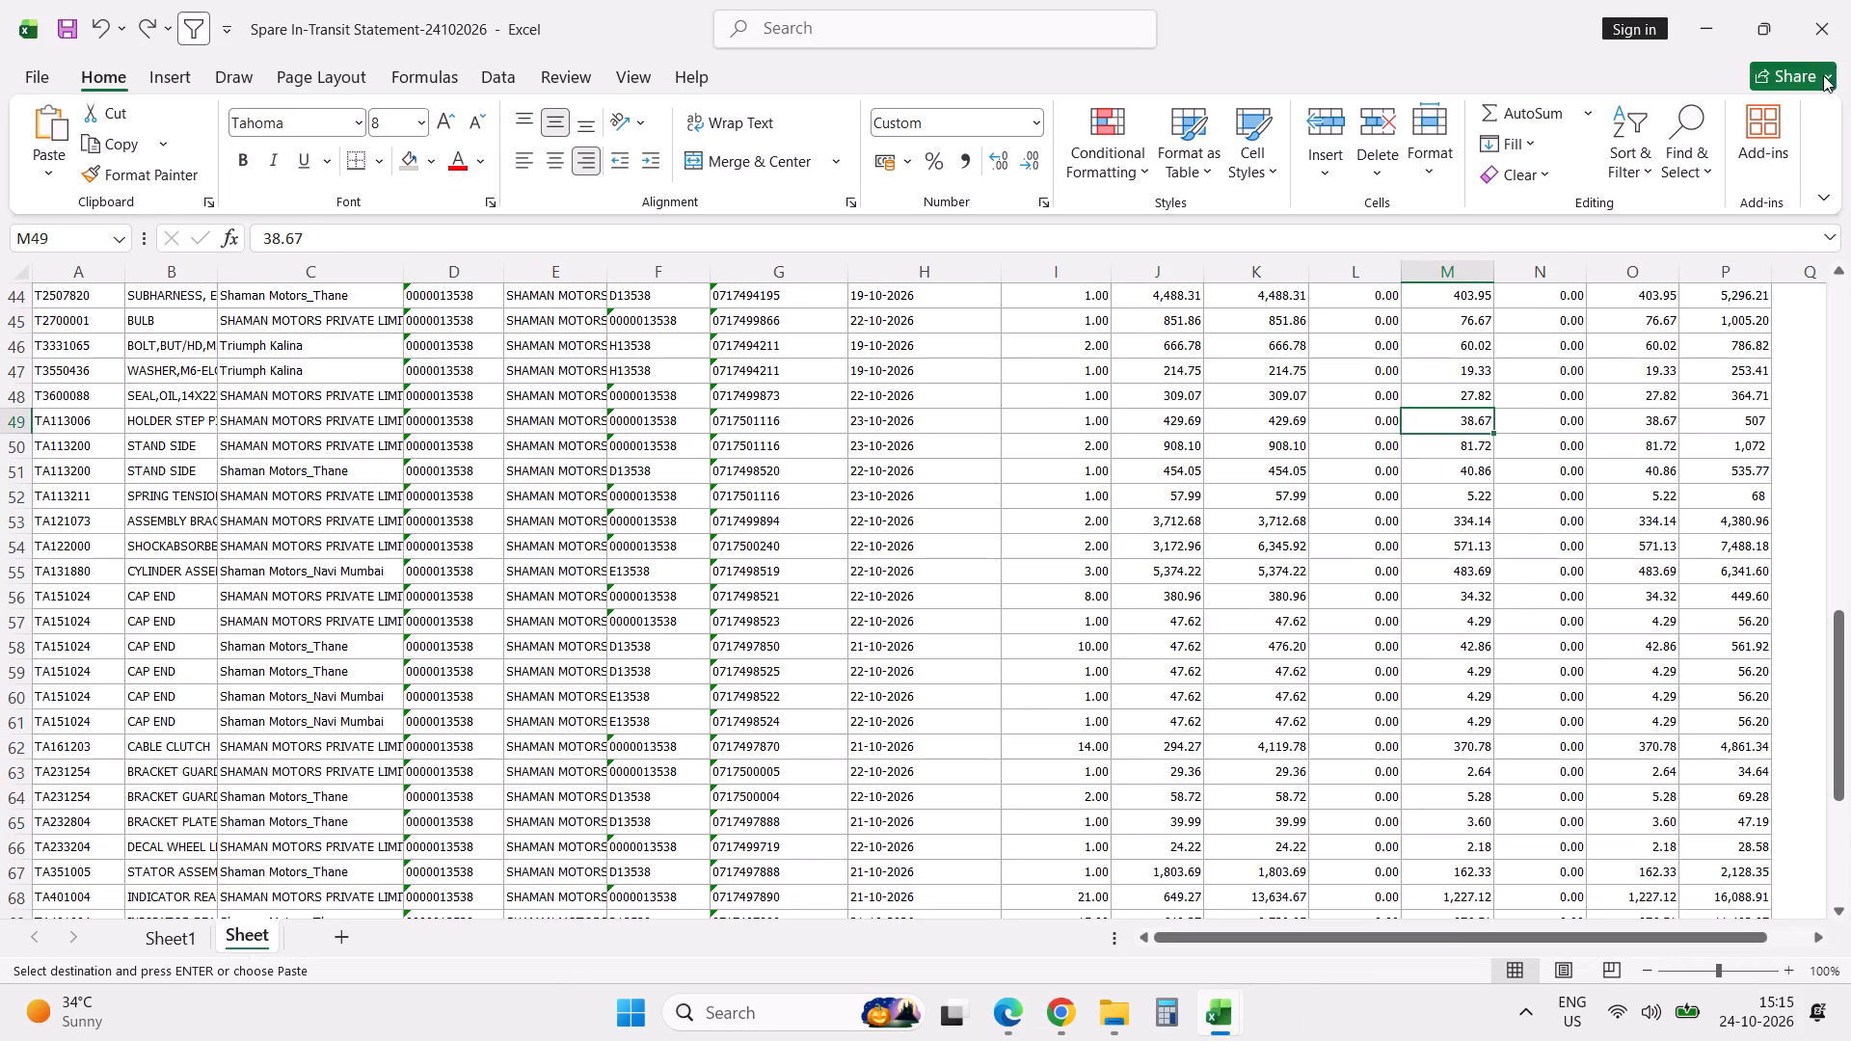
click(1825, 46)
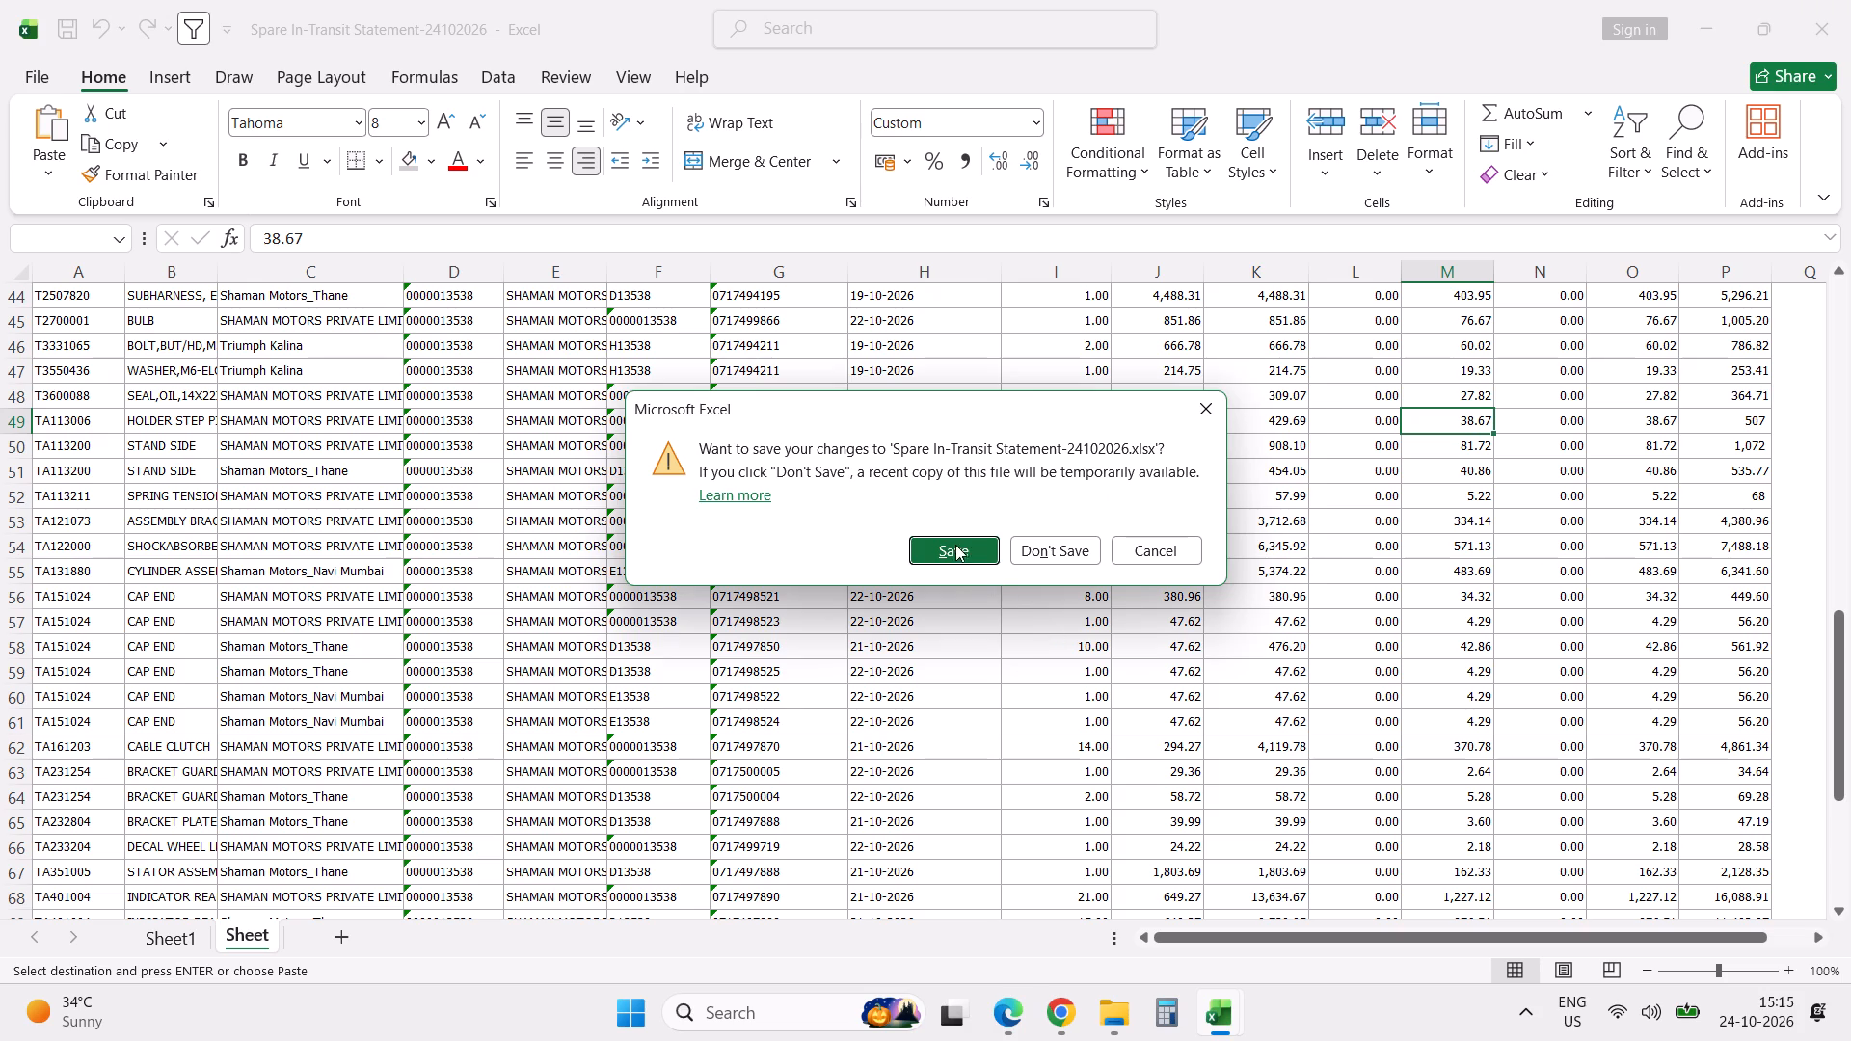
click(954, 544)
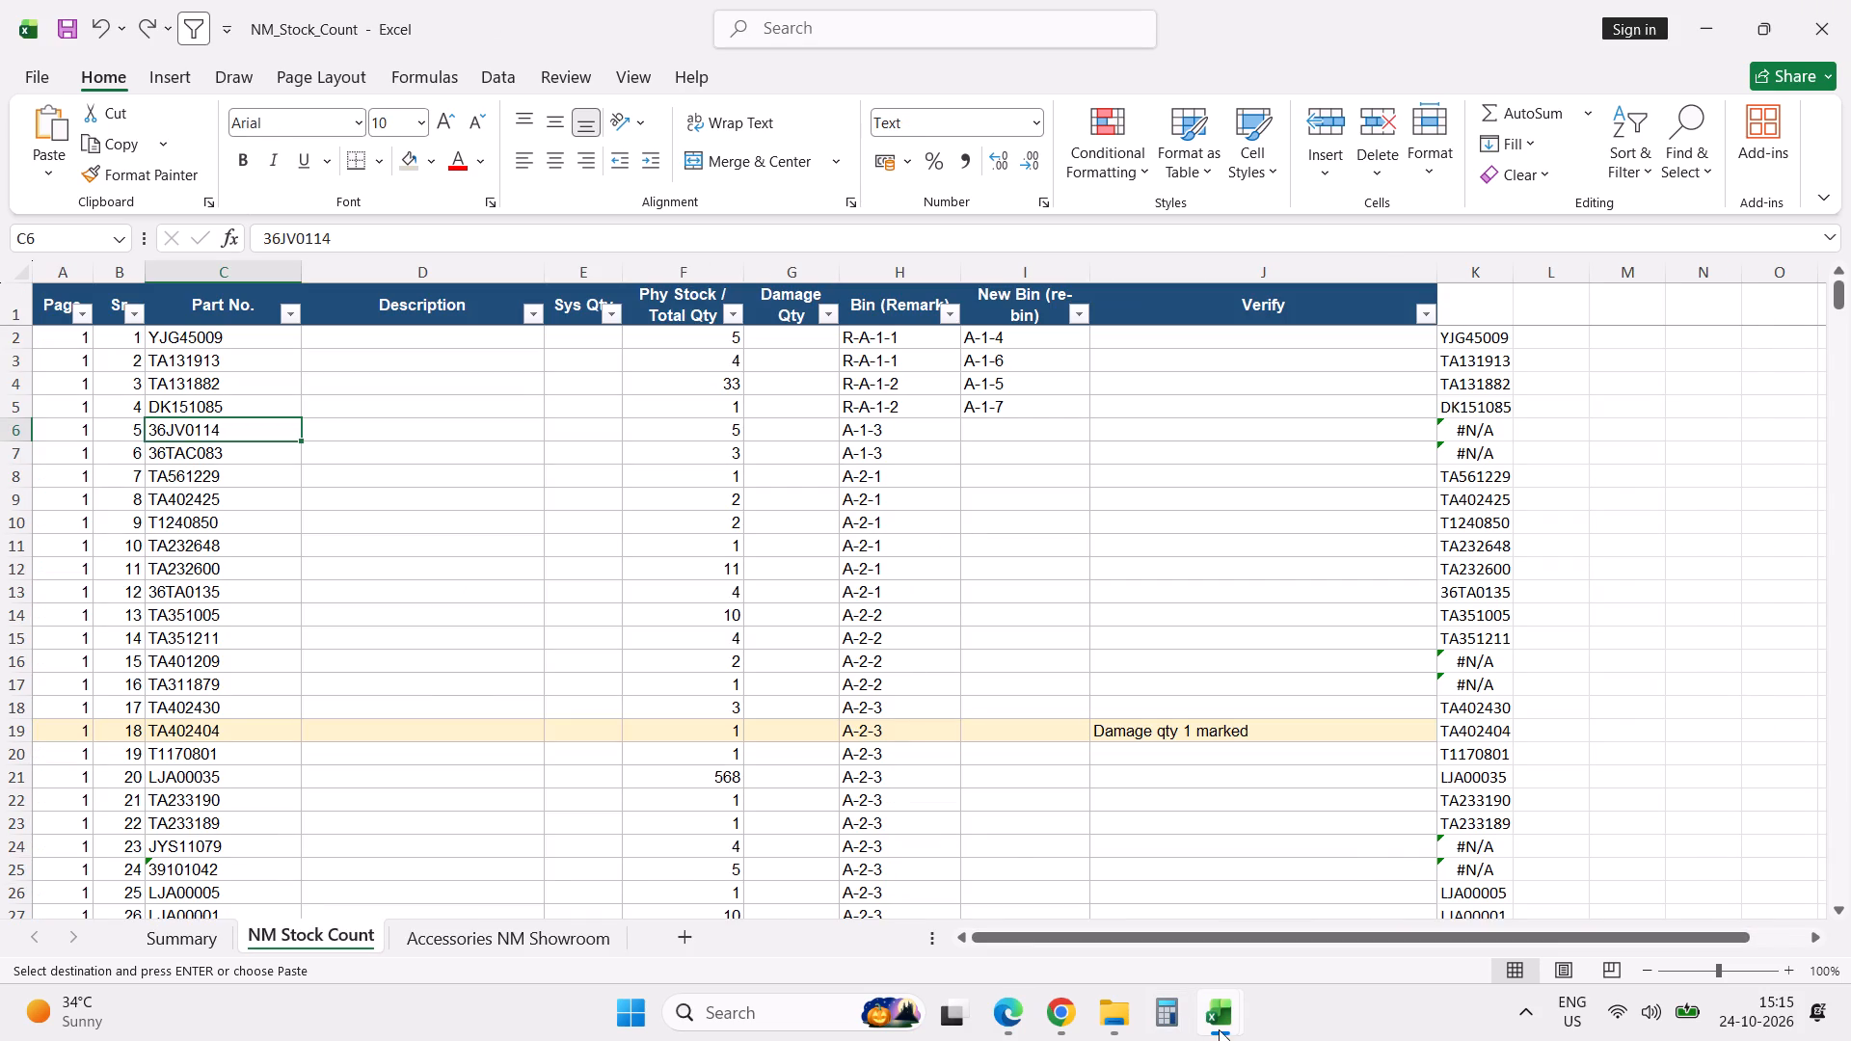
Switch to the Back Order Statement-24102026 workbook and close it, saving its changes.
click(1183, 871)
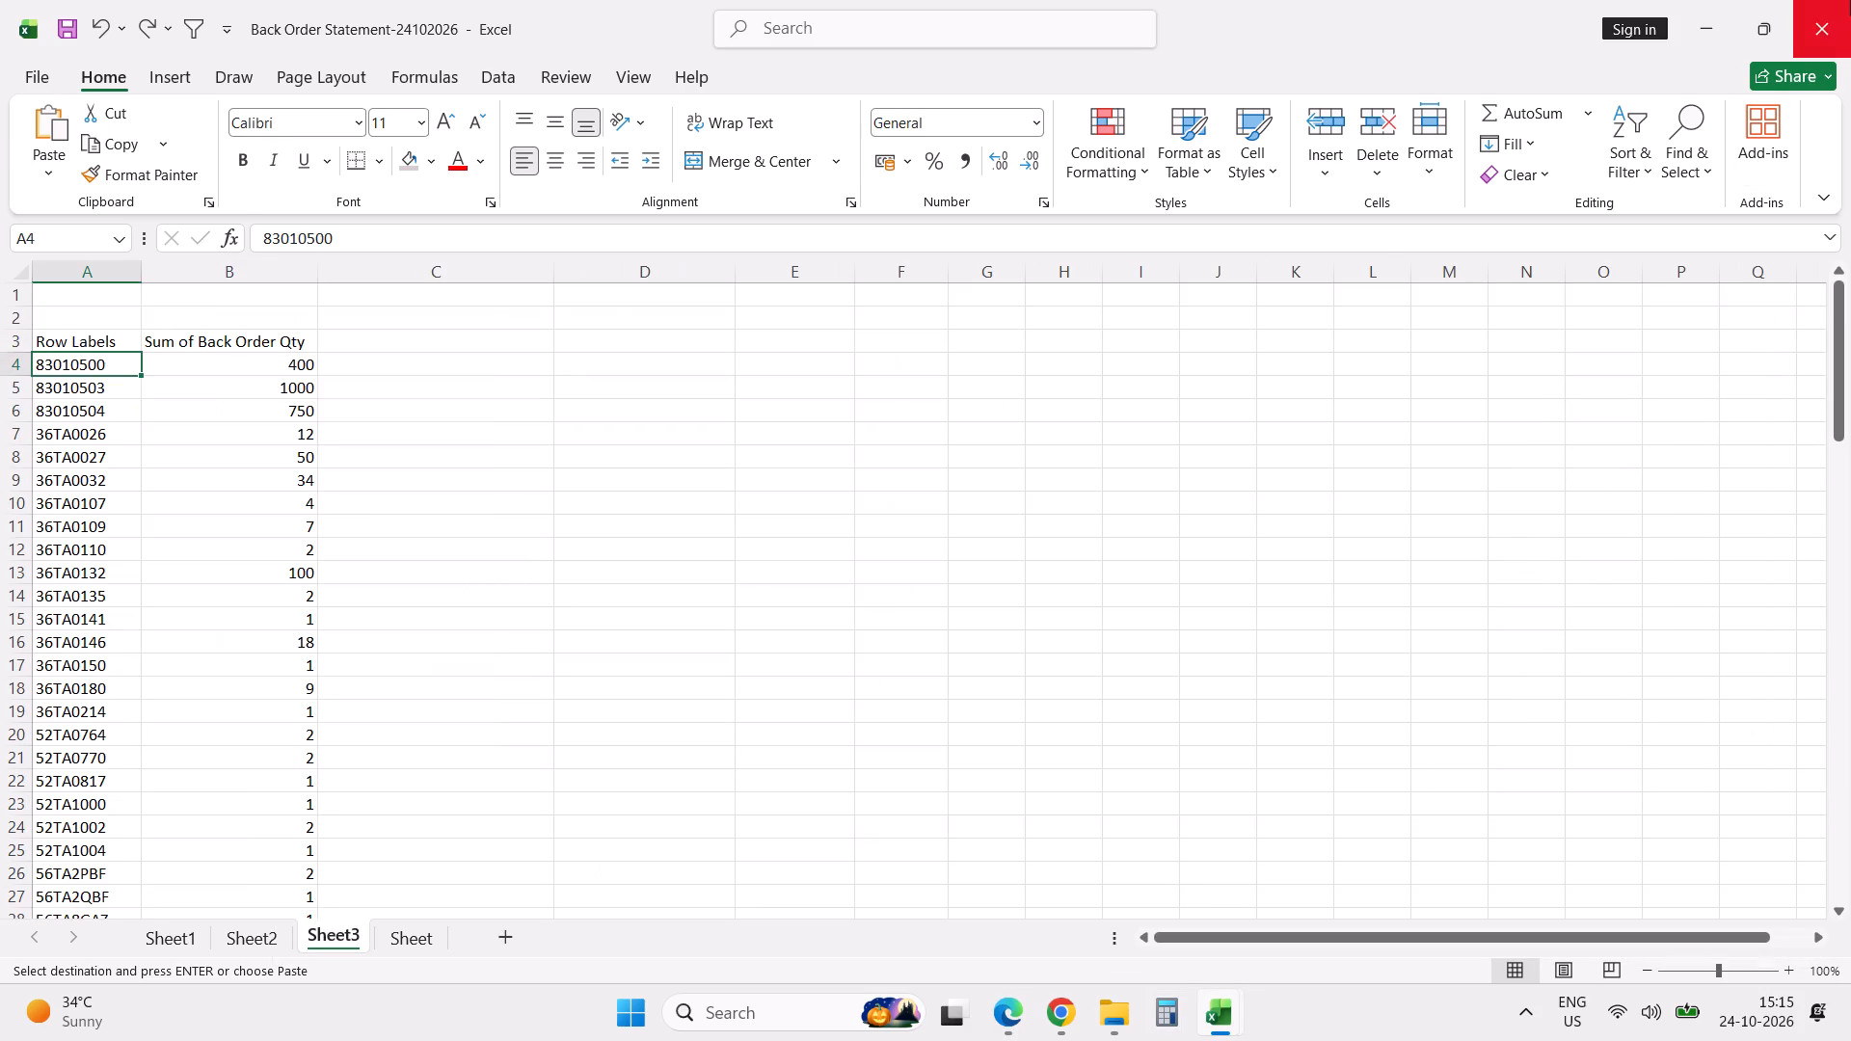
click(1823, 28)
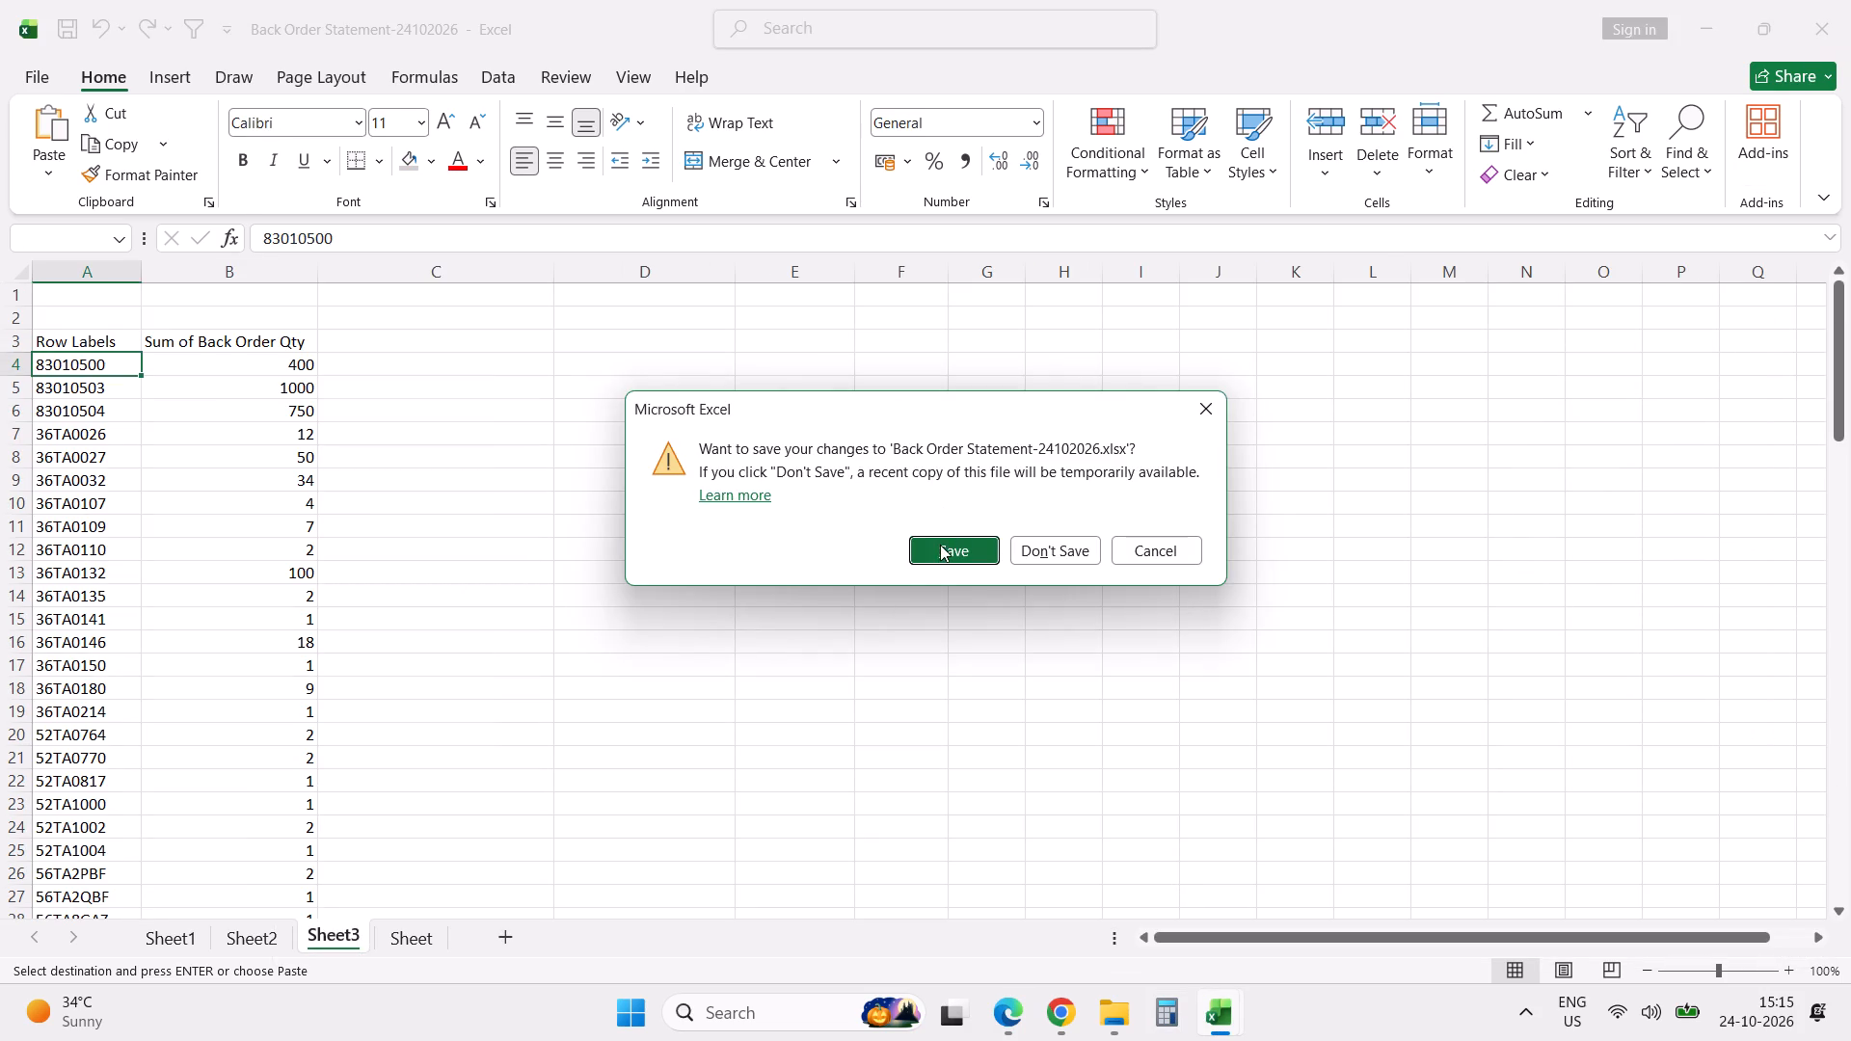
click(940, 545)
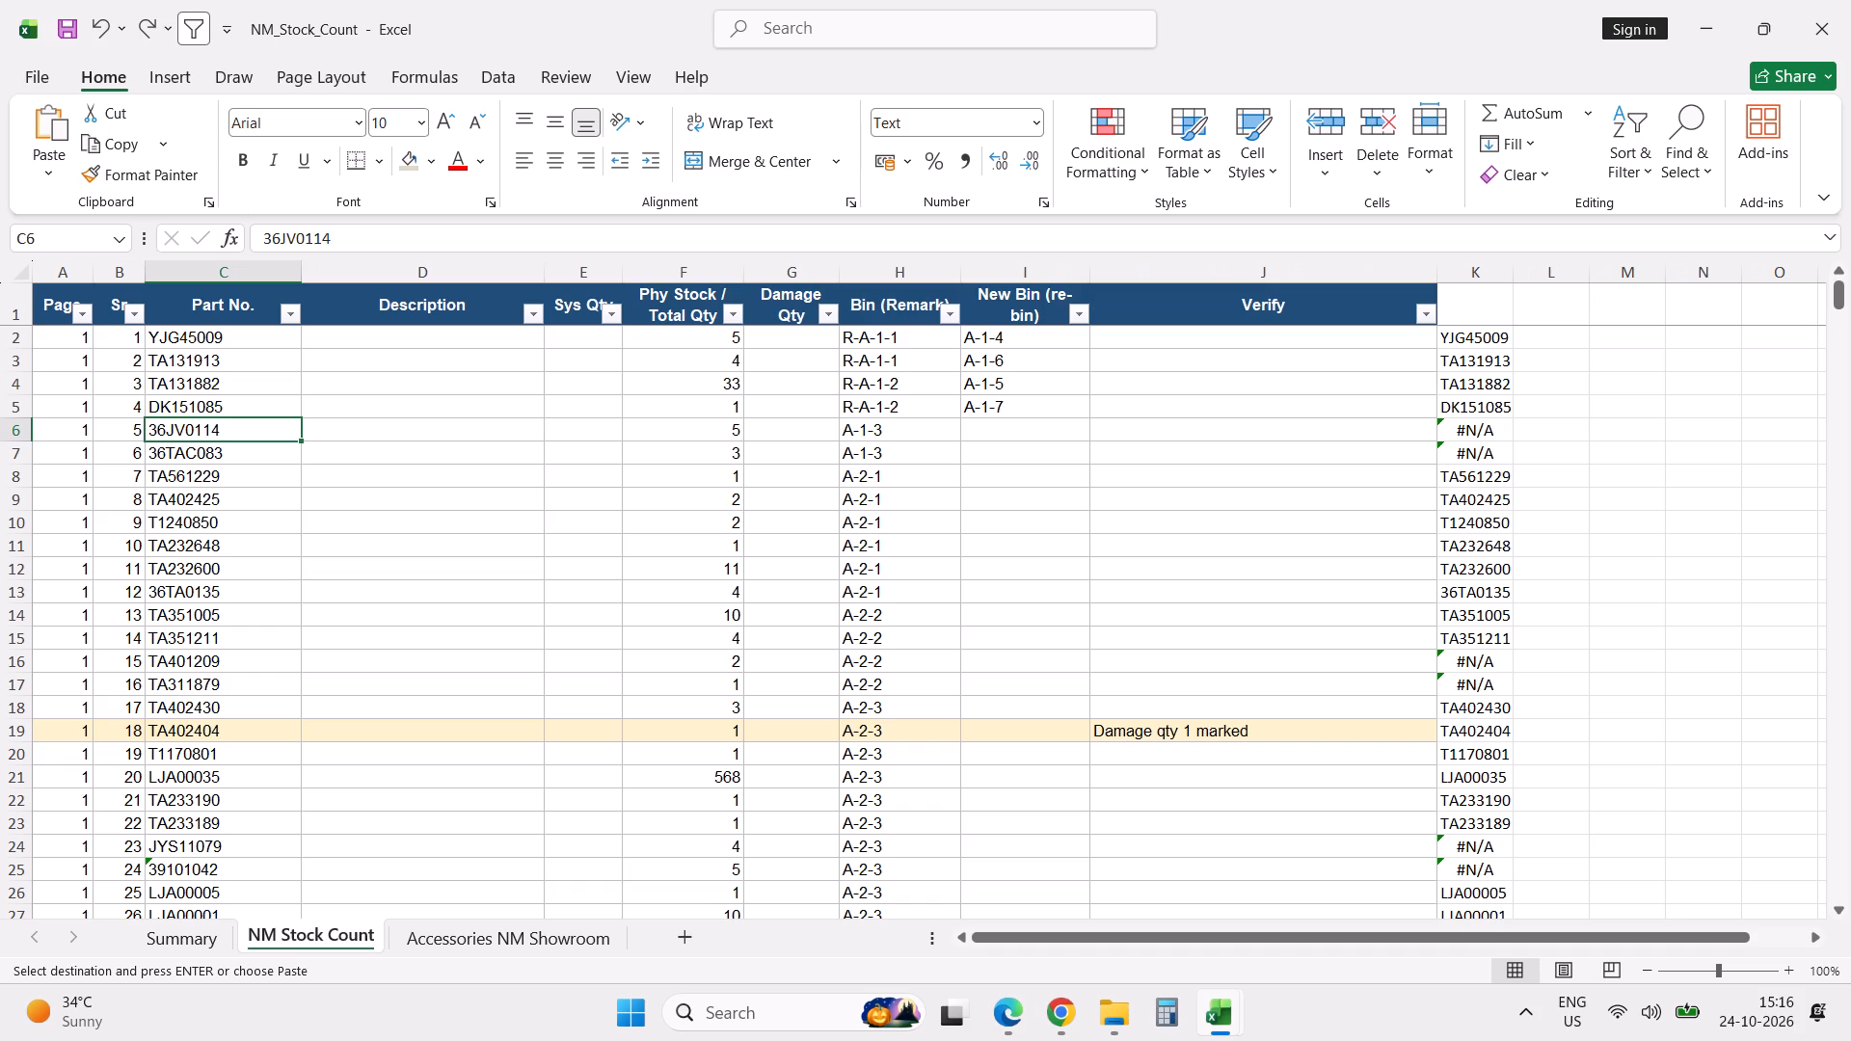
In Sheet2 of Part Stock Valuation-24102026, add filters to the row 2 headers A2:G2 and filter Part Code by 114.
key(alt+Tab)
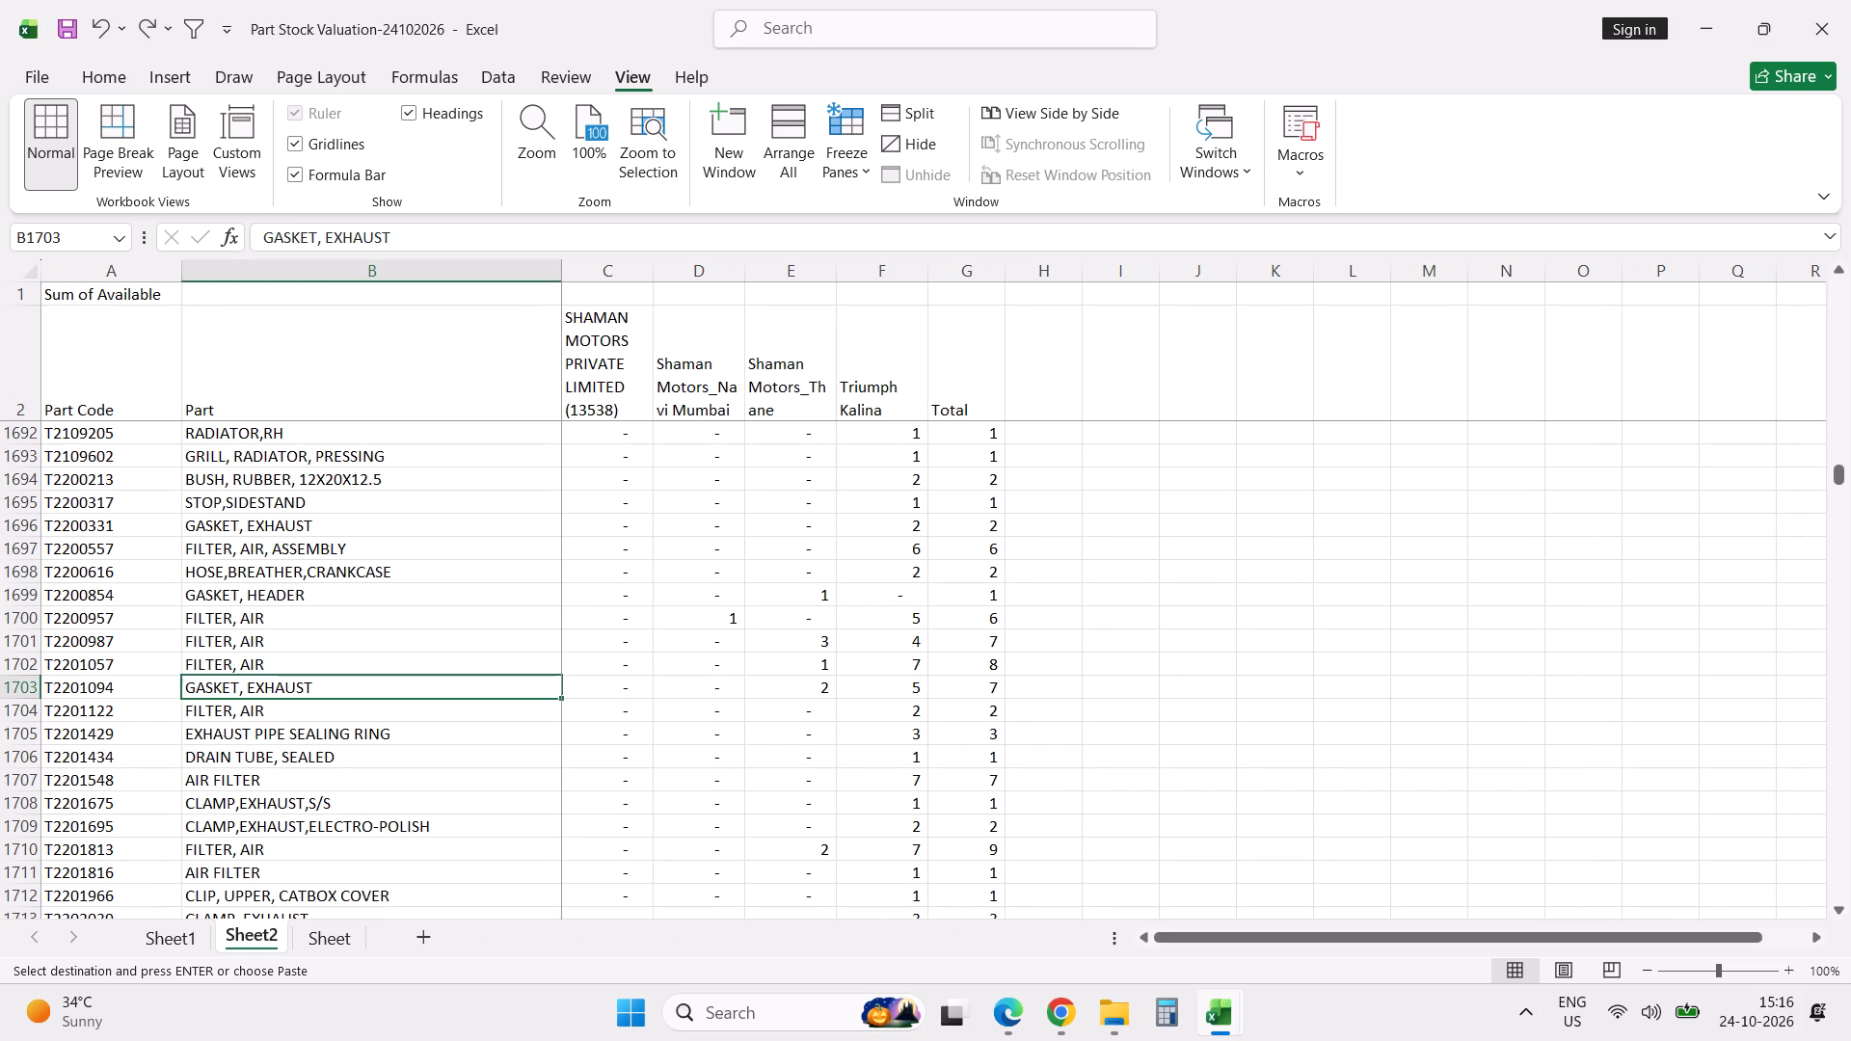
click(119, 405)
shift+click(987, 398)
key(alt+d)
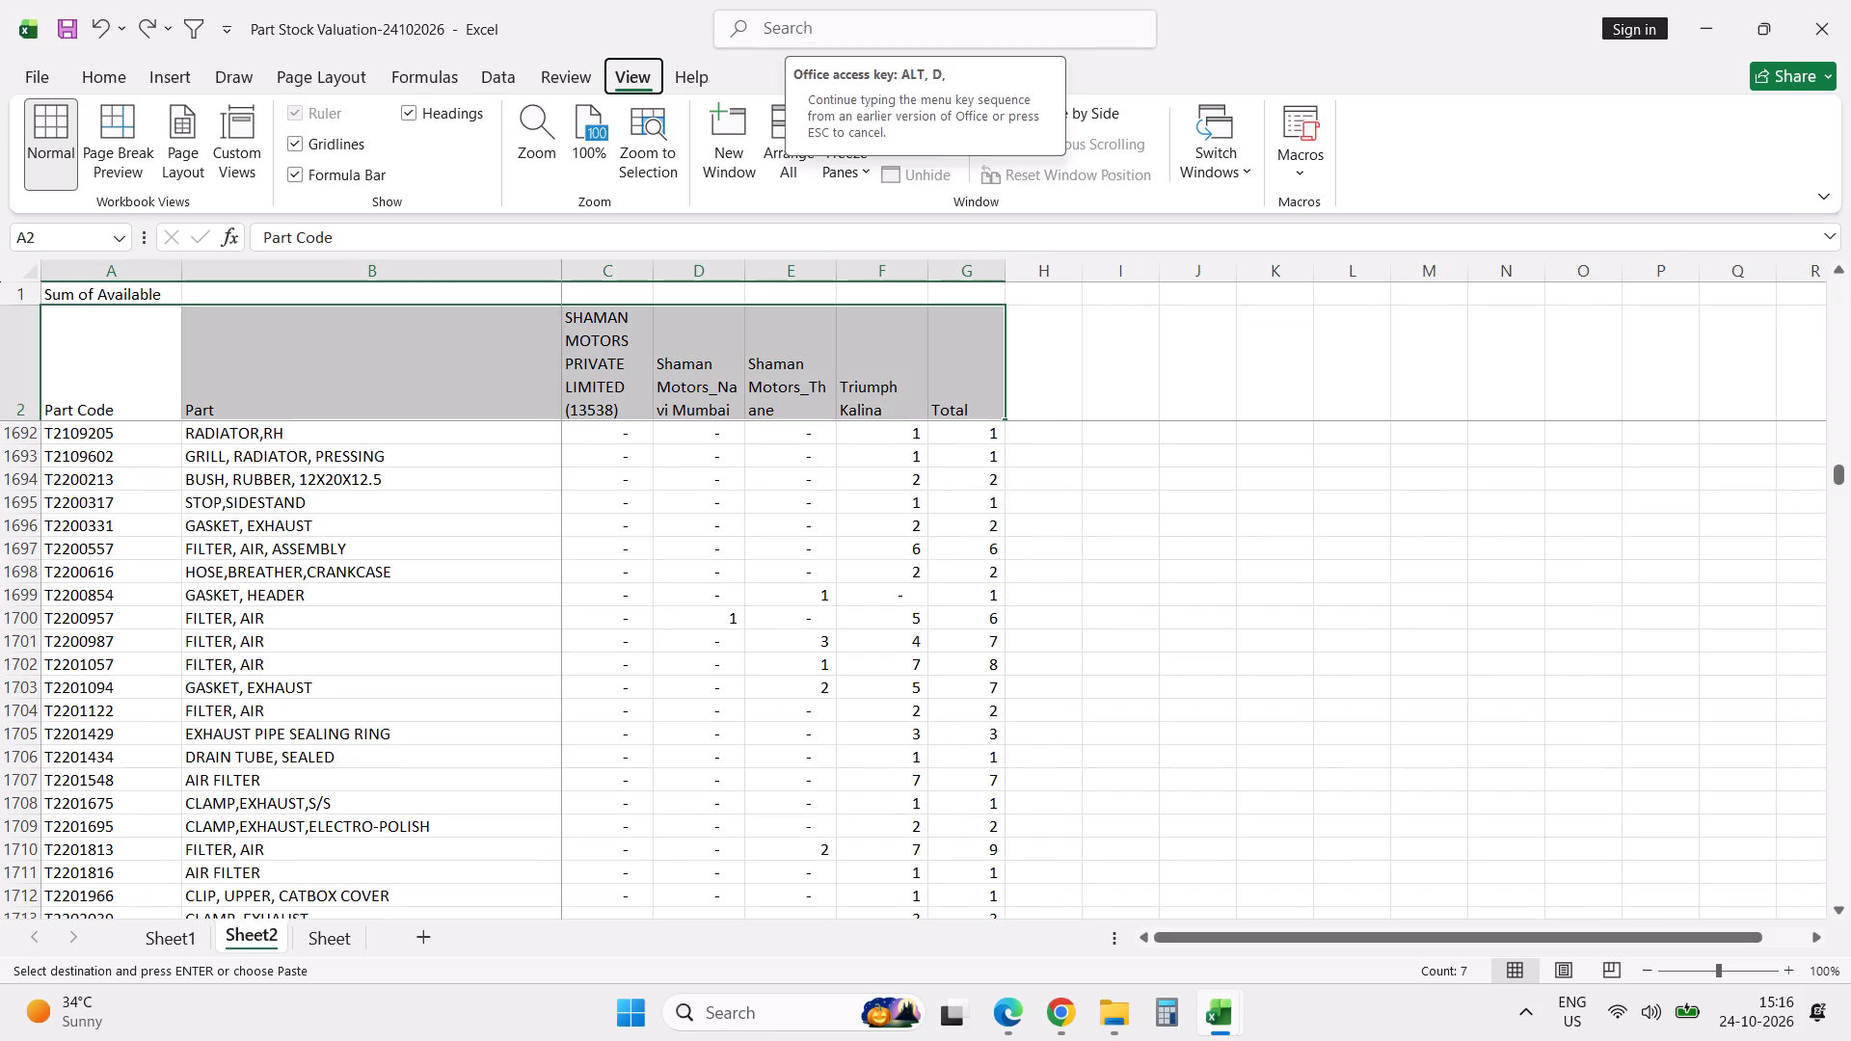
text(ff)
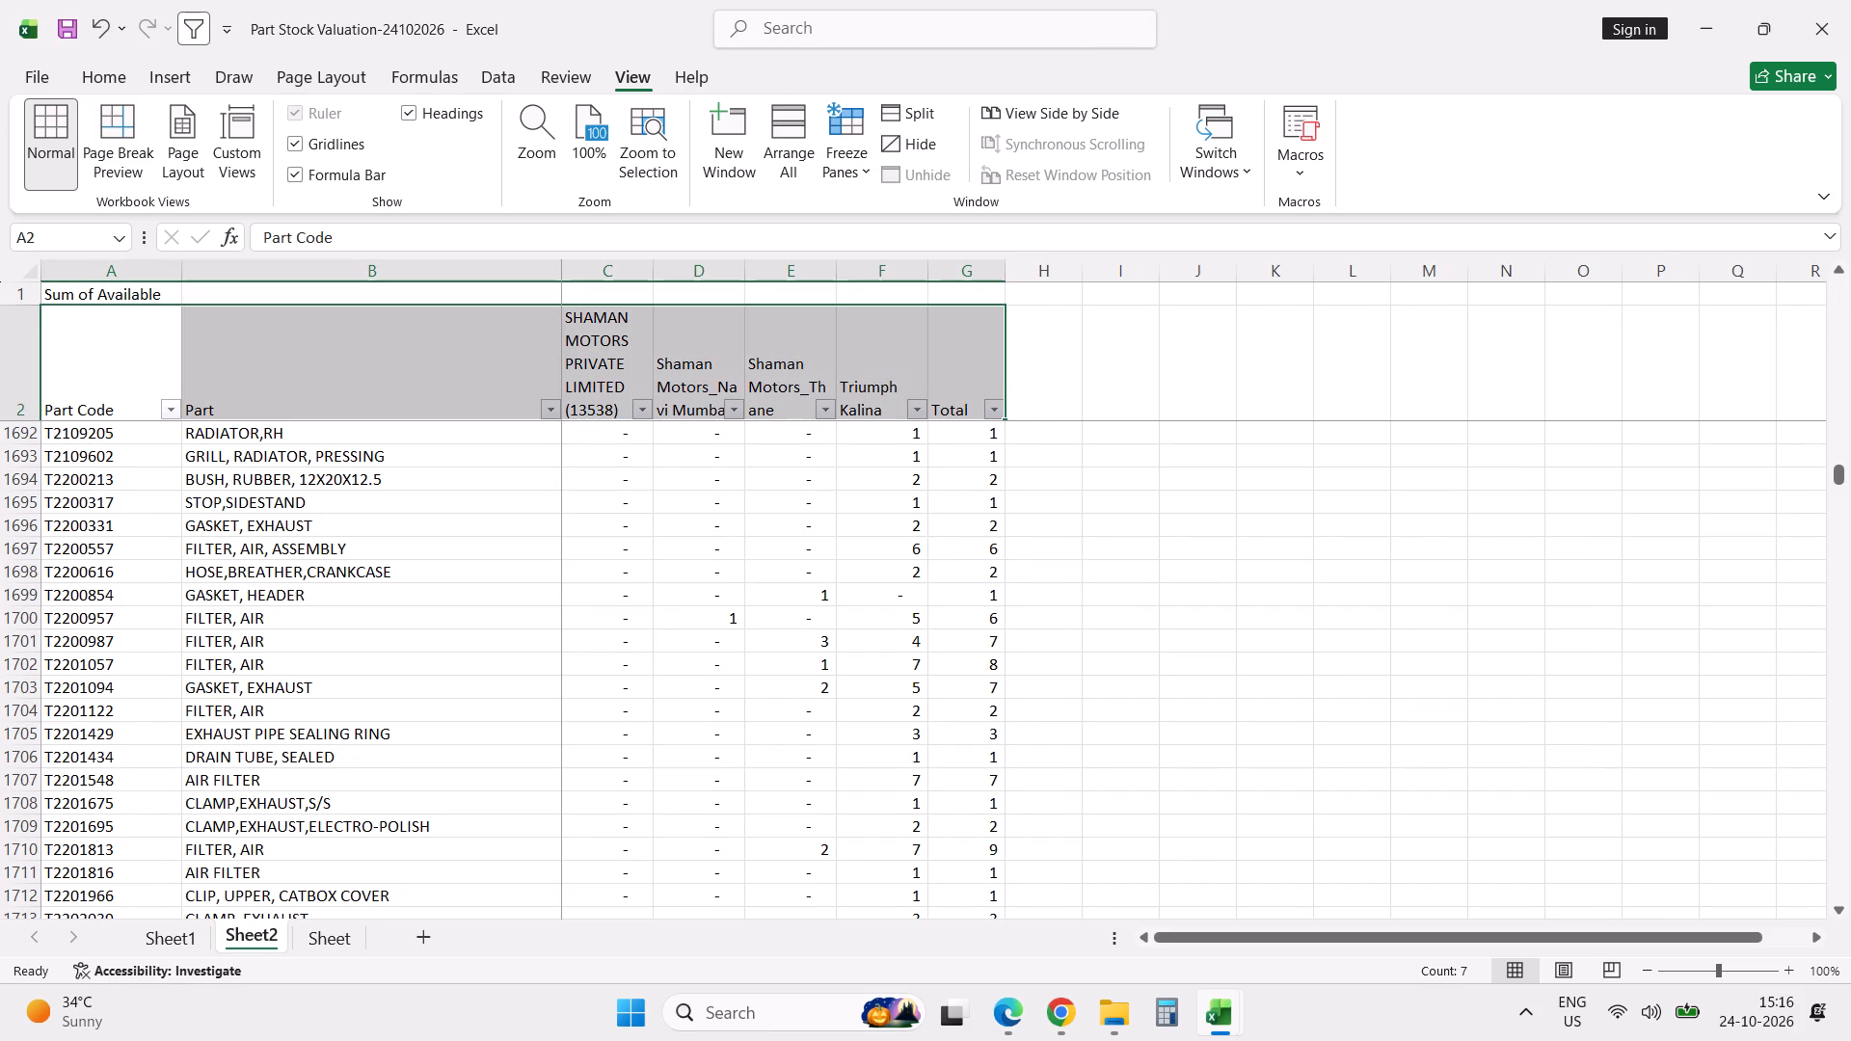
click(172, 411)
click(196, 694)
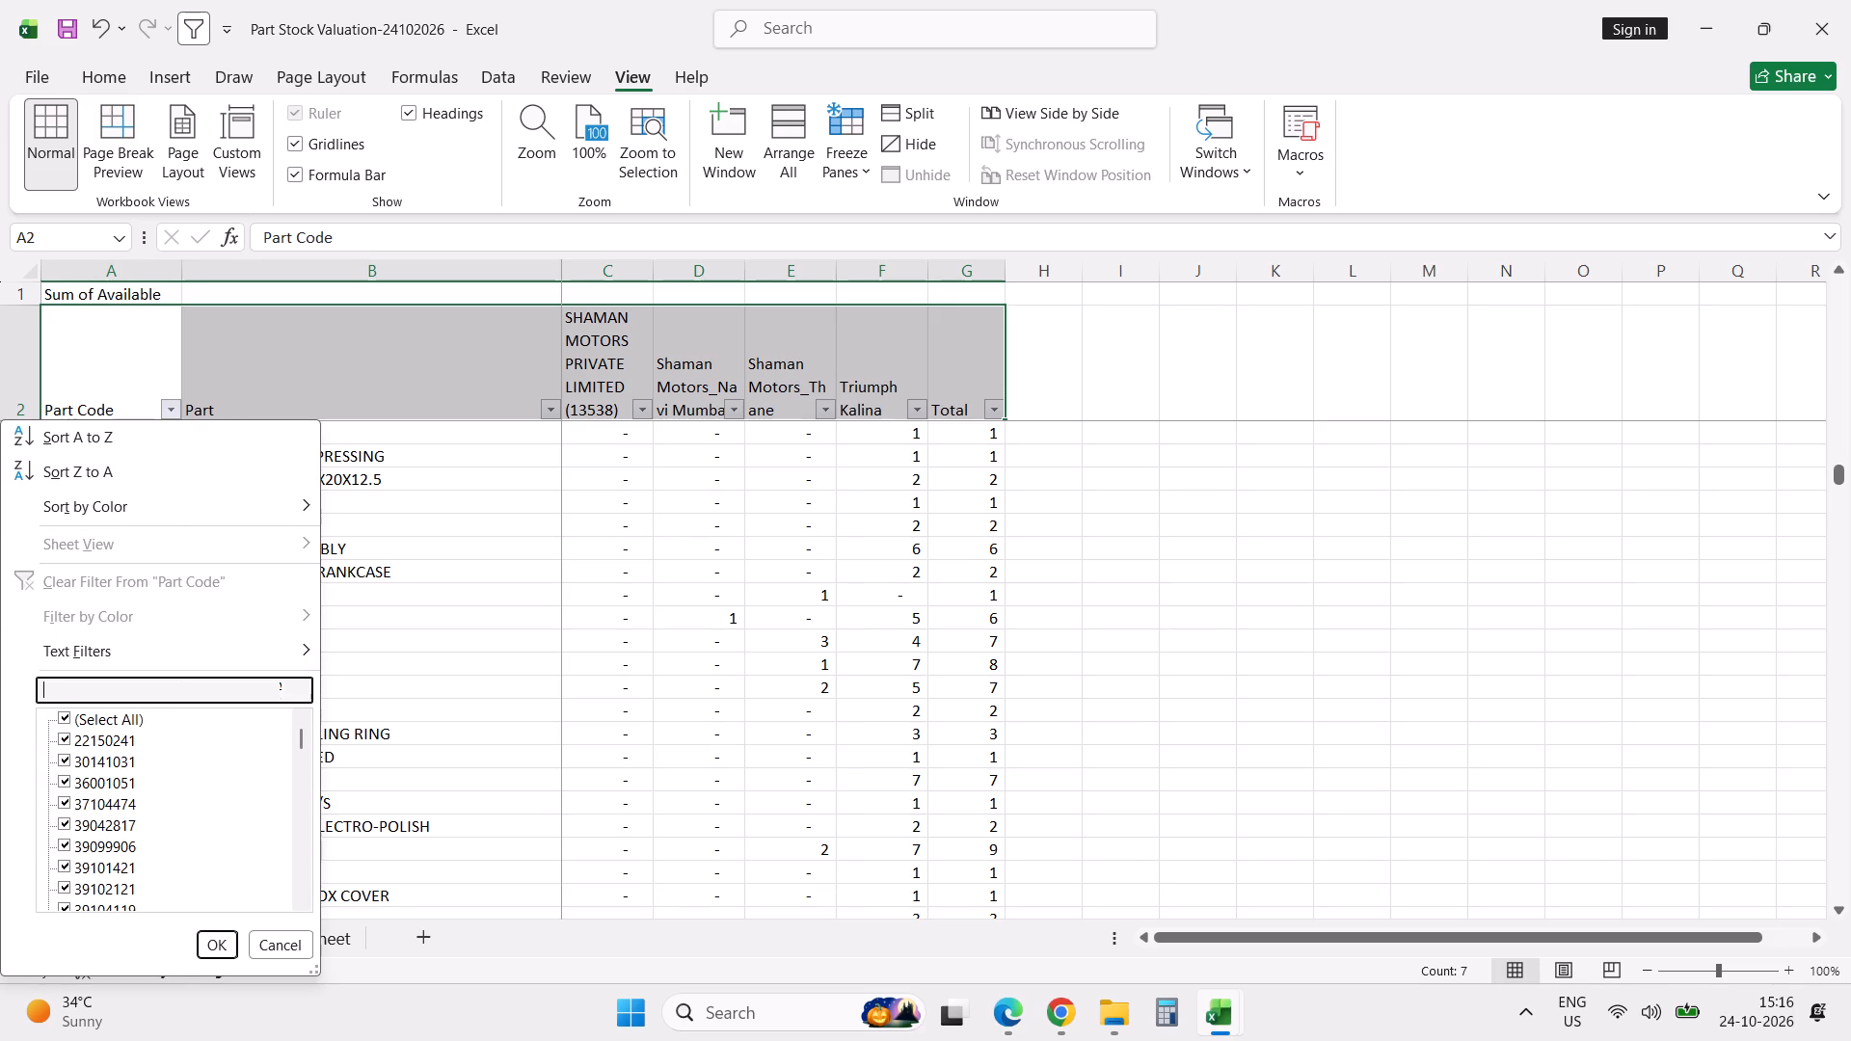
text(114)
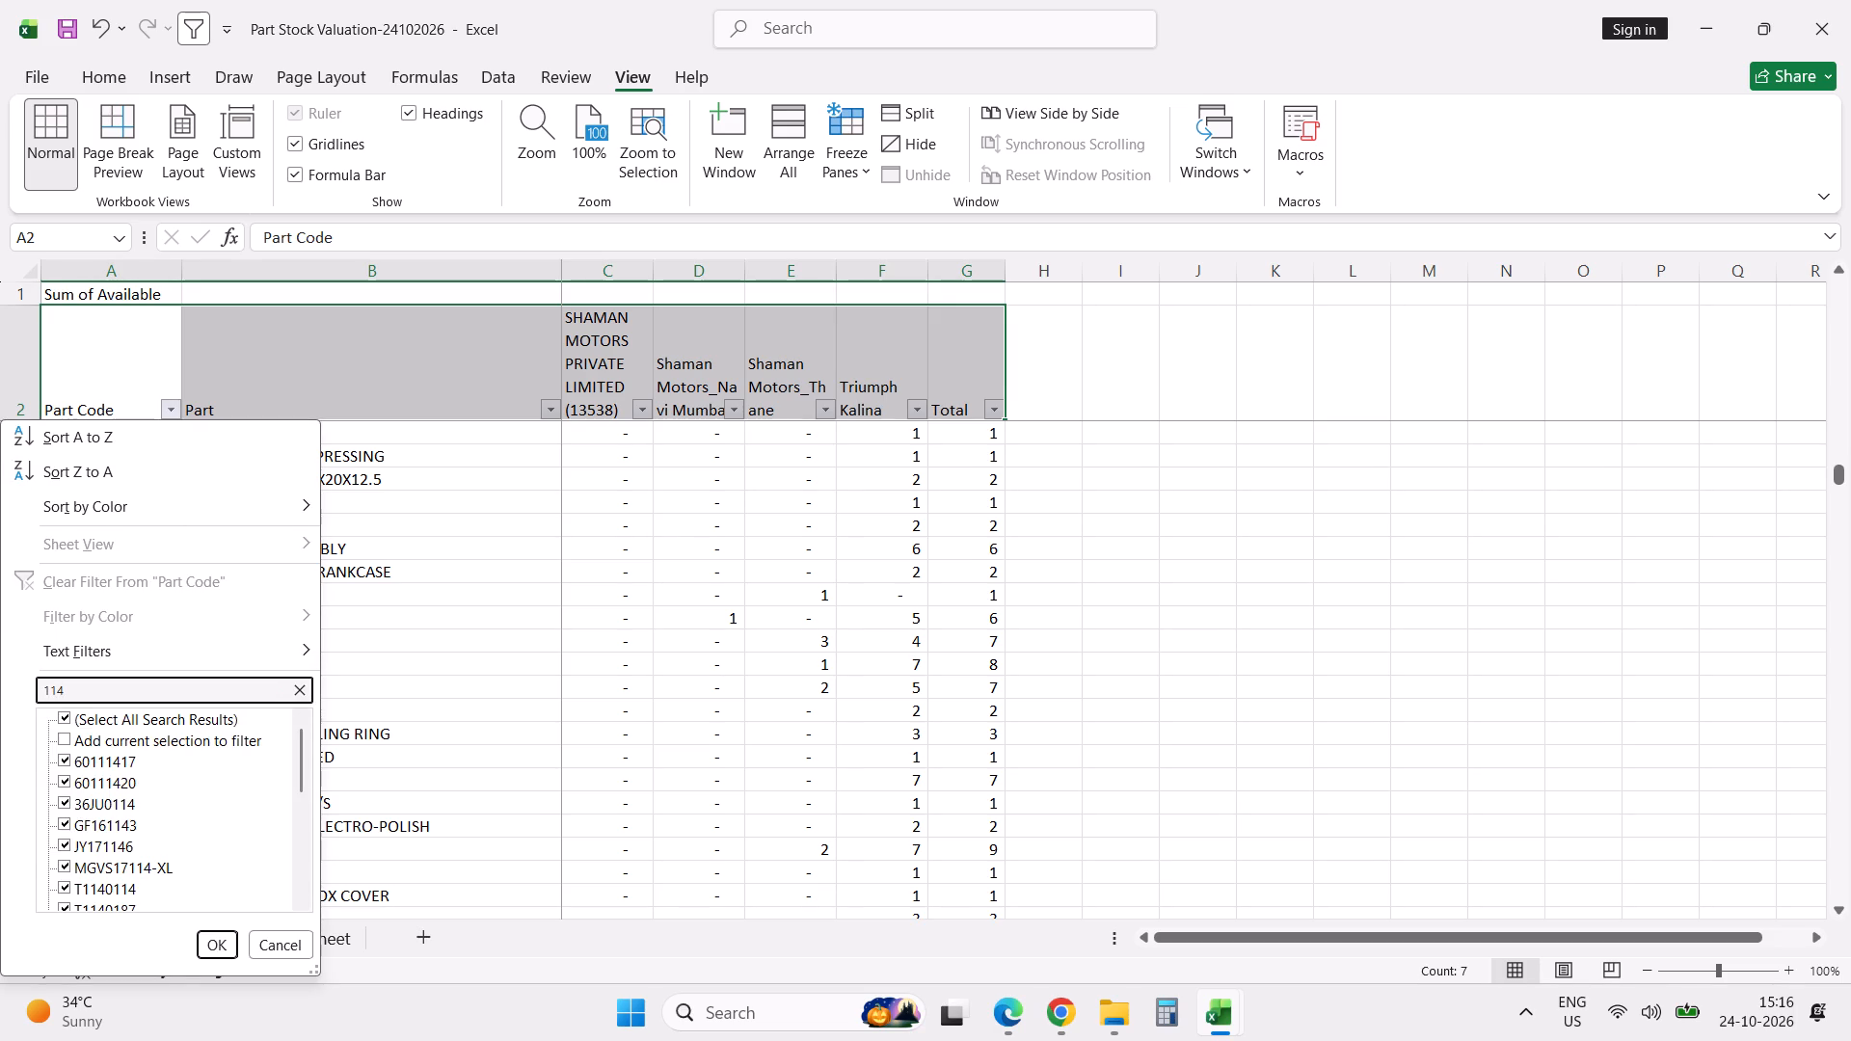
key(Return)
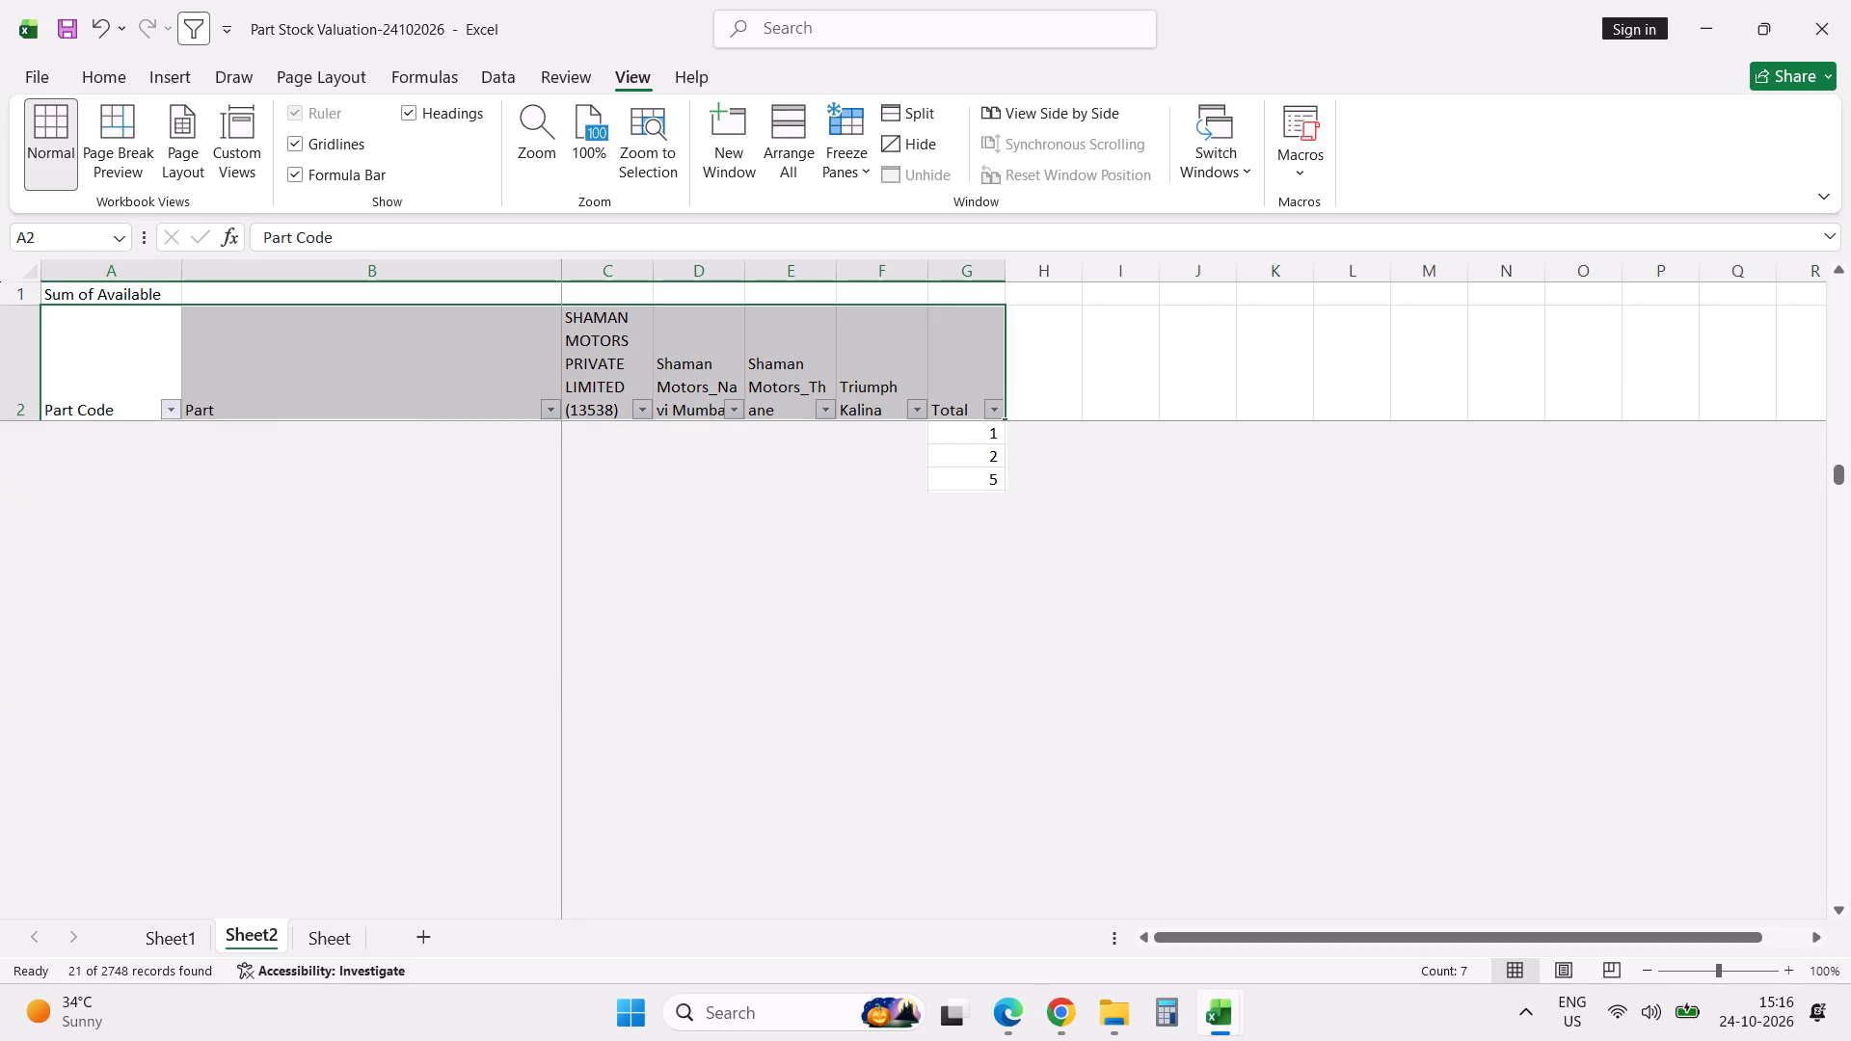
key(Right)
key(Down)
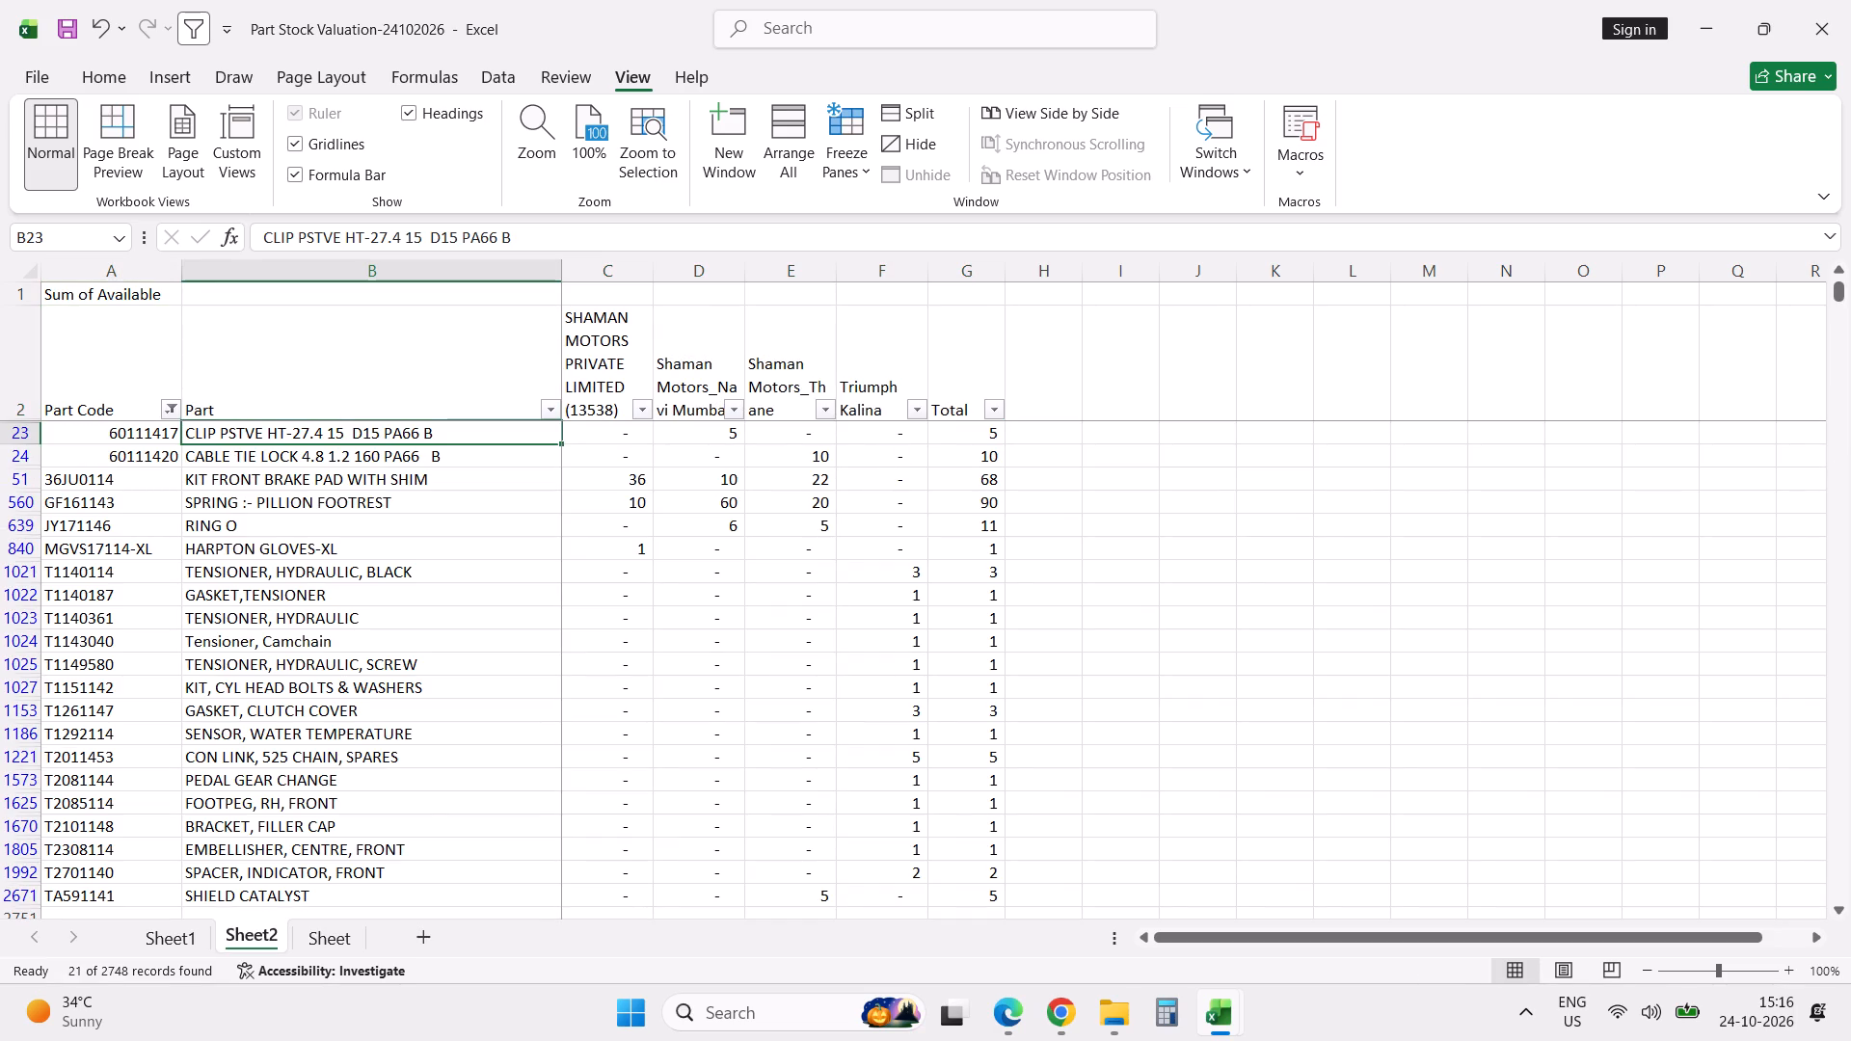
Copy part code 36JU0114 from Sheet2 of Part Stock Valuation-24102026 into Part No. cell C6 of the NM Stock Count sheet.
key(Left)
key(Down)
key(Down)
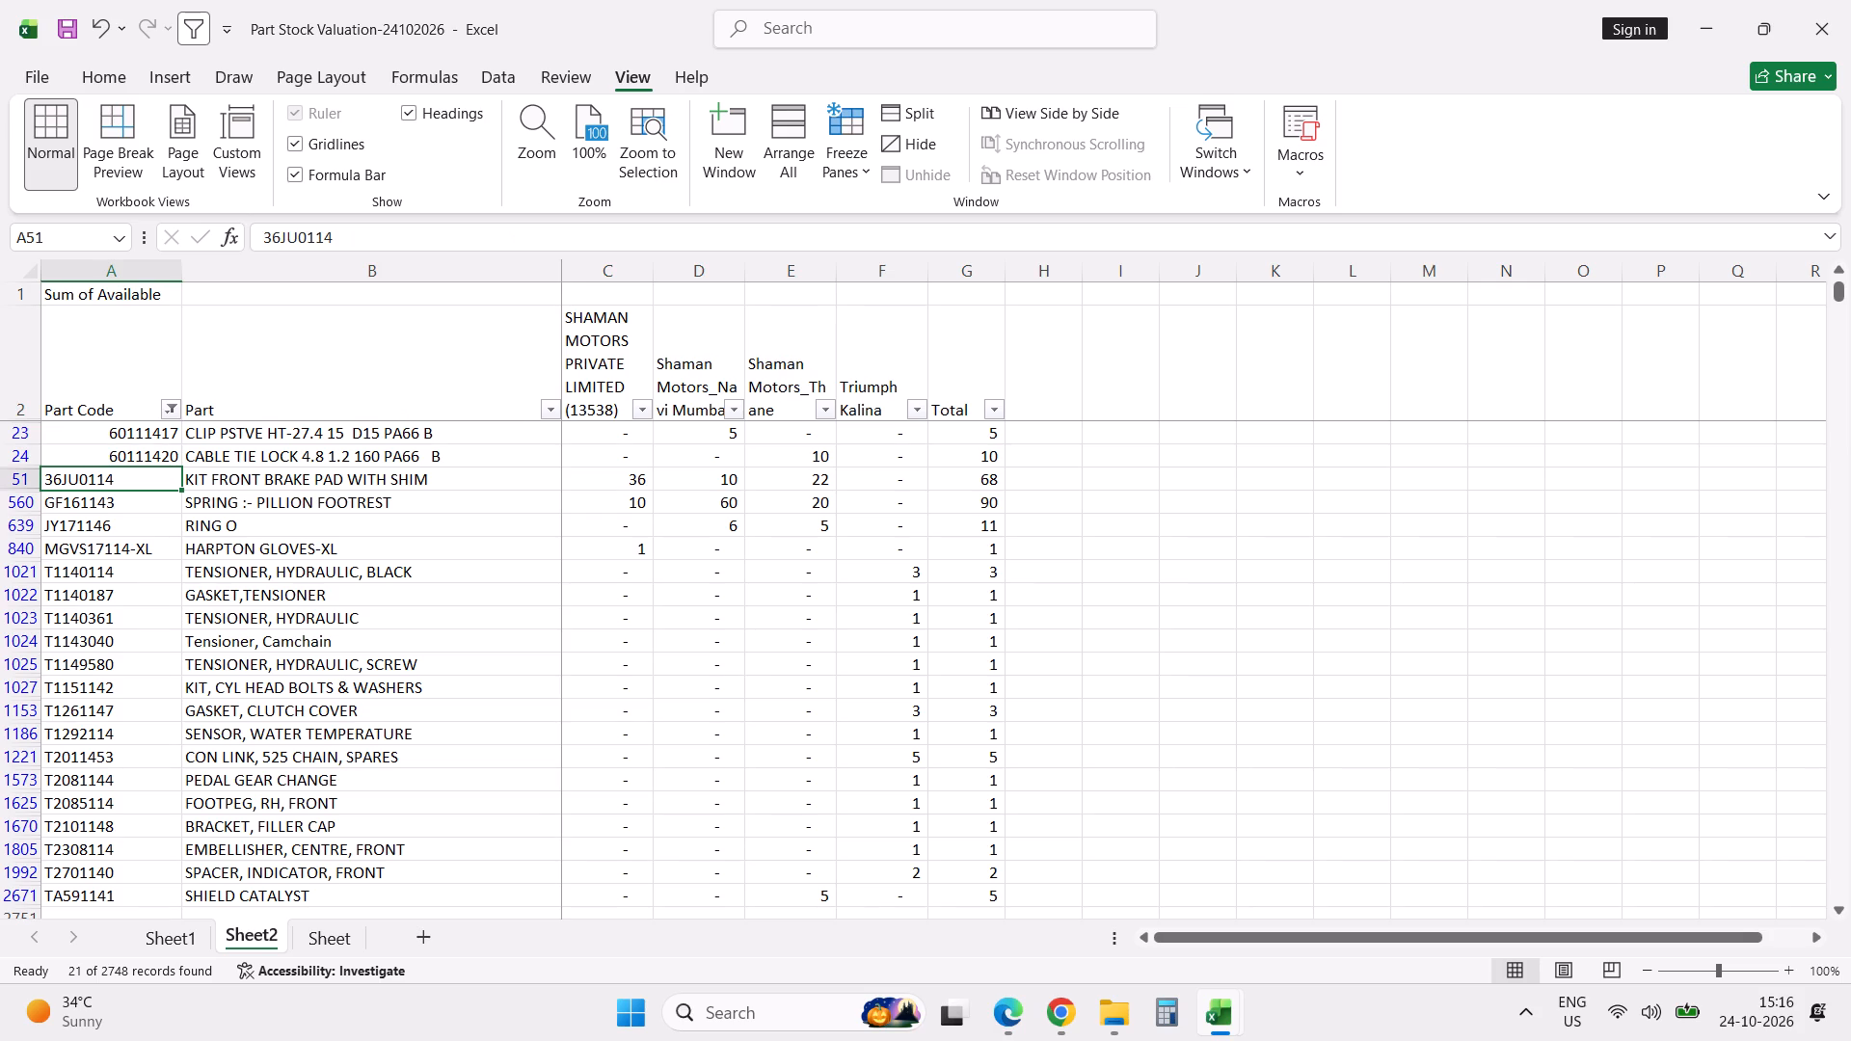
key(ctrl+c)
key(alt+Tab)
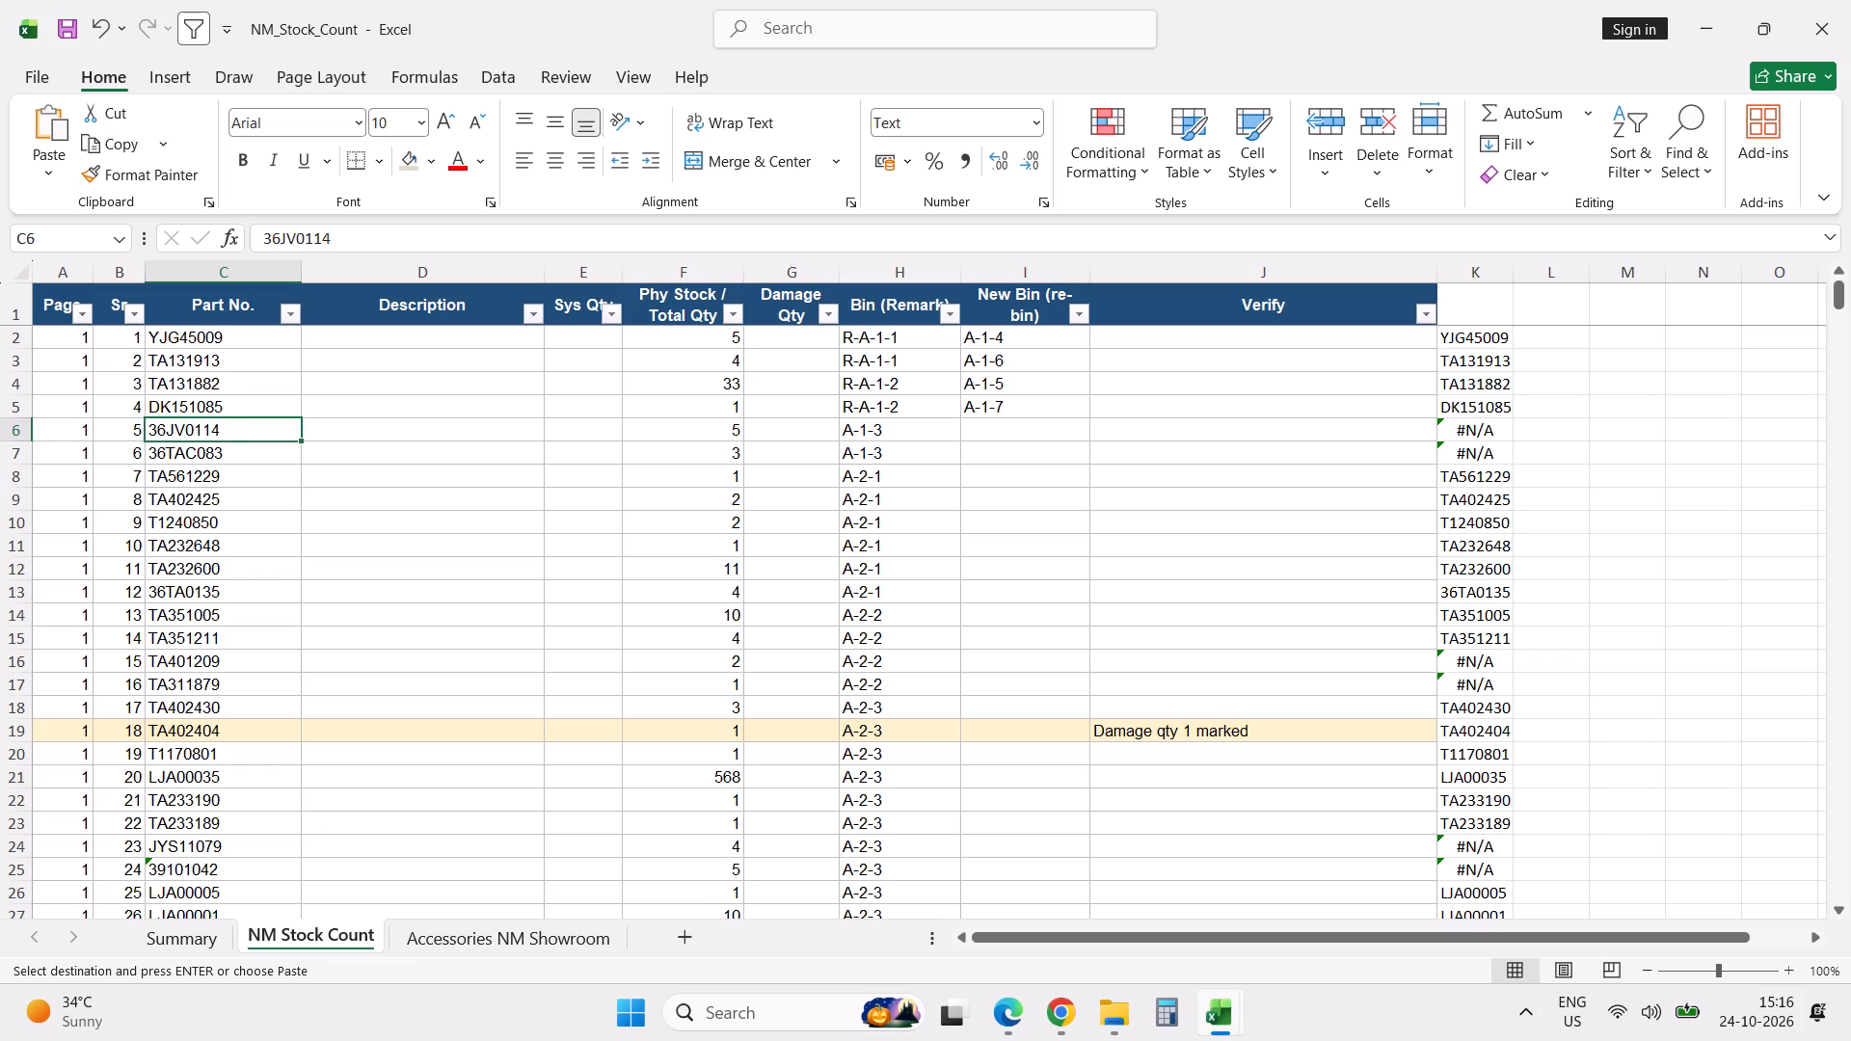
key(Return)
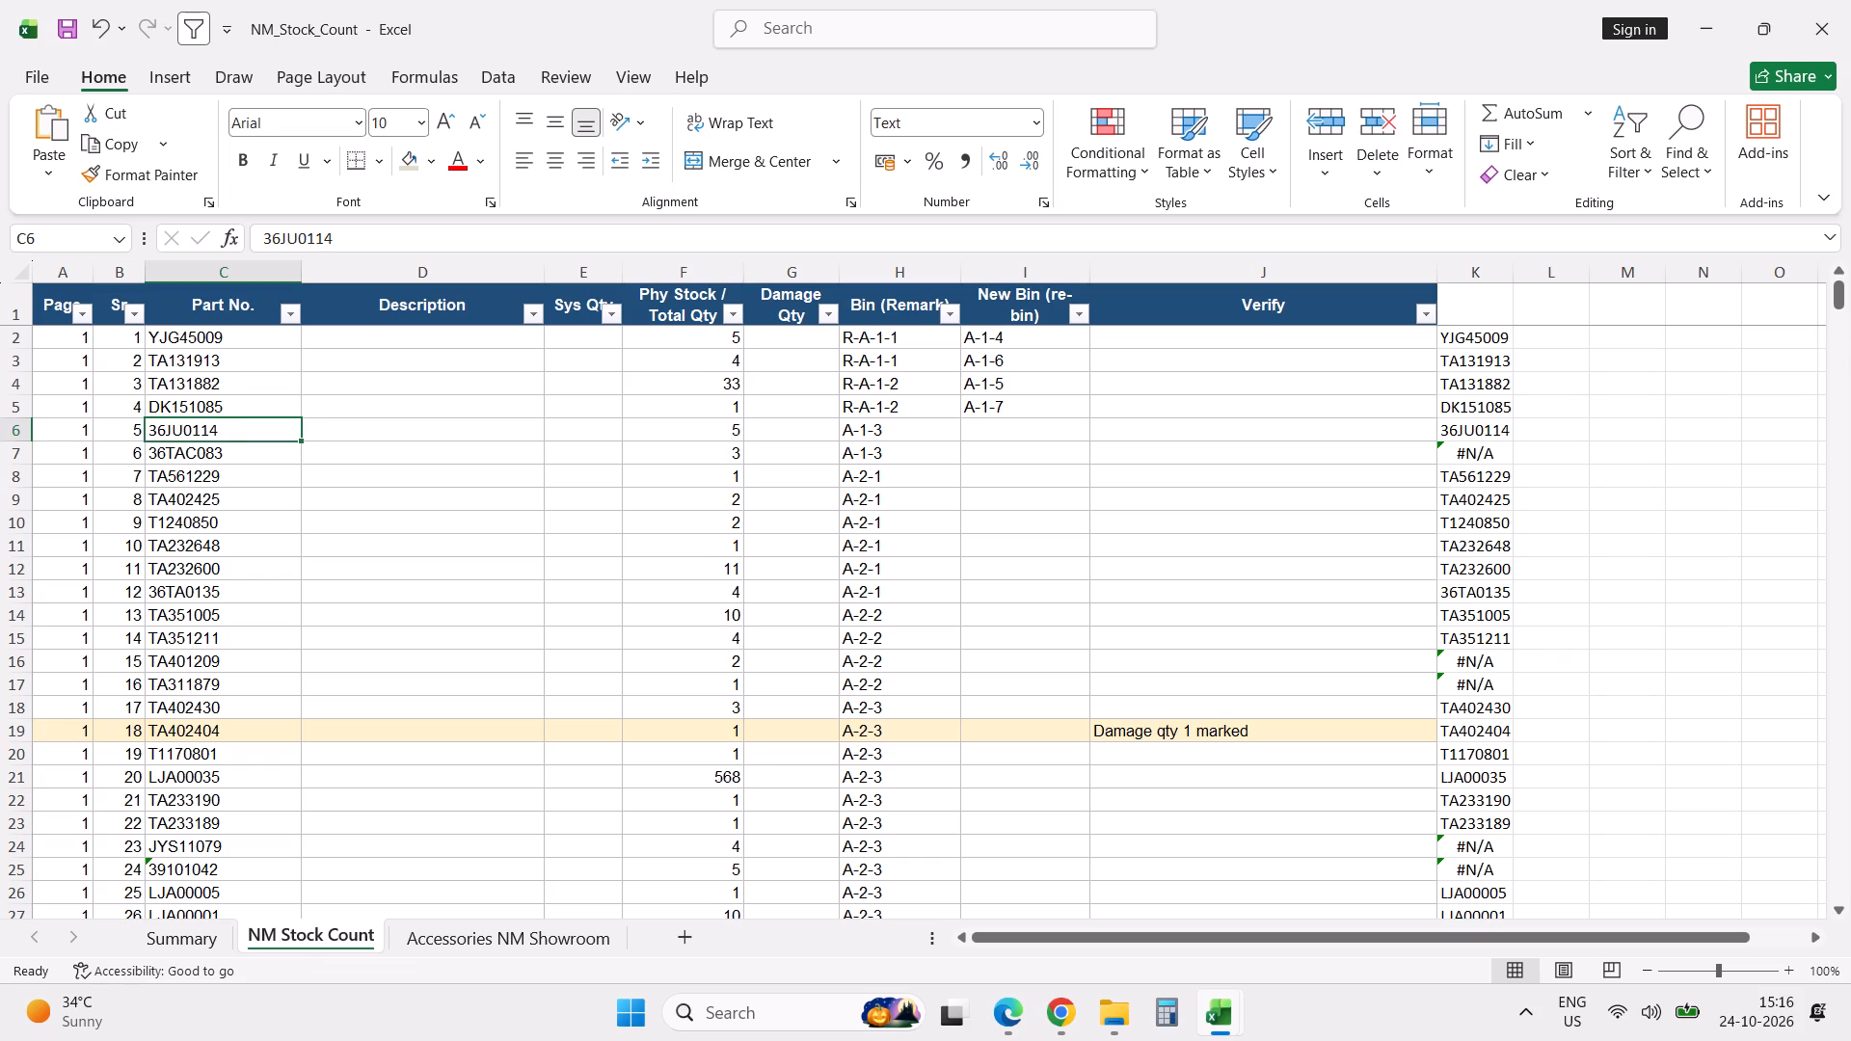
In Sheet2 of Part Stock Valuation-24102026, filter the Part Code column to codes containing 083.
key(Down)
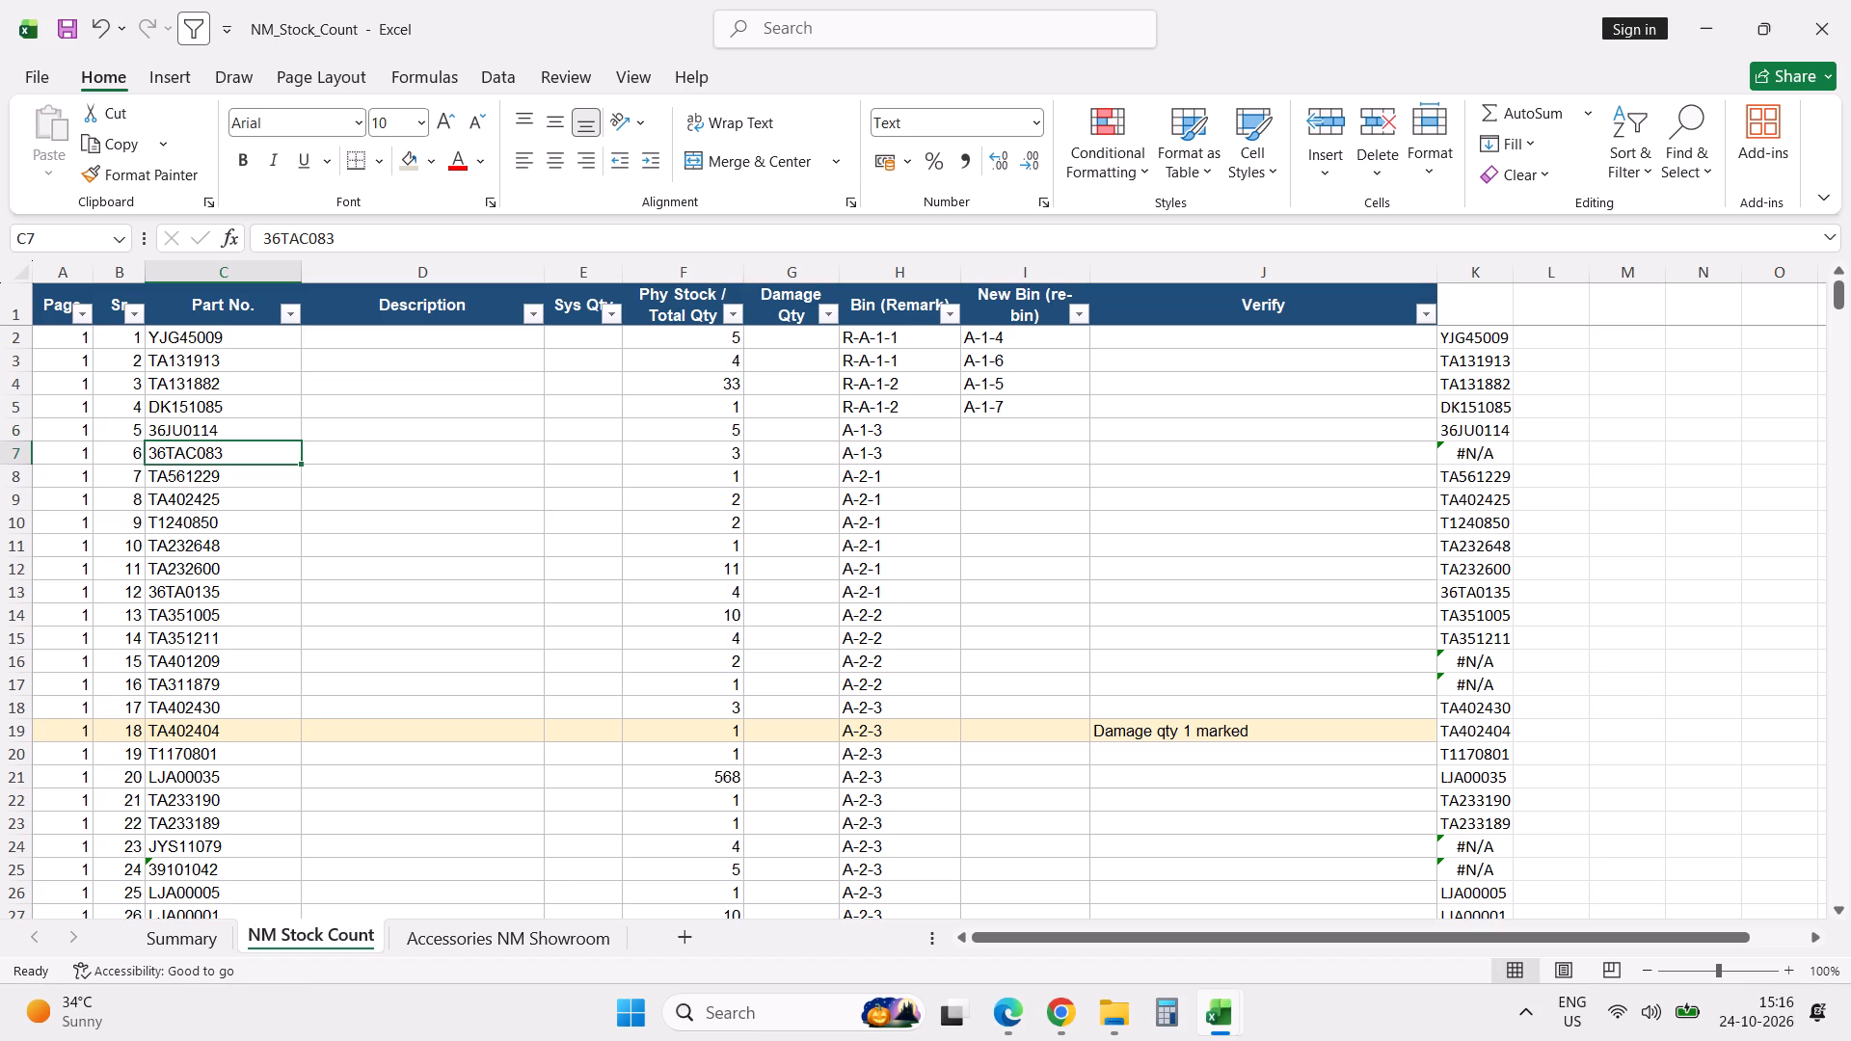
key(alt+Tab)
key(Up)
key(Up)
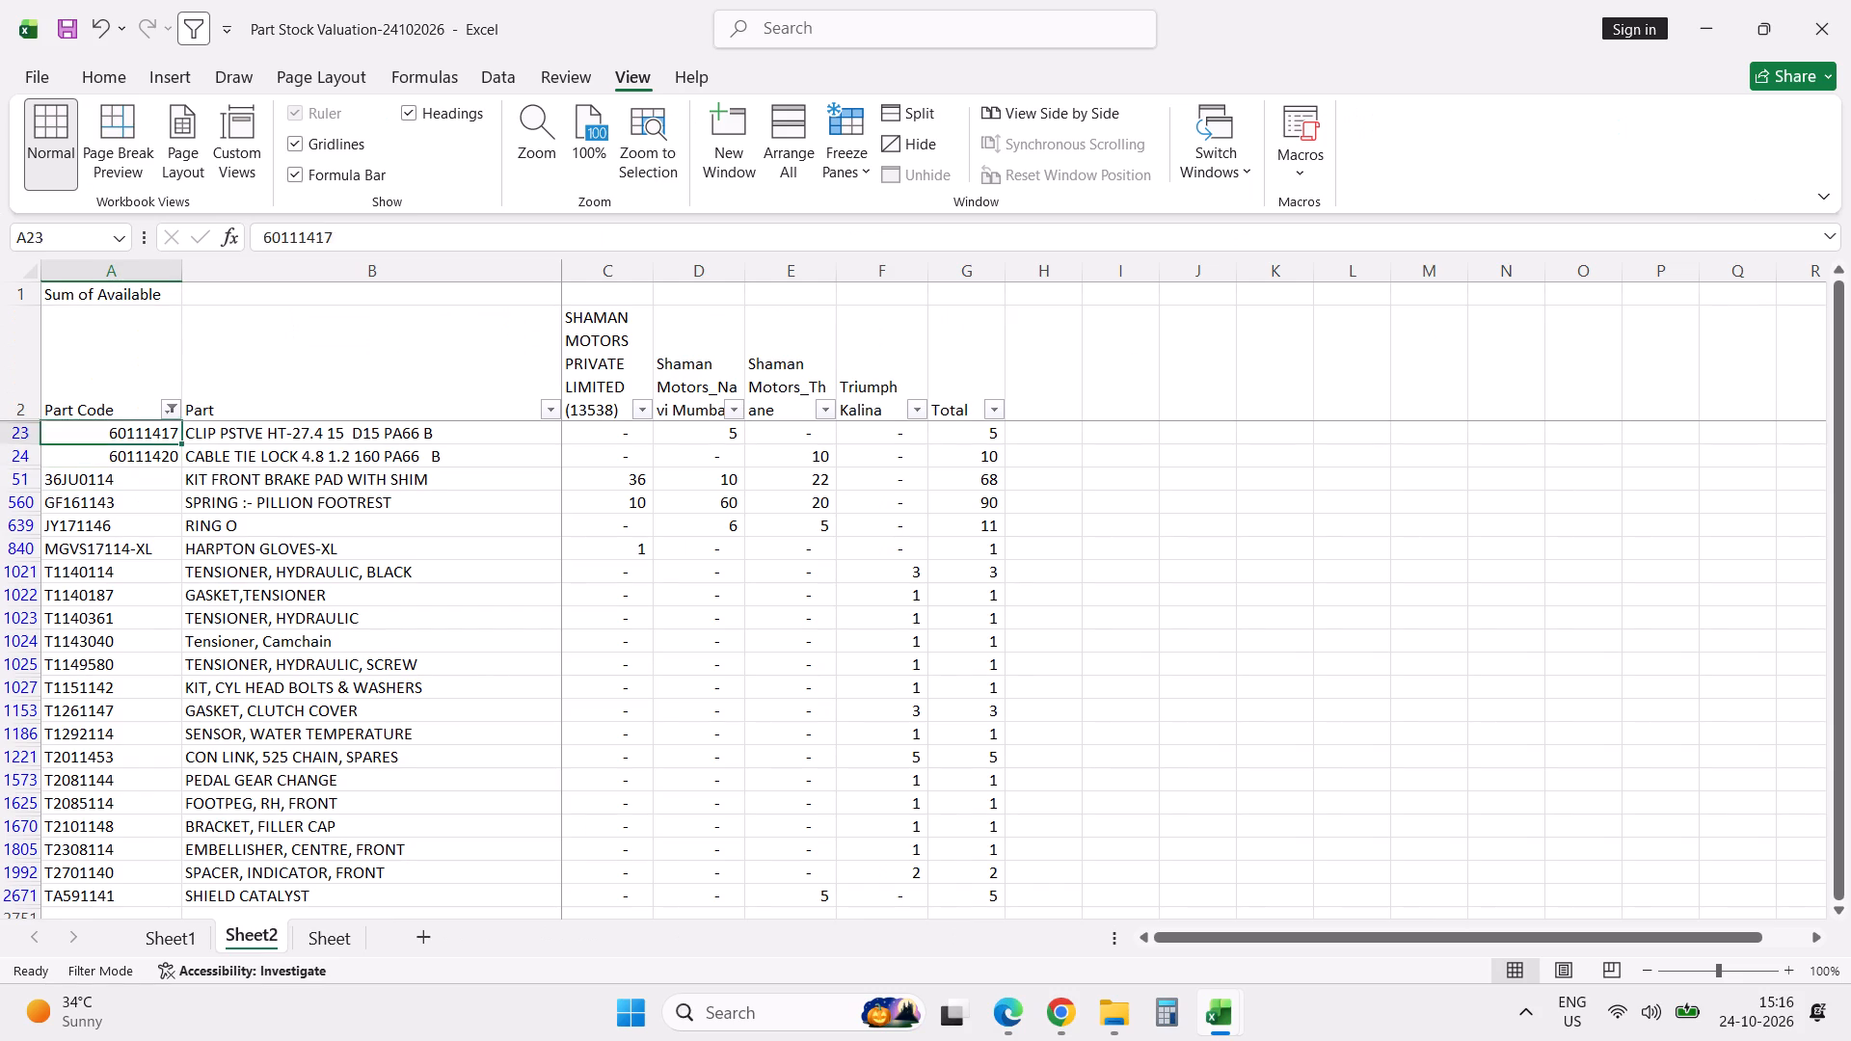
key(Up)
key(alt+Down)
key(Down)
key(Down)
key(Down)
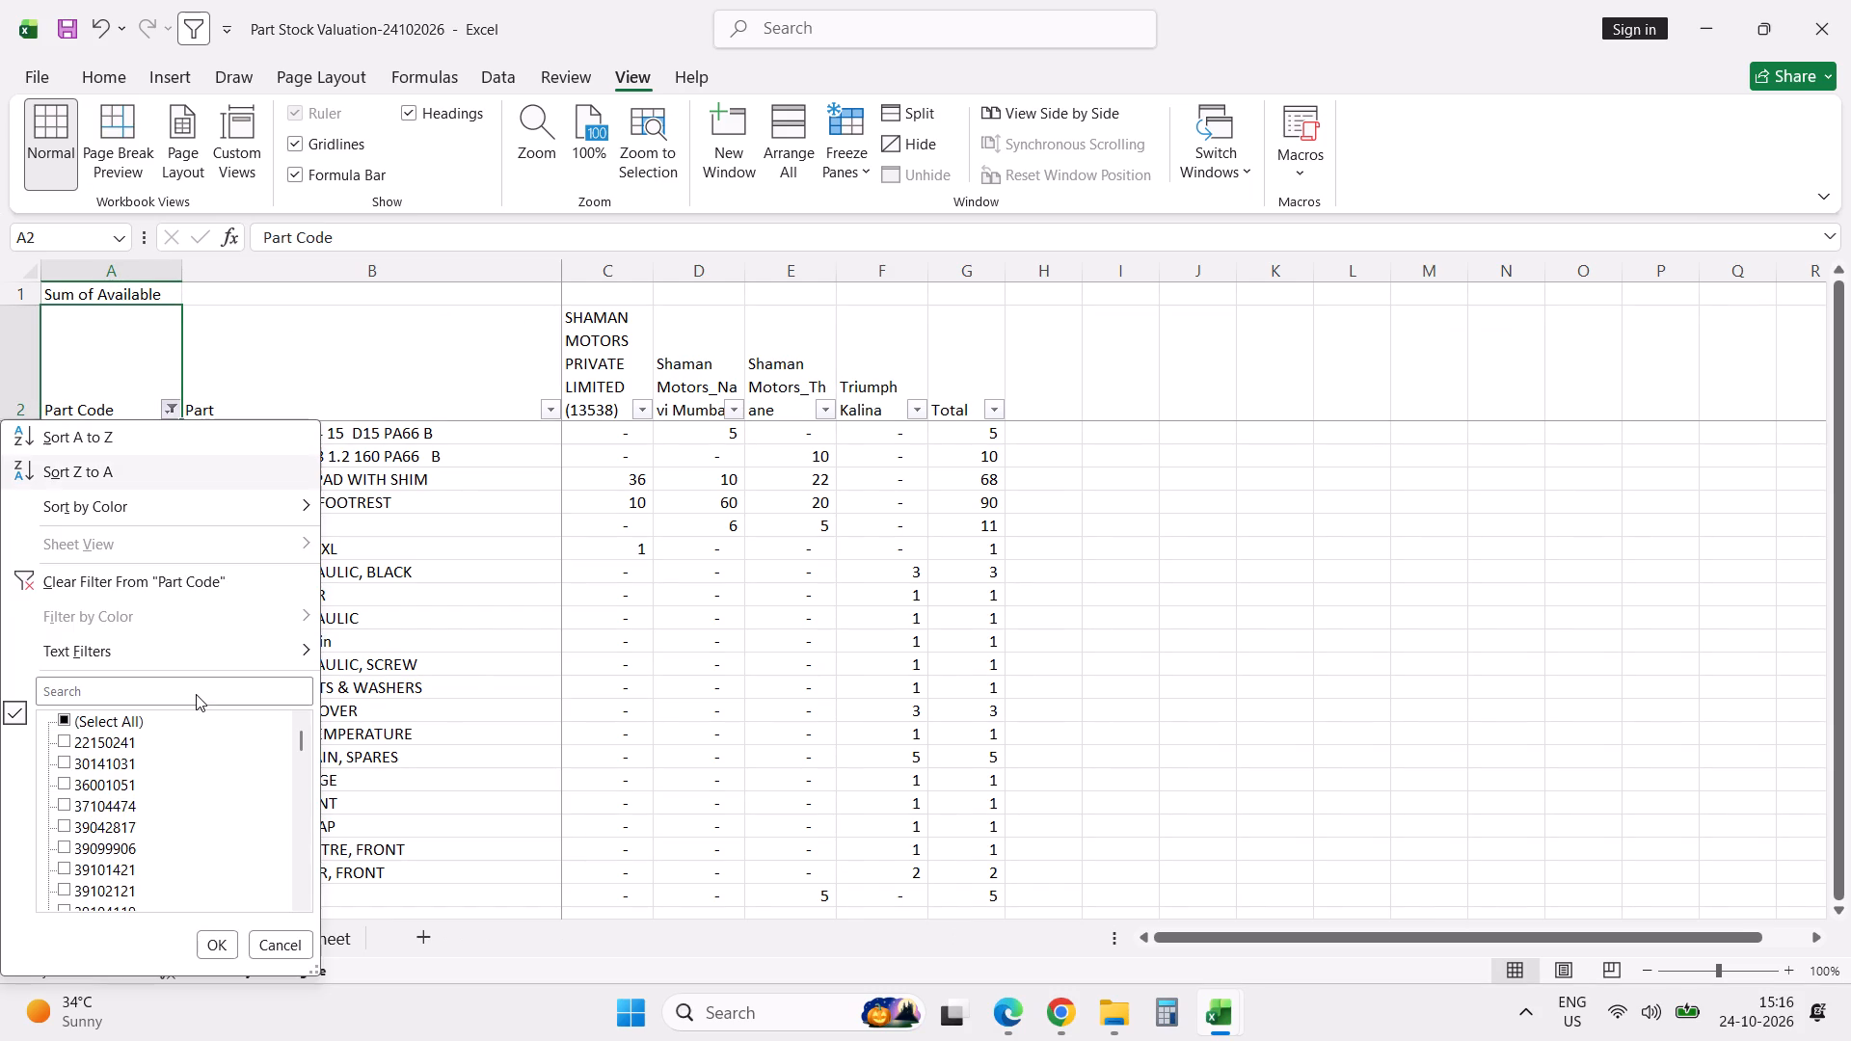
key(Down)
key(Down)
key(Down)
key(Down)
key(Return)
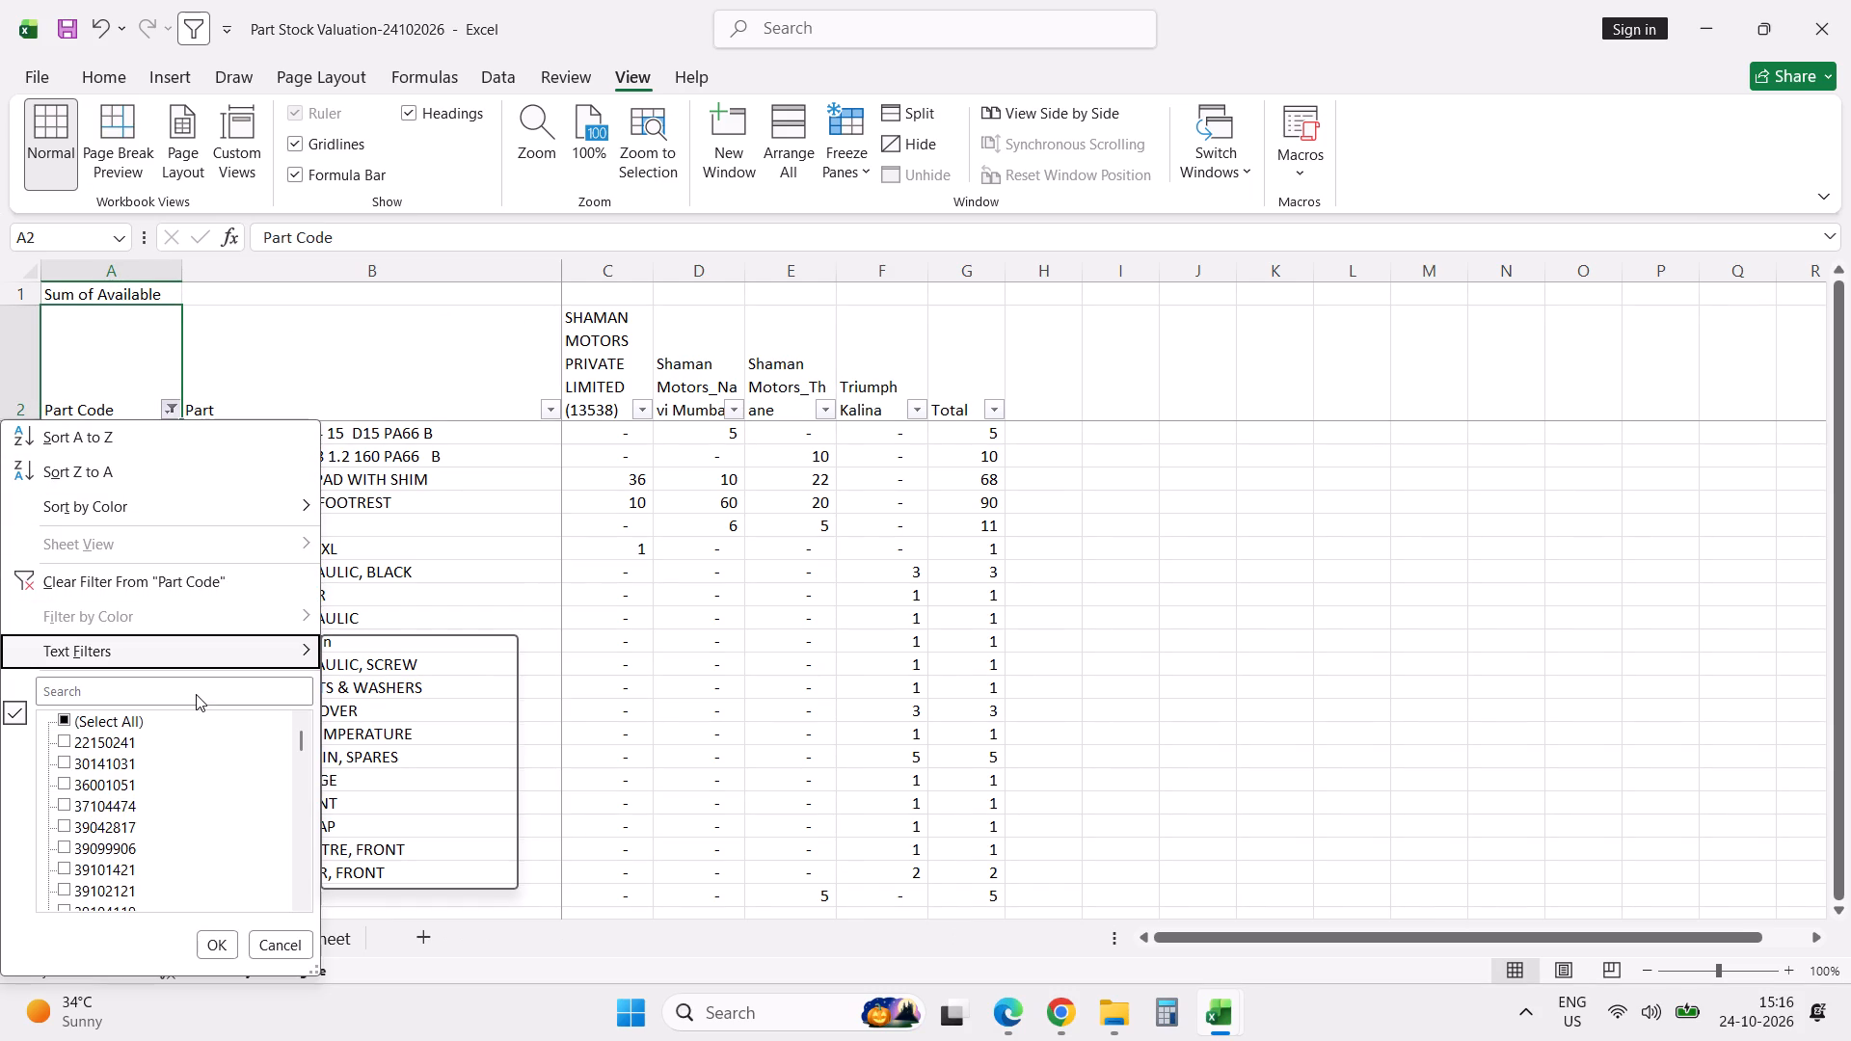
key(Down)
key(Down)
key(Down)
key(Down)
key(0)
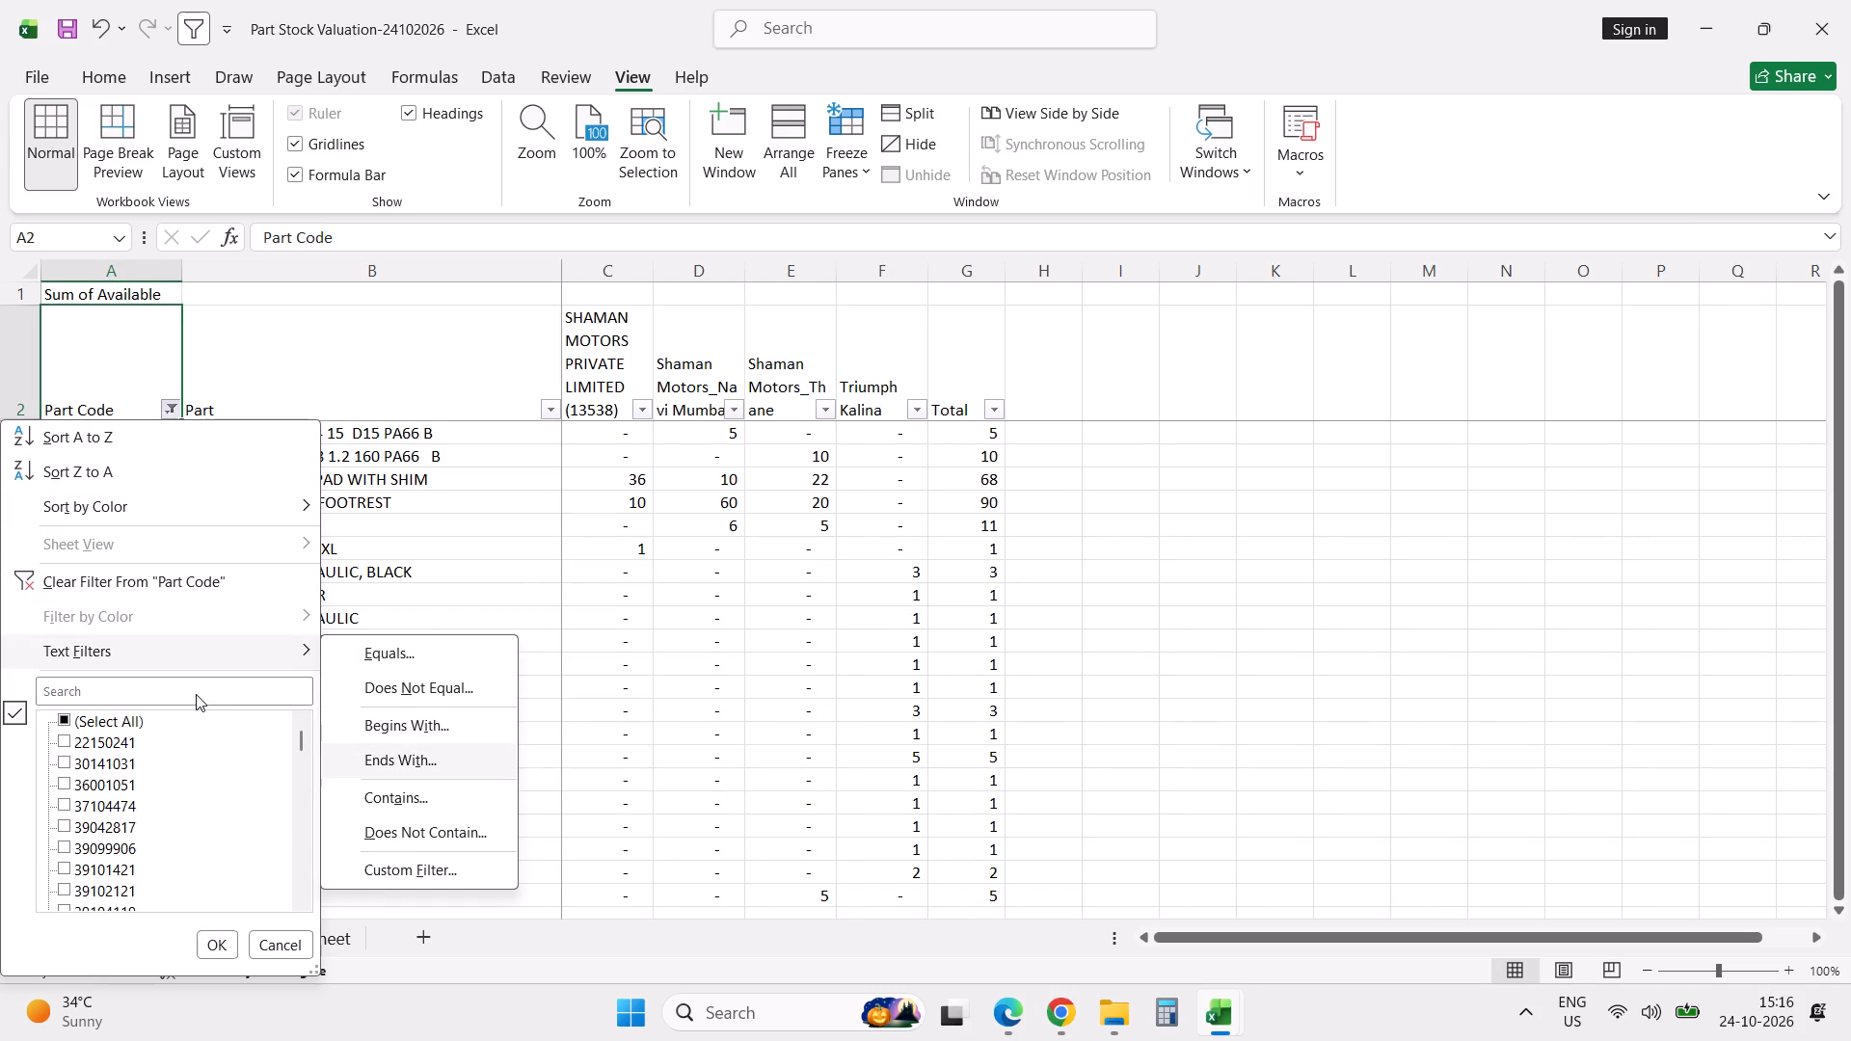
key(Return)
text(083)
key(Return)
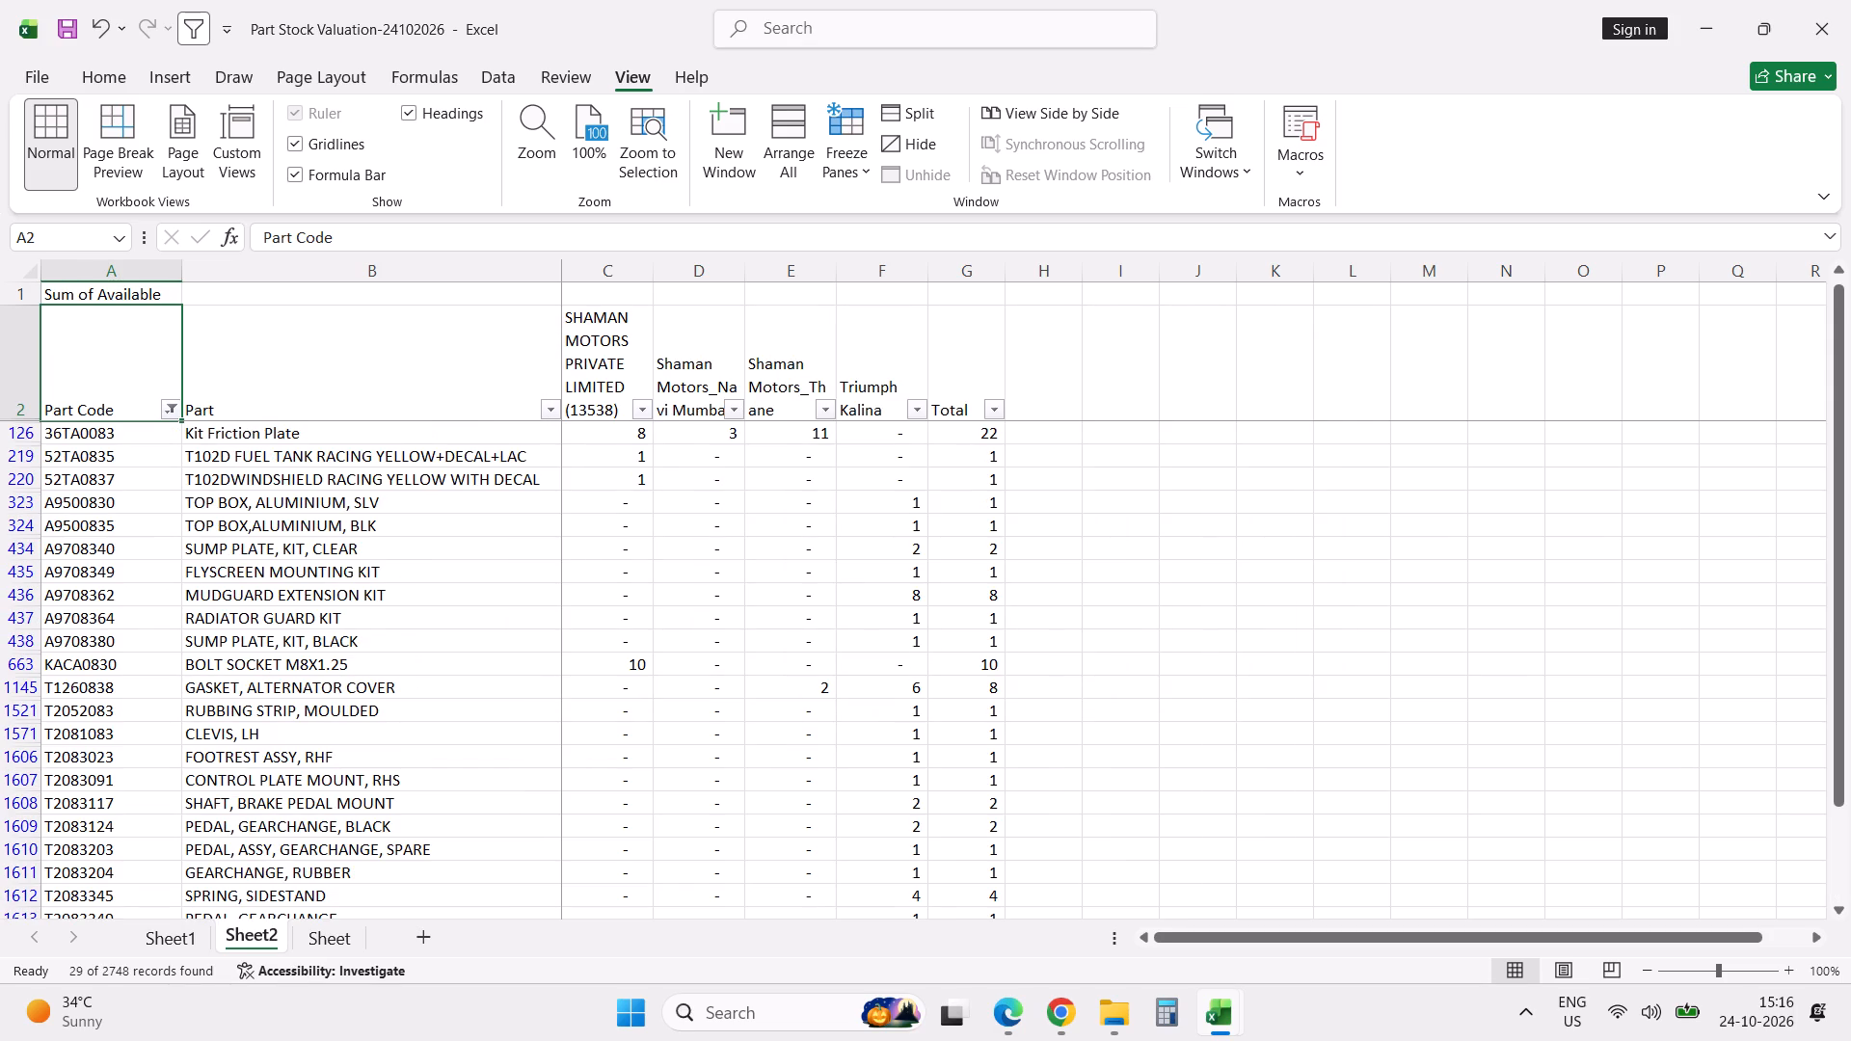
Copy part code 36TA0083 from the filtered list into Part No. cell C7 of the NM Stock Count sheet.
key(Down)
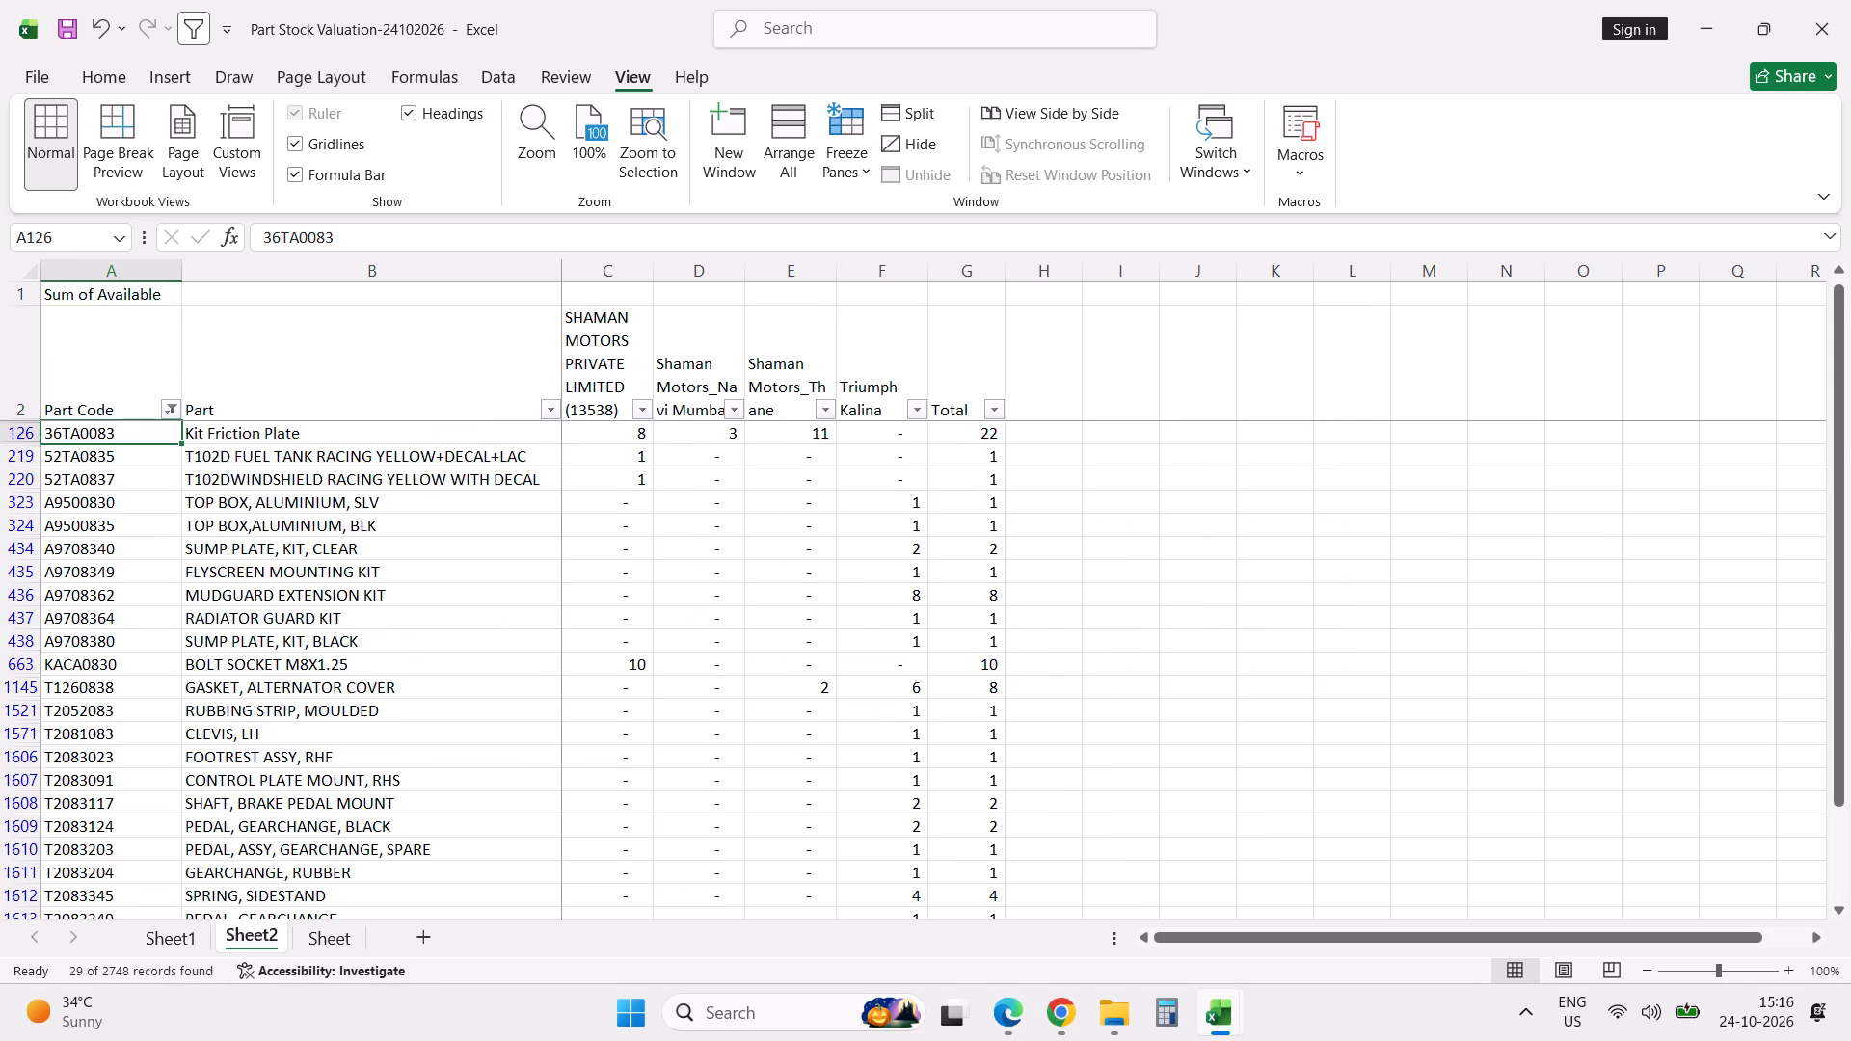
key(ctrl+c)
key(alt+Tab)
key(Return)
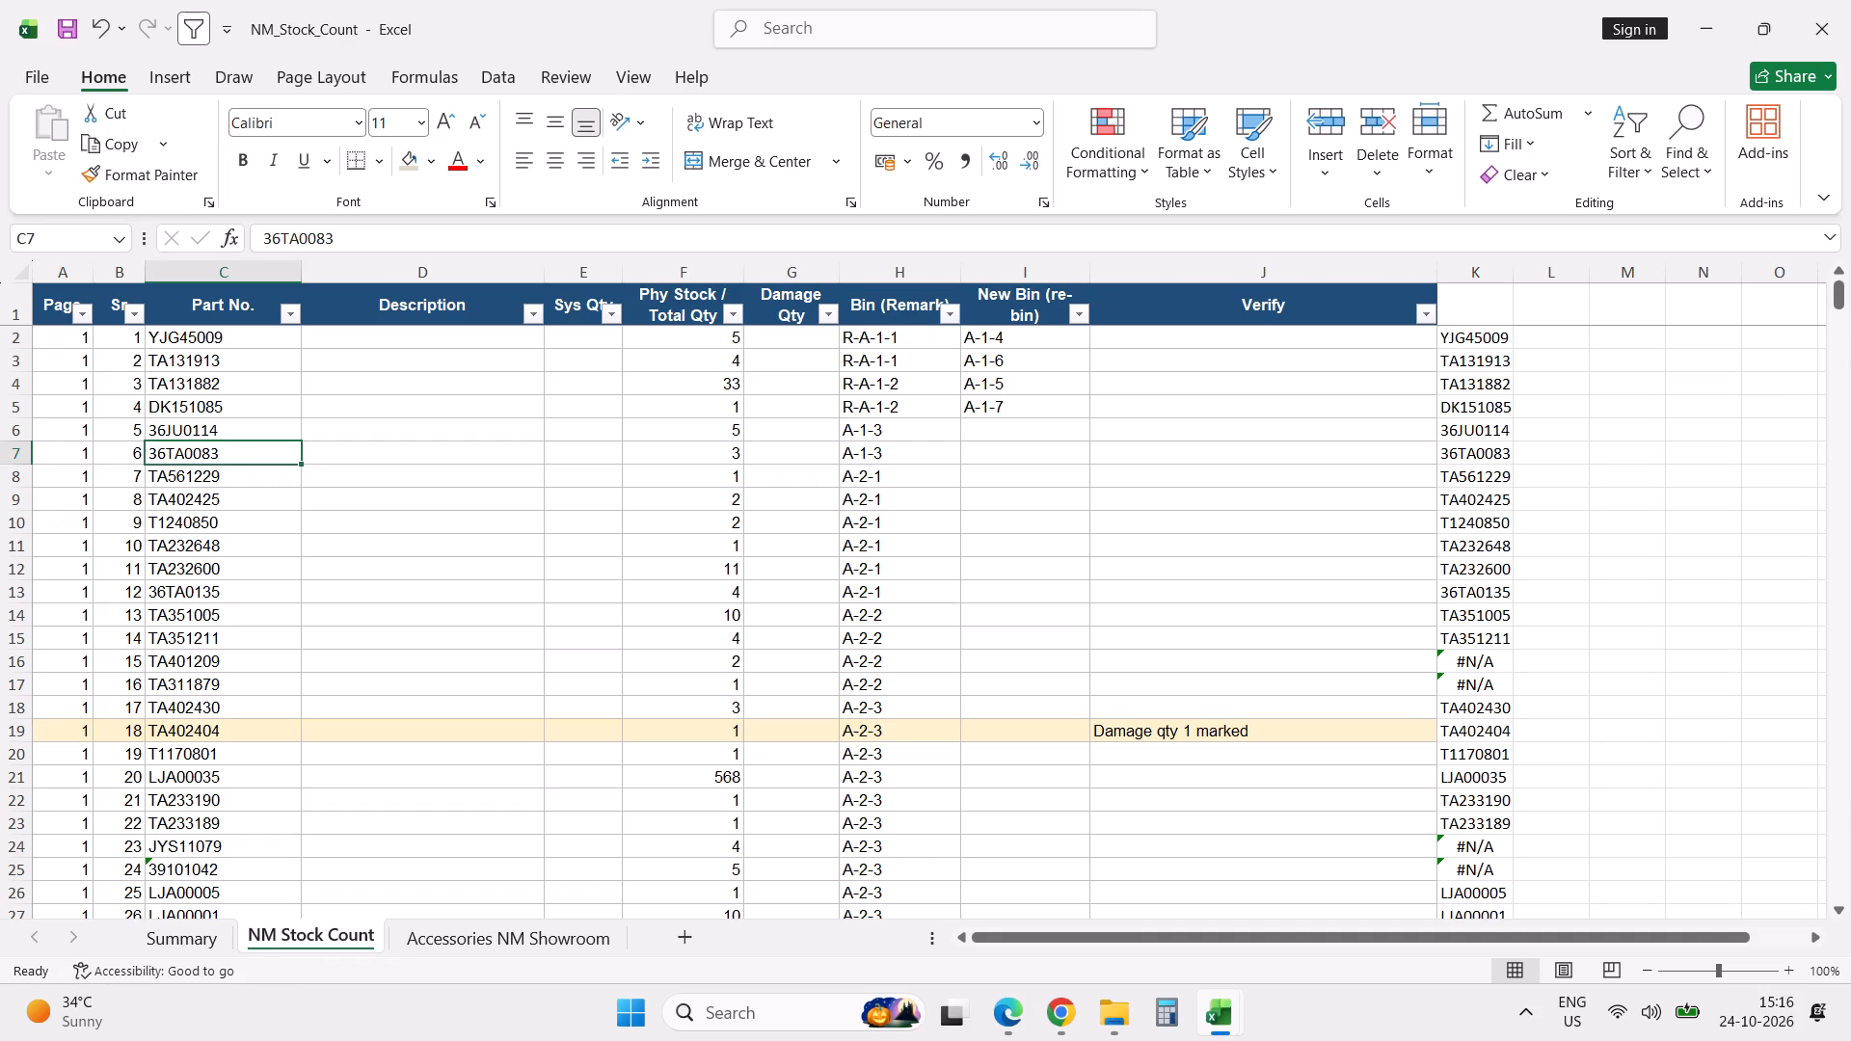
Select rows 16 and 17 of the NM Stock Count sheet to examine the part numbers marked #N/A.
key(Down)
key(Down)
key(Down)
key(Down)
key(Down)
key(Down)
key(Down)
key(Down)
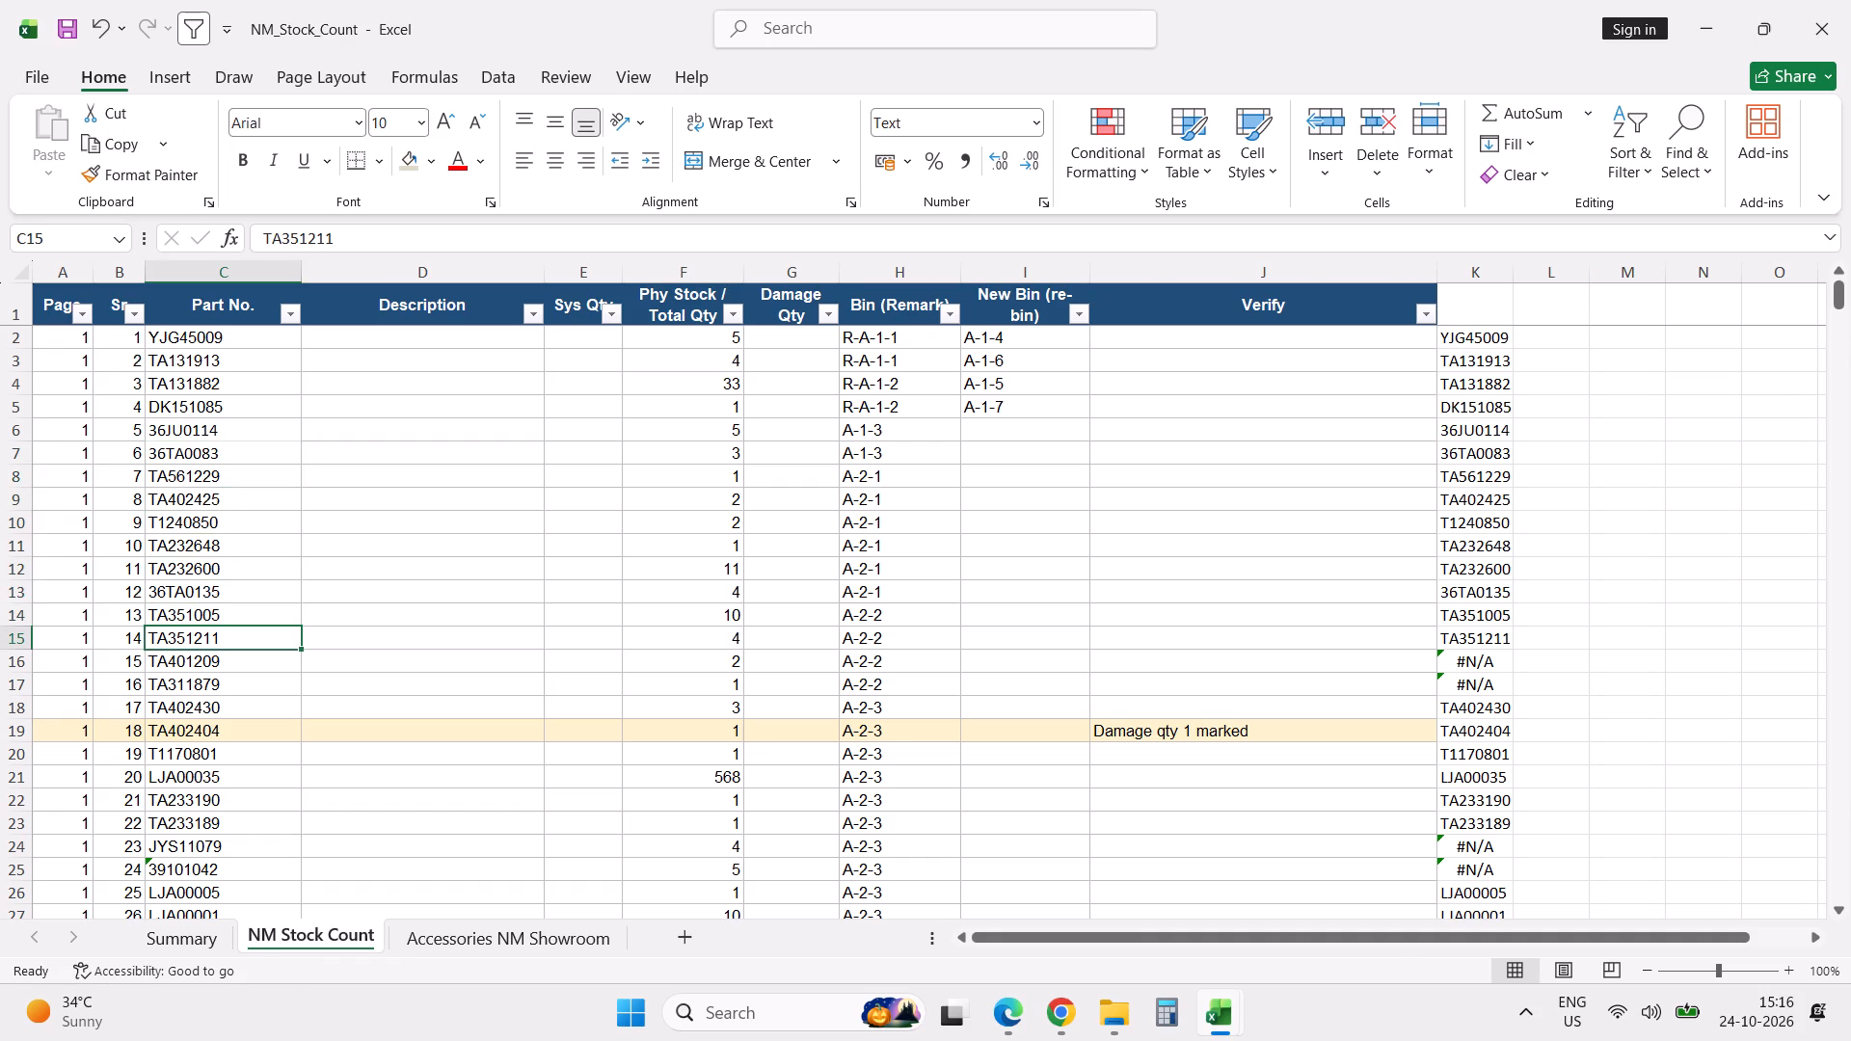
key(shift+space)
key(Down)
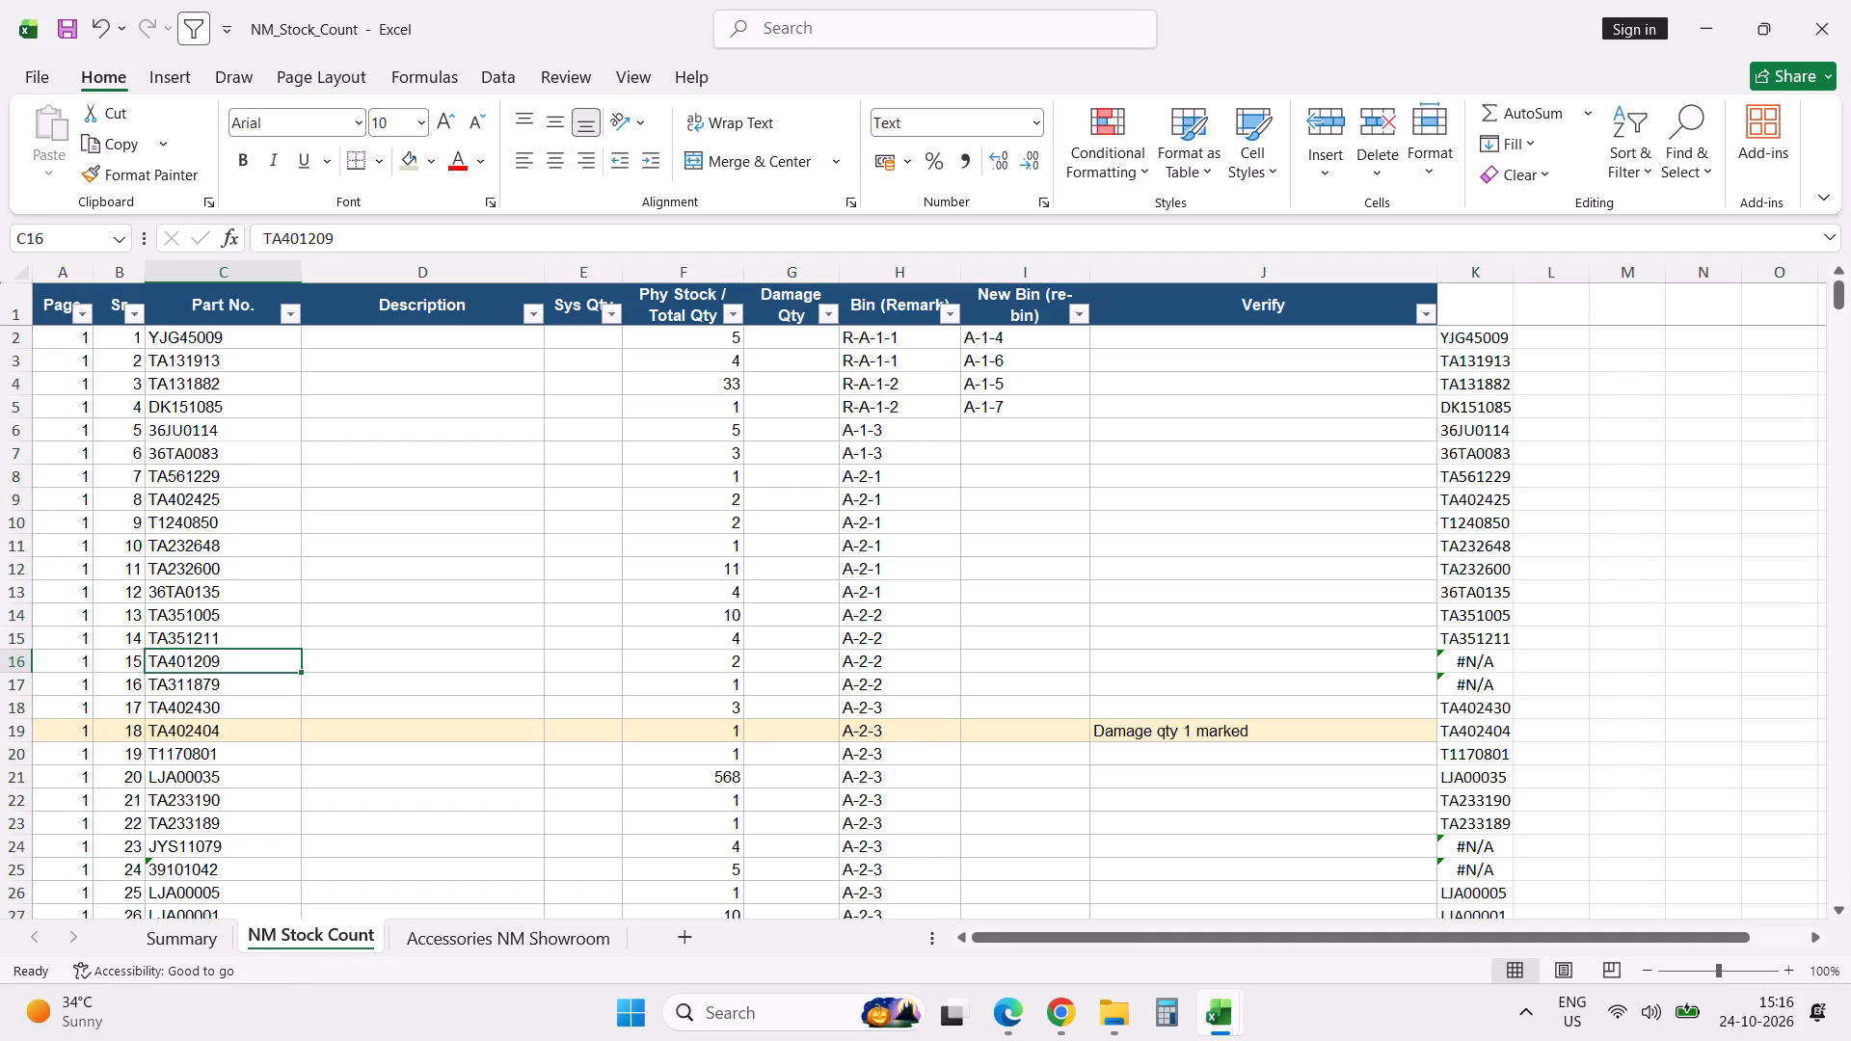
key(shift+Down)
key(shift+space)
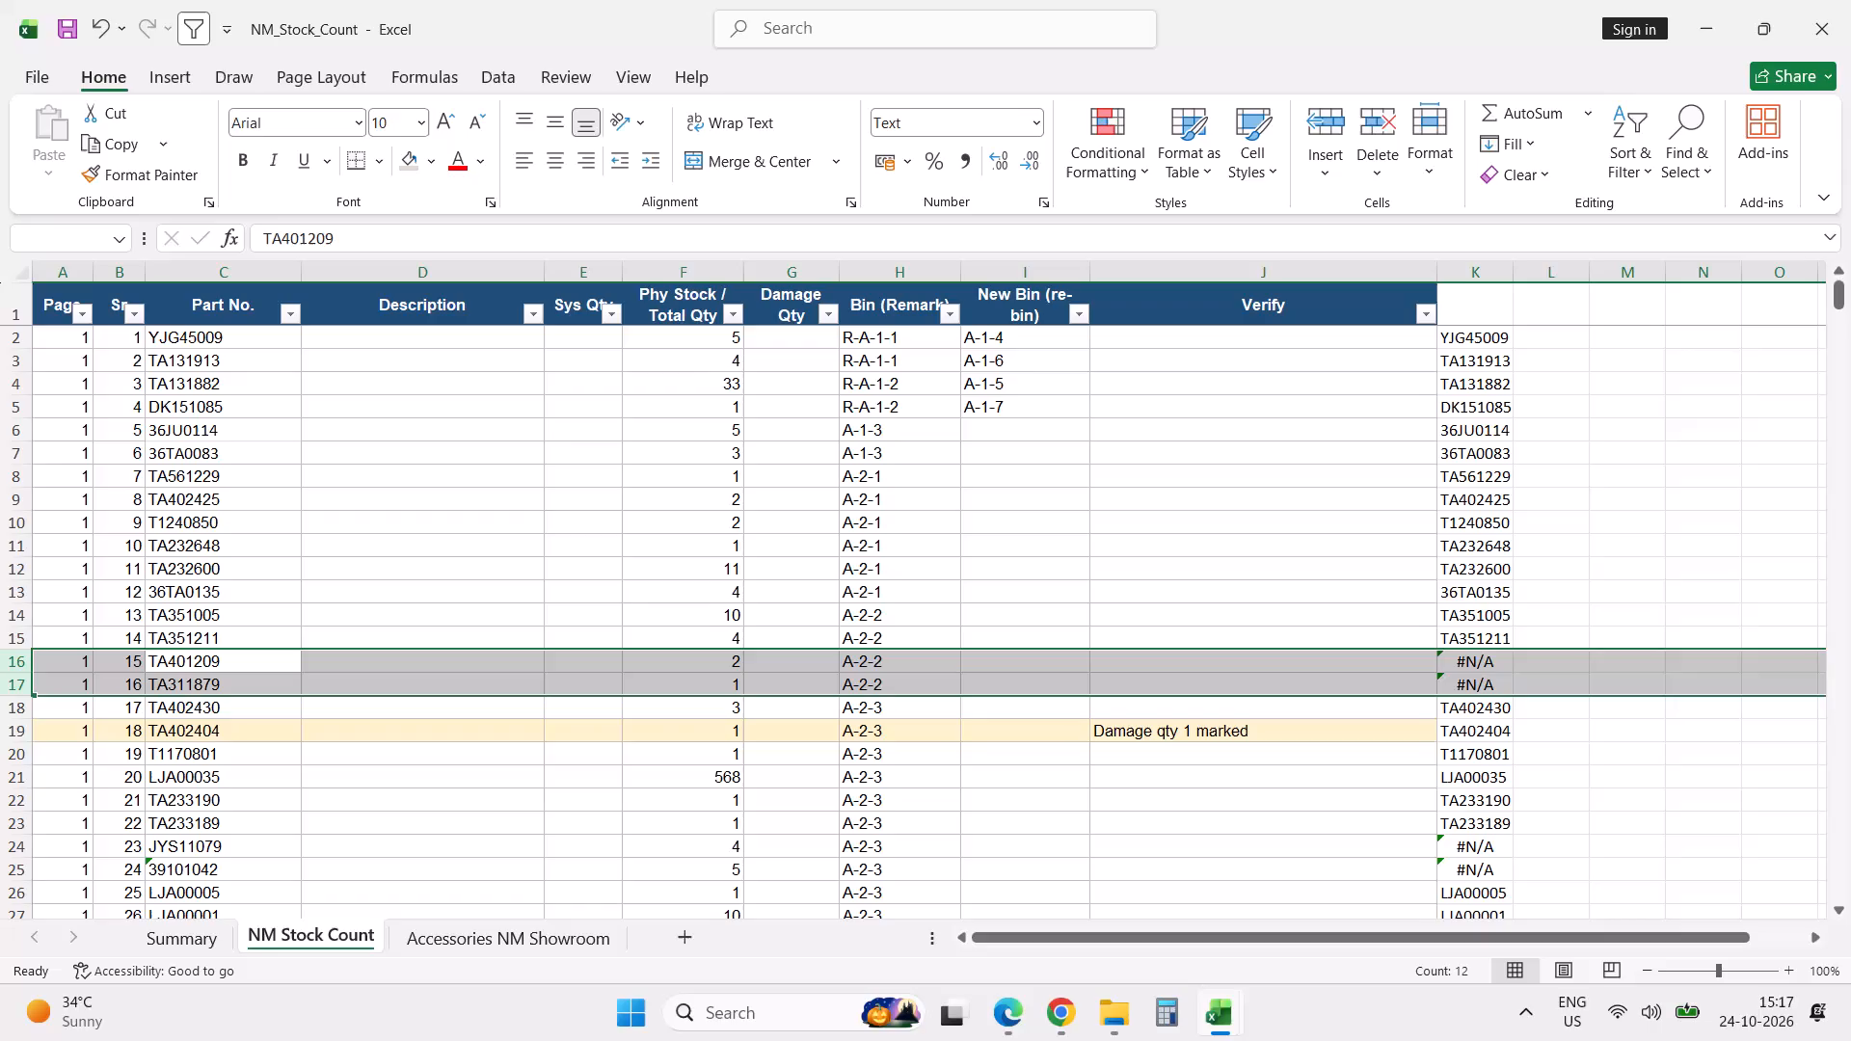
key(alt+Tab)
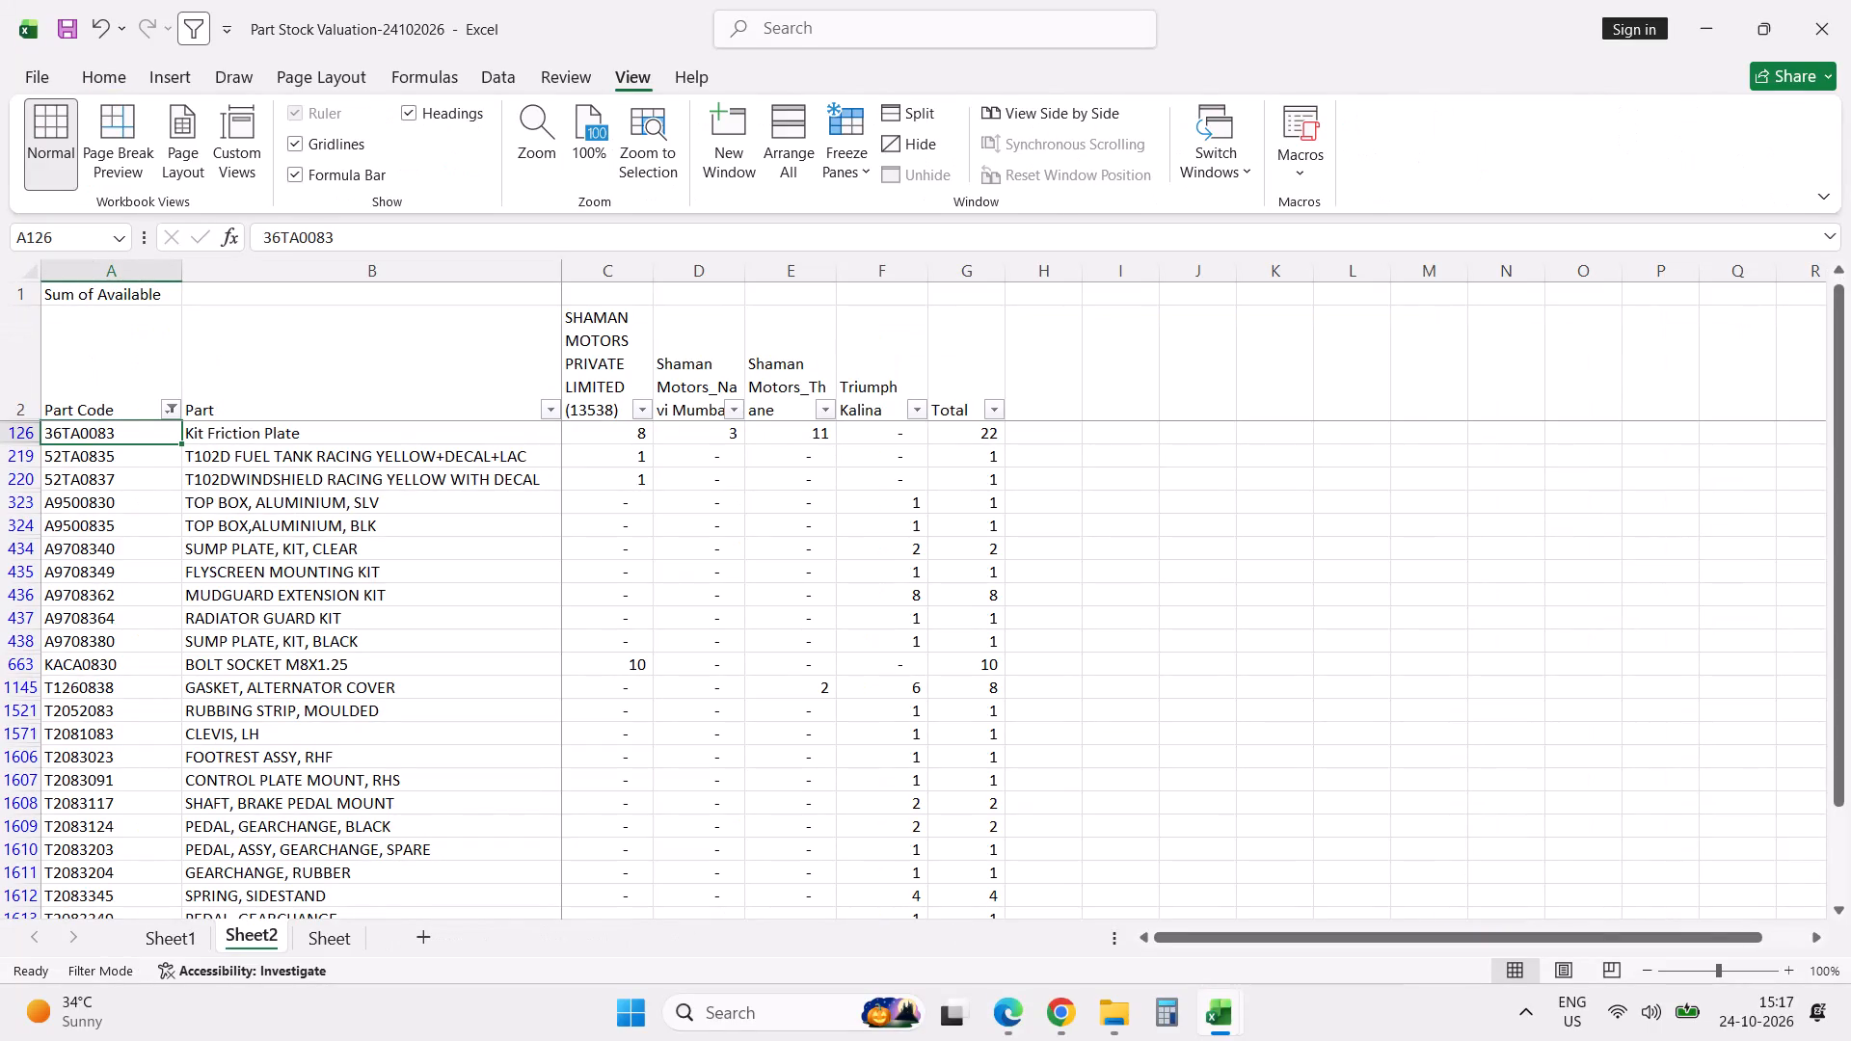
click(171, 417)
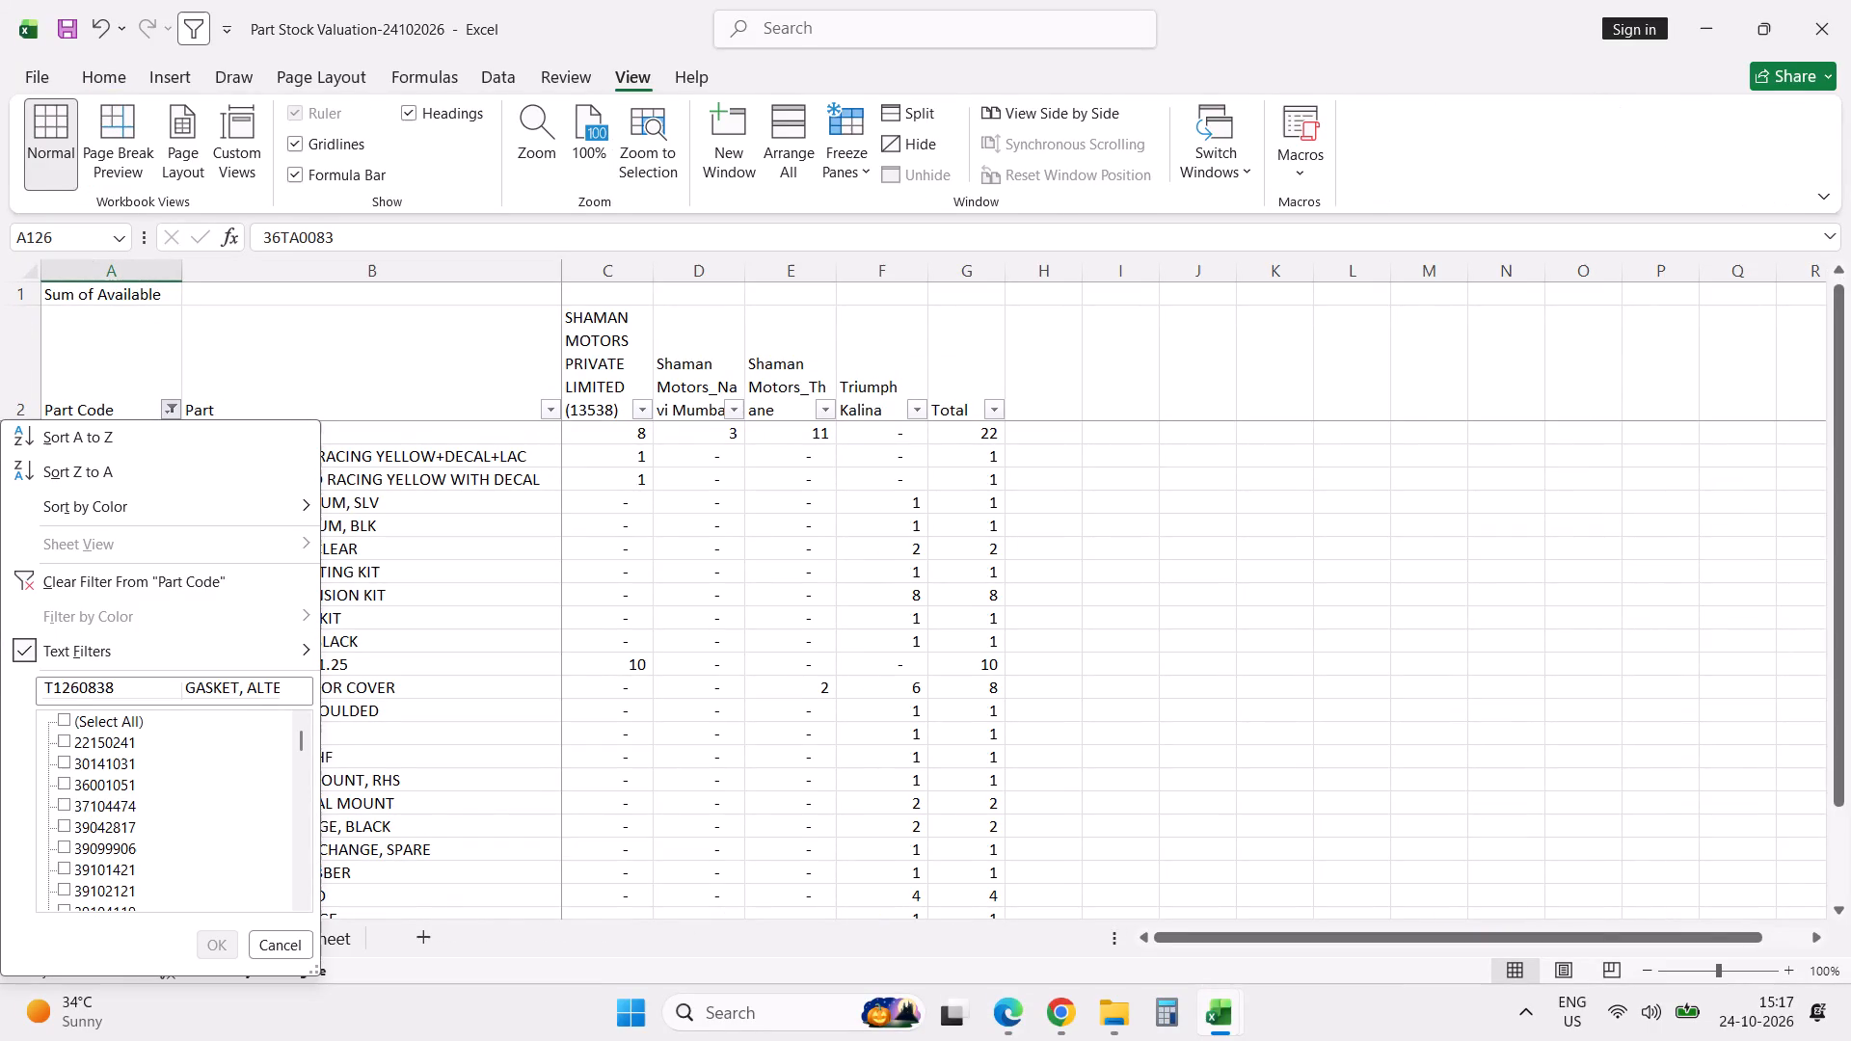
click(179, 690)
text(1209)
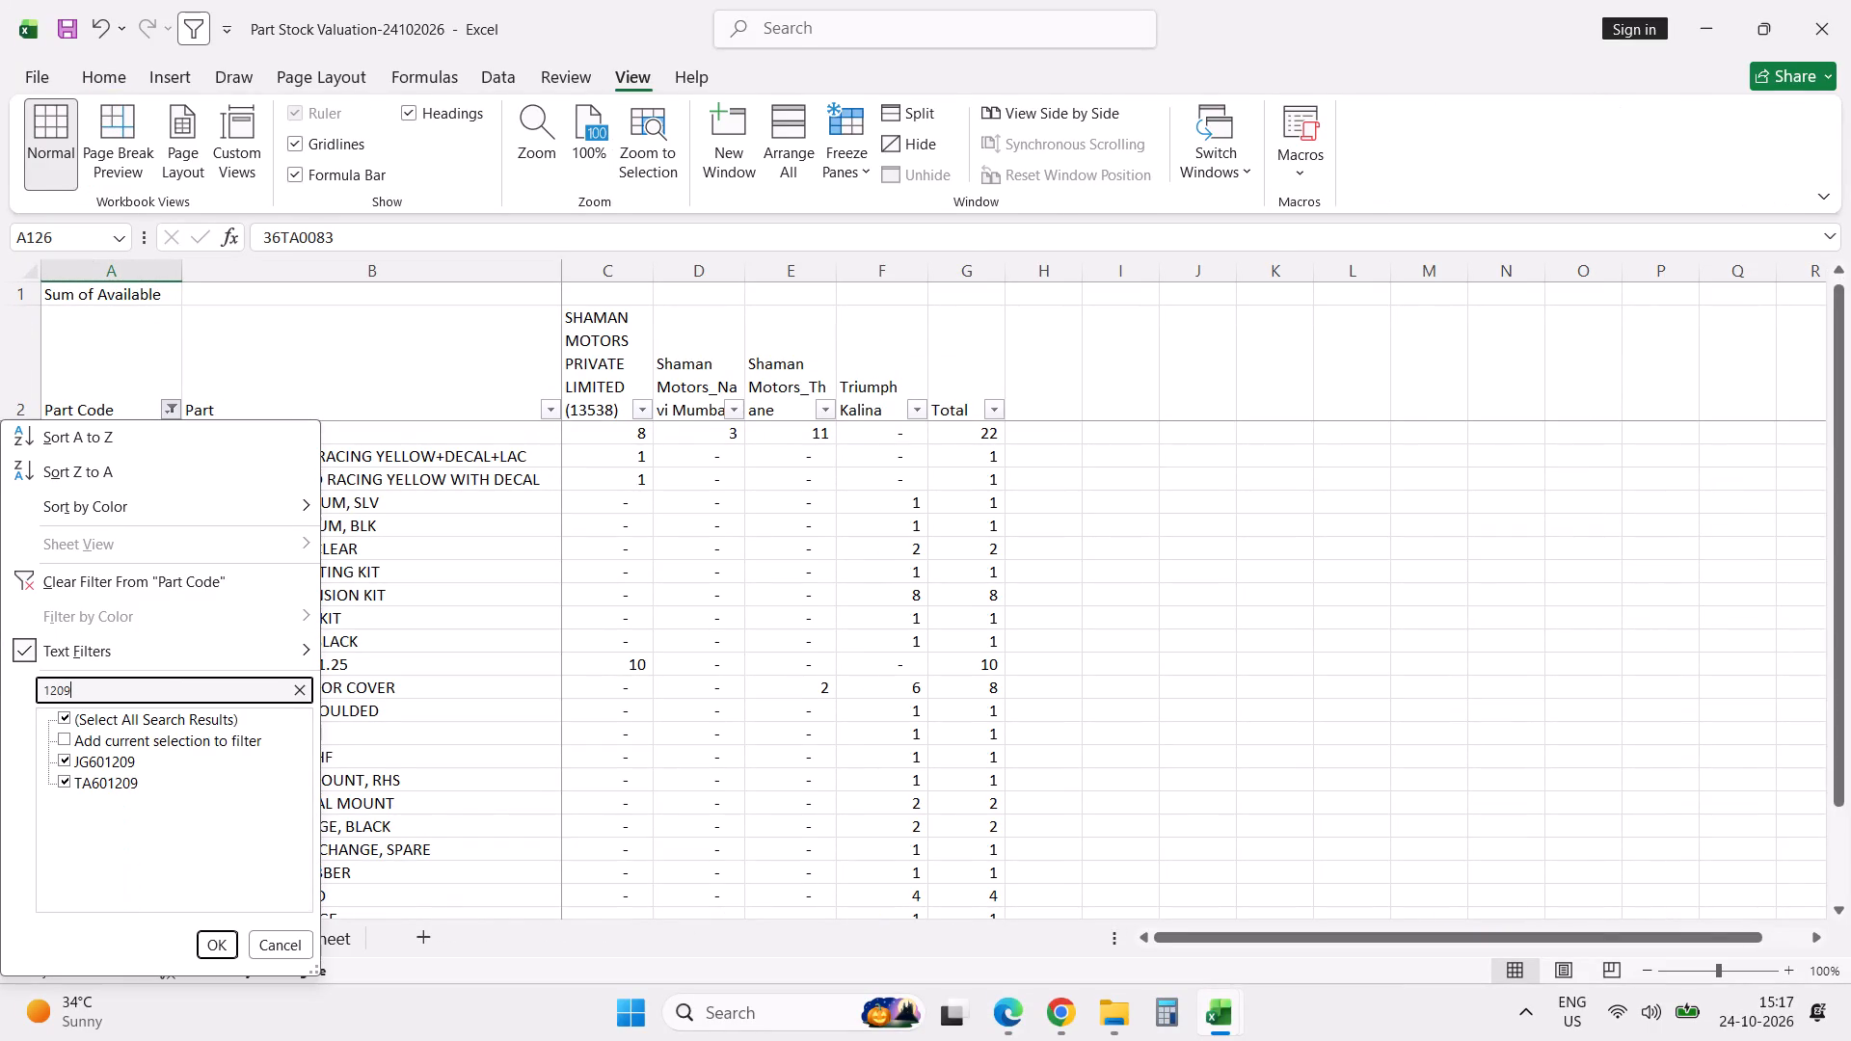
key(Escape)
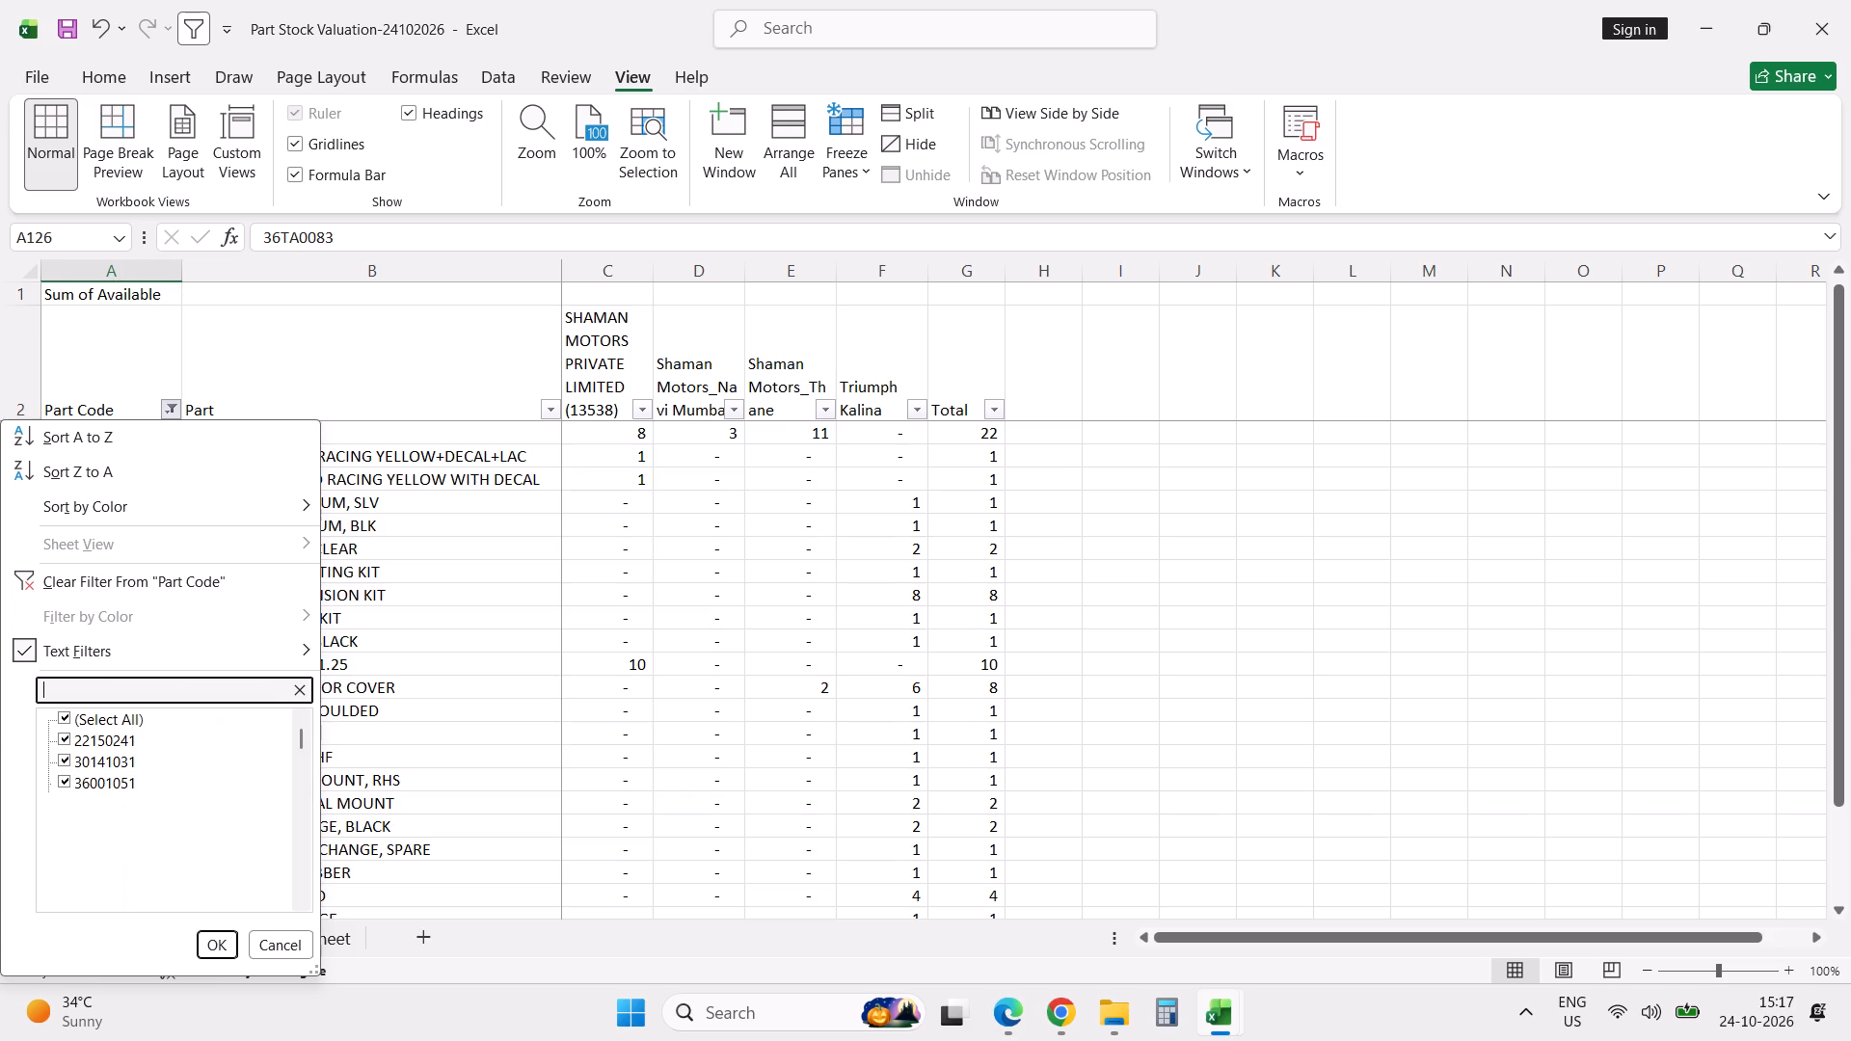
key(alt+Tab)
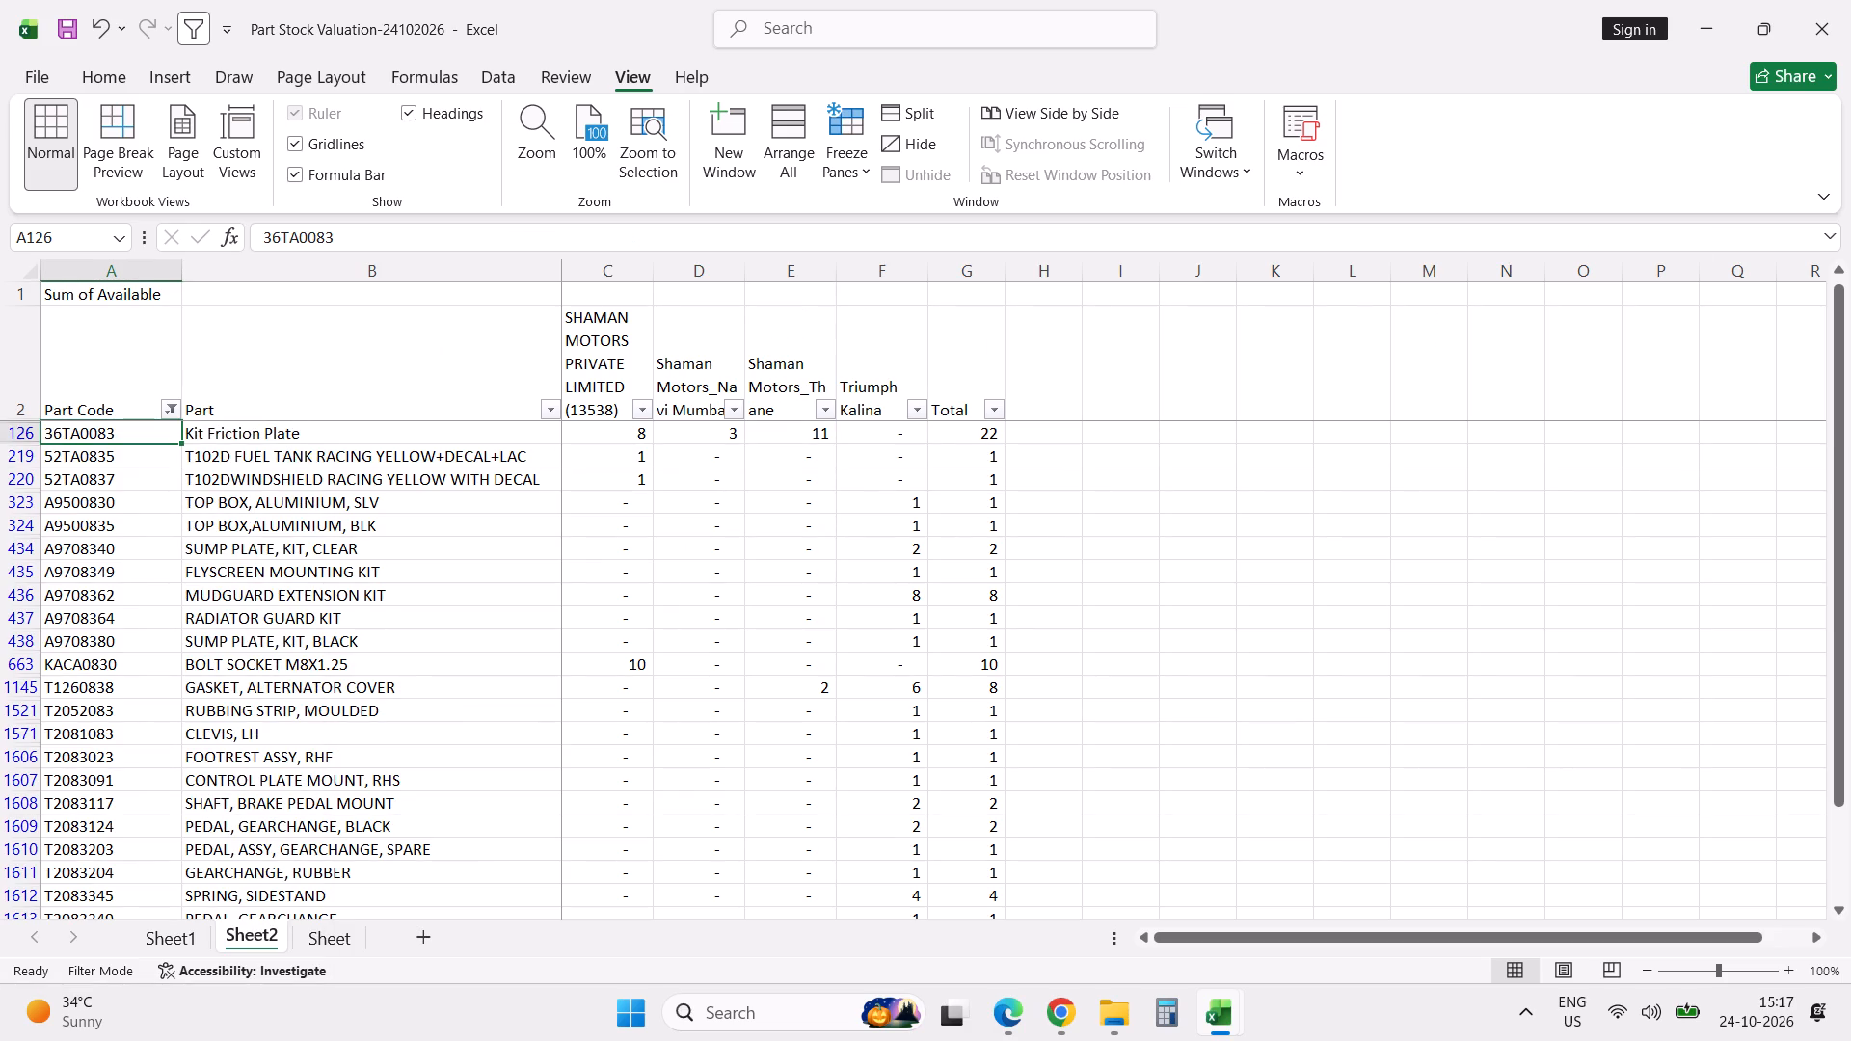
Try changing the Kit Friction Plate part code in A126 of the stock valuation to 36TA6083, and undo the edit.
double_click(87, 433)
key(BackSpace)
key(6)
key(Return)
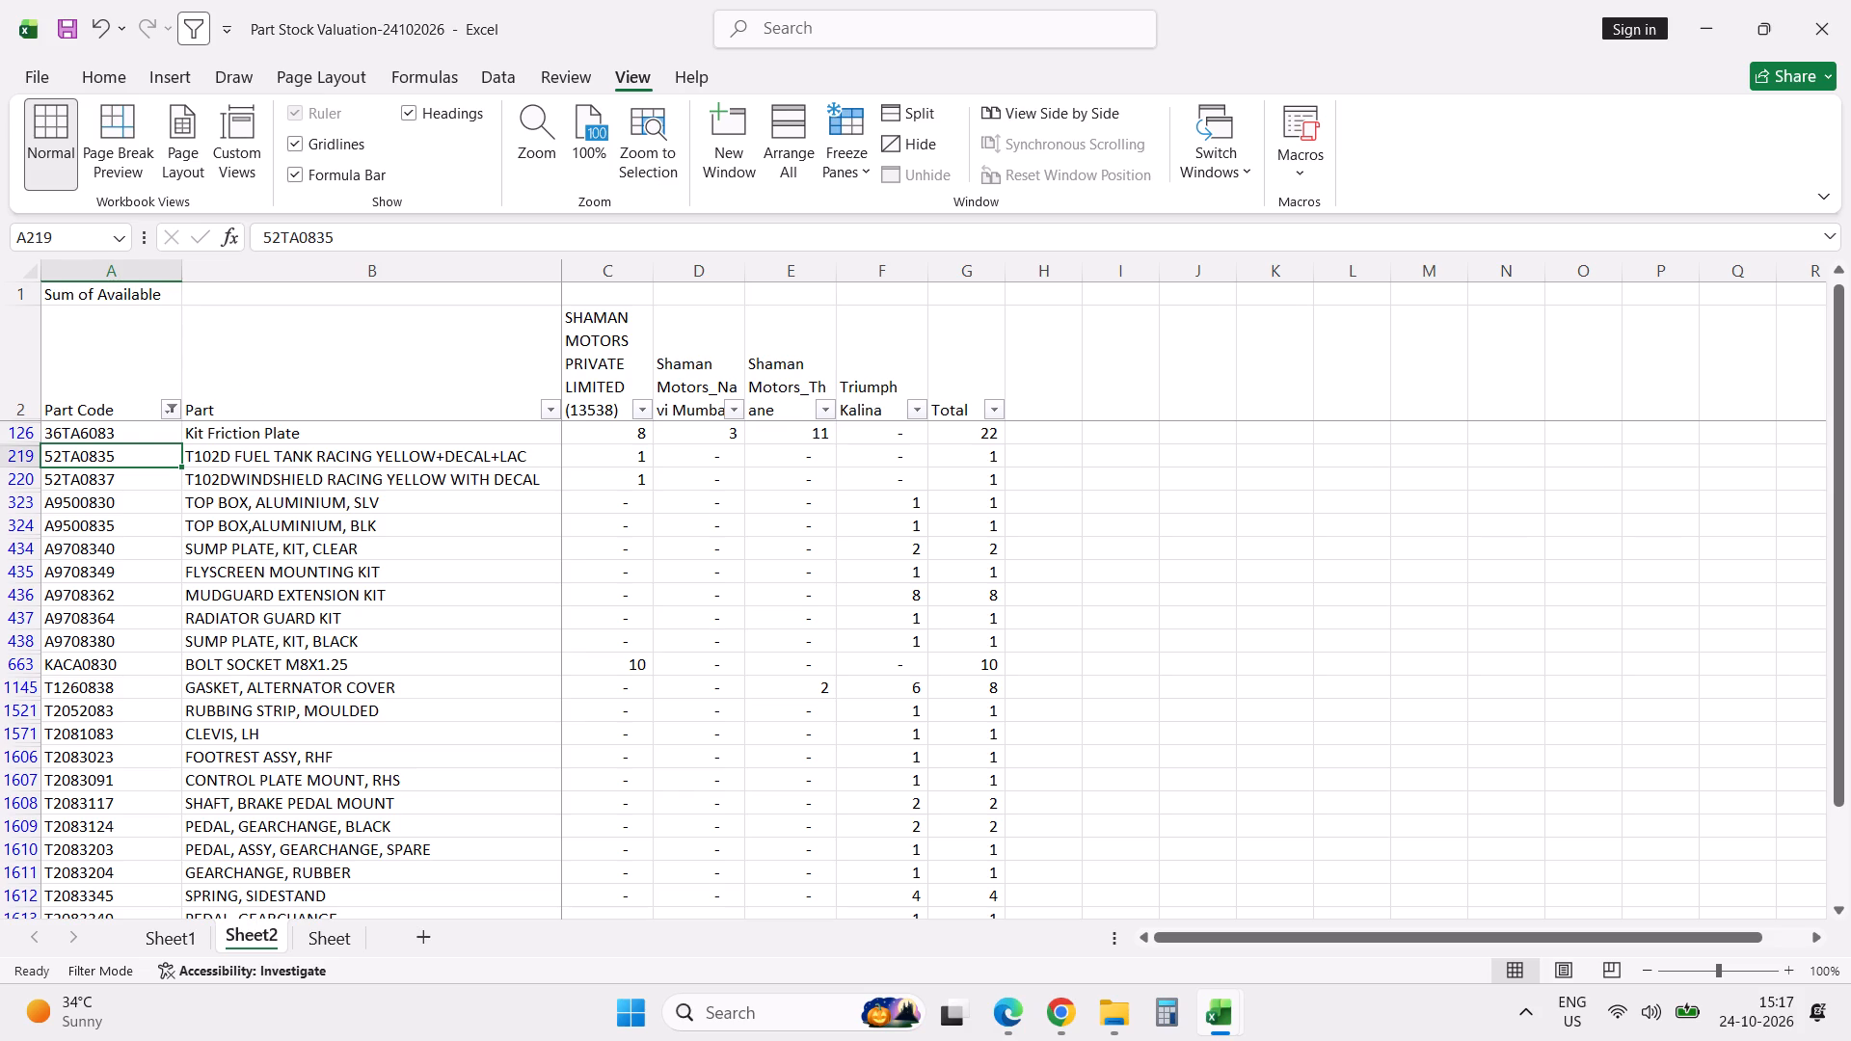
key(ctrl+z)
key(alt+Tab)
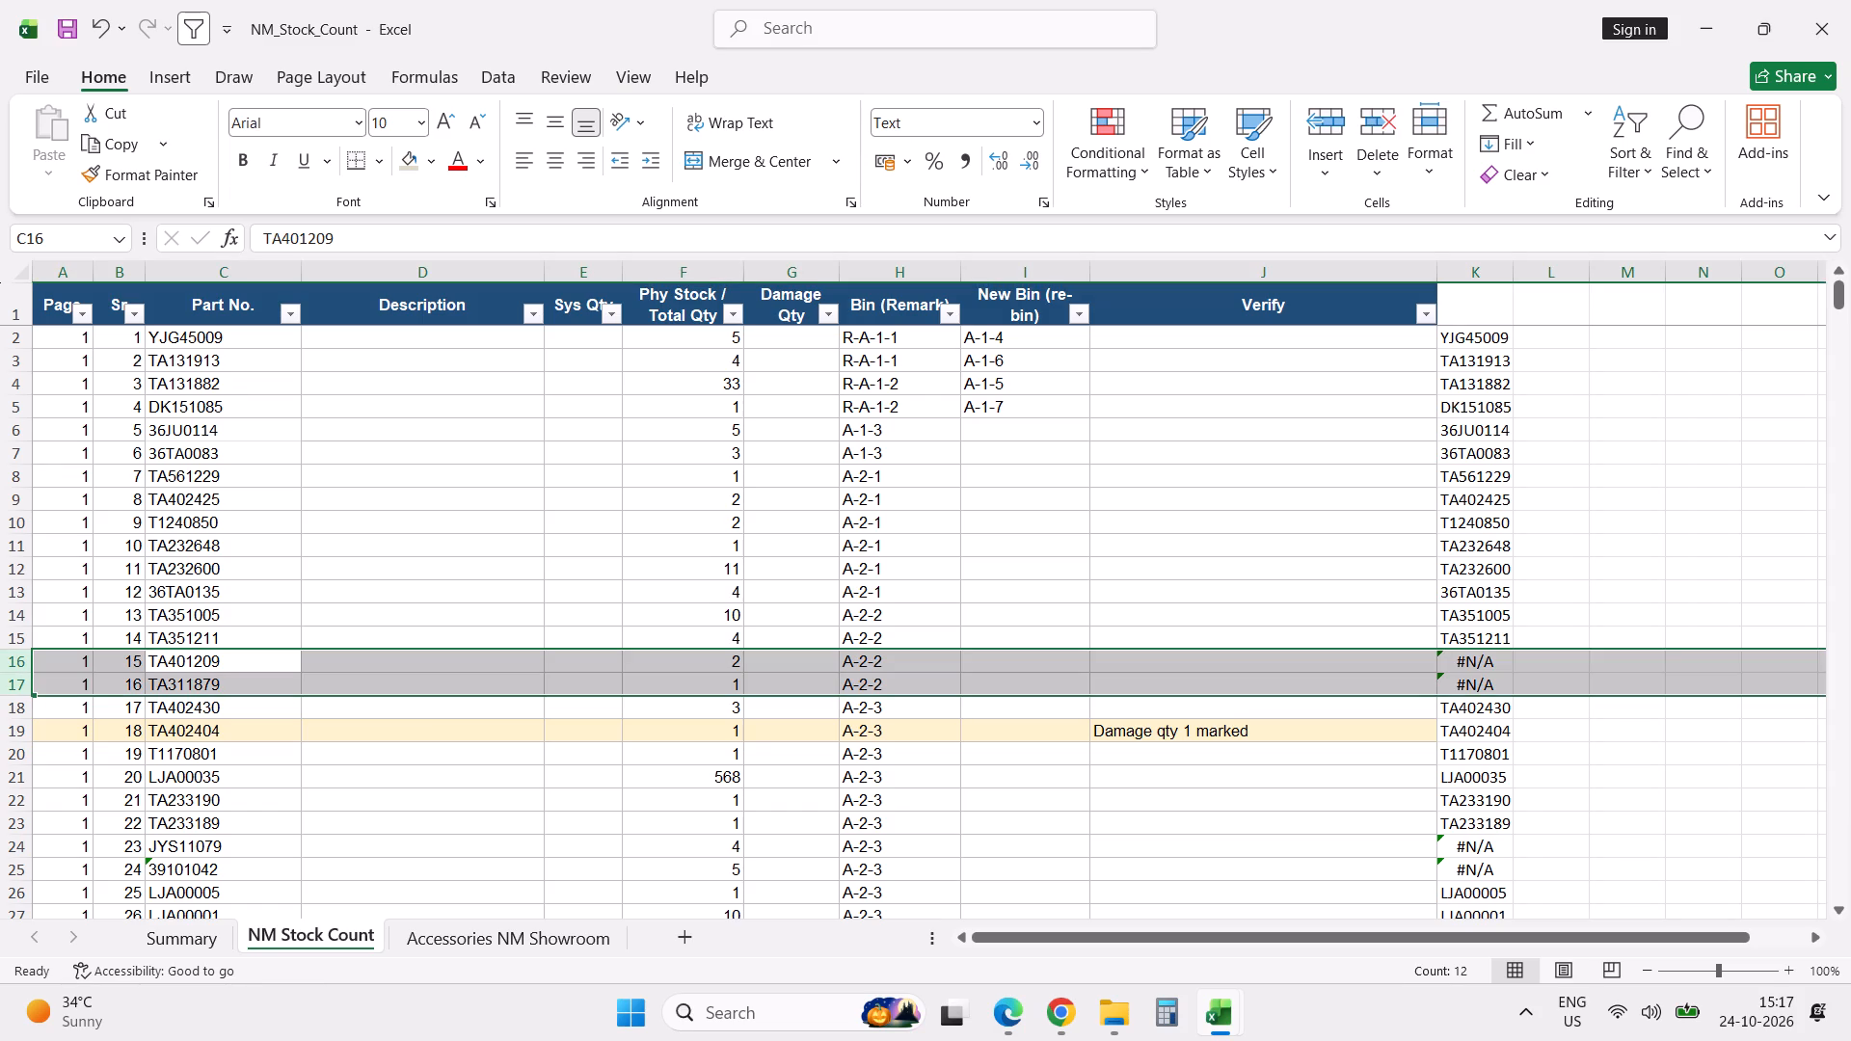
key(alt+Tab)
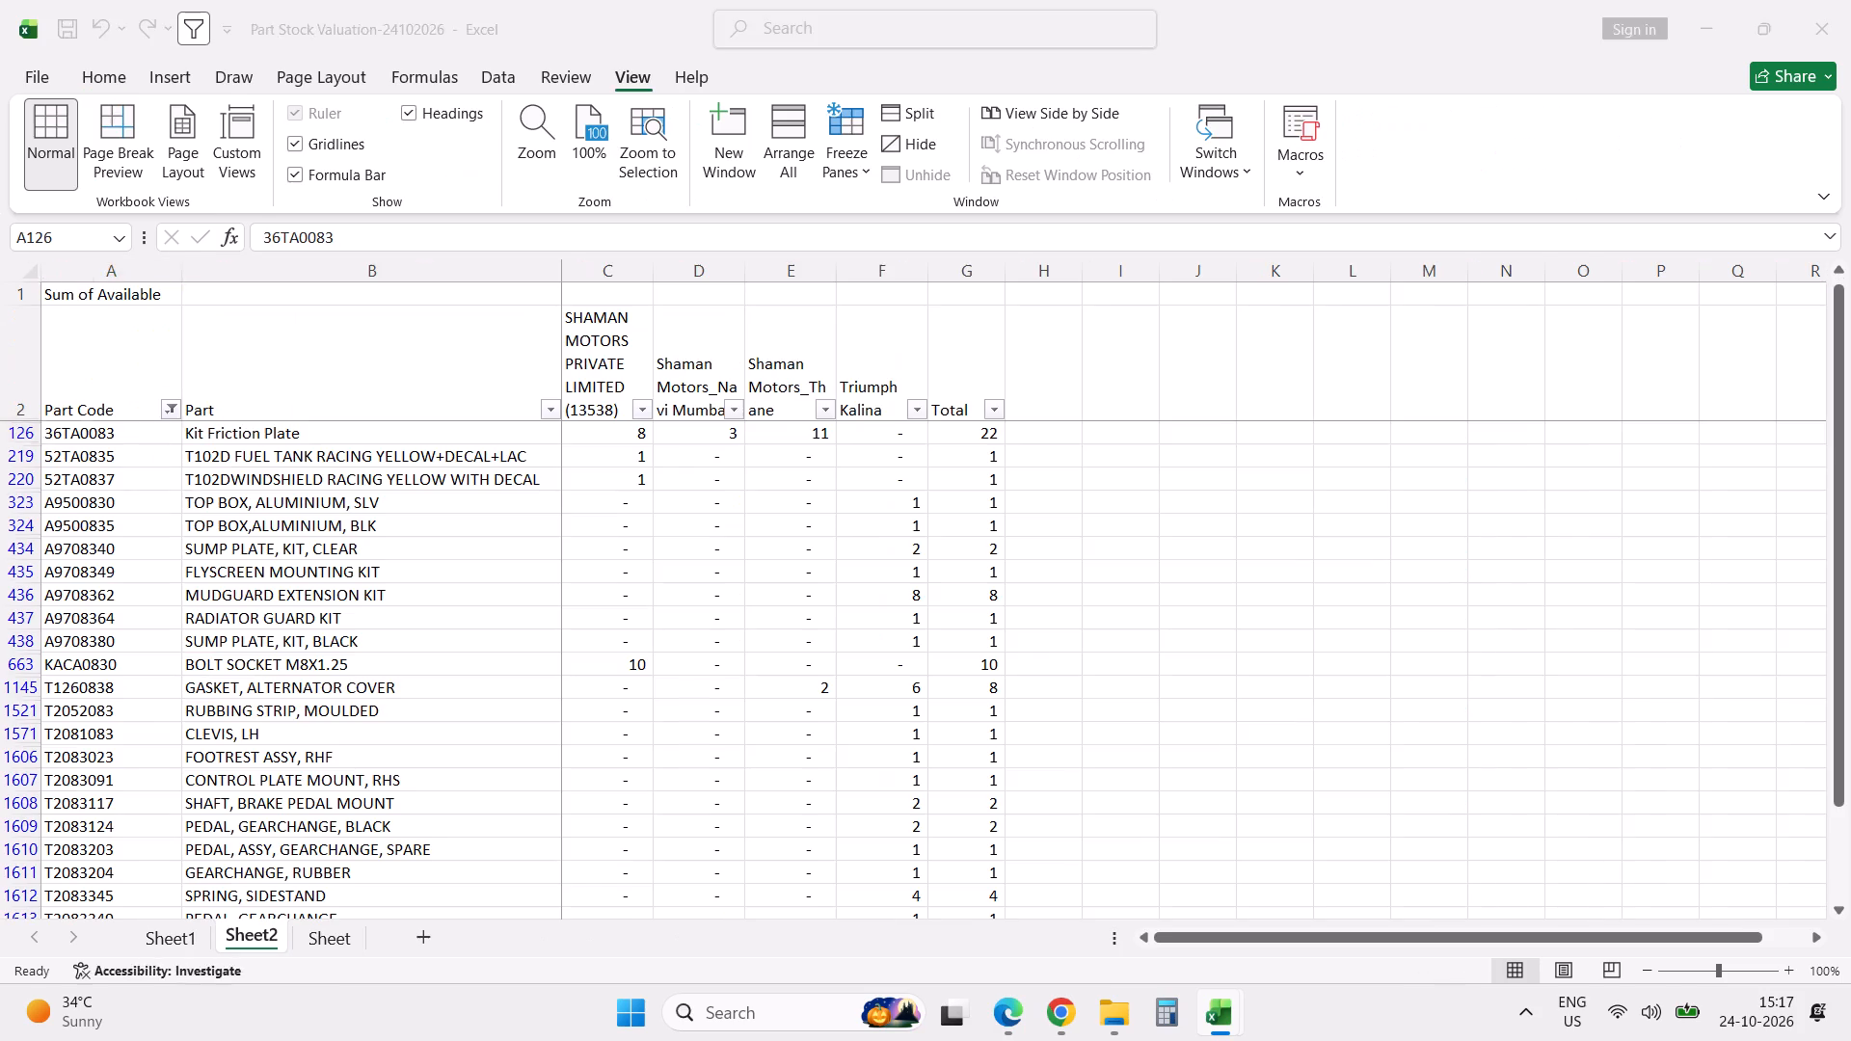
Filter the Part Code column in Sheet2 of the stock valuation by 1209 and select TA601209.
click(170, 407)
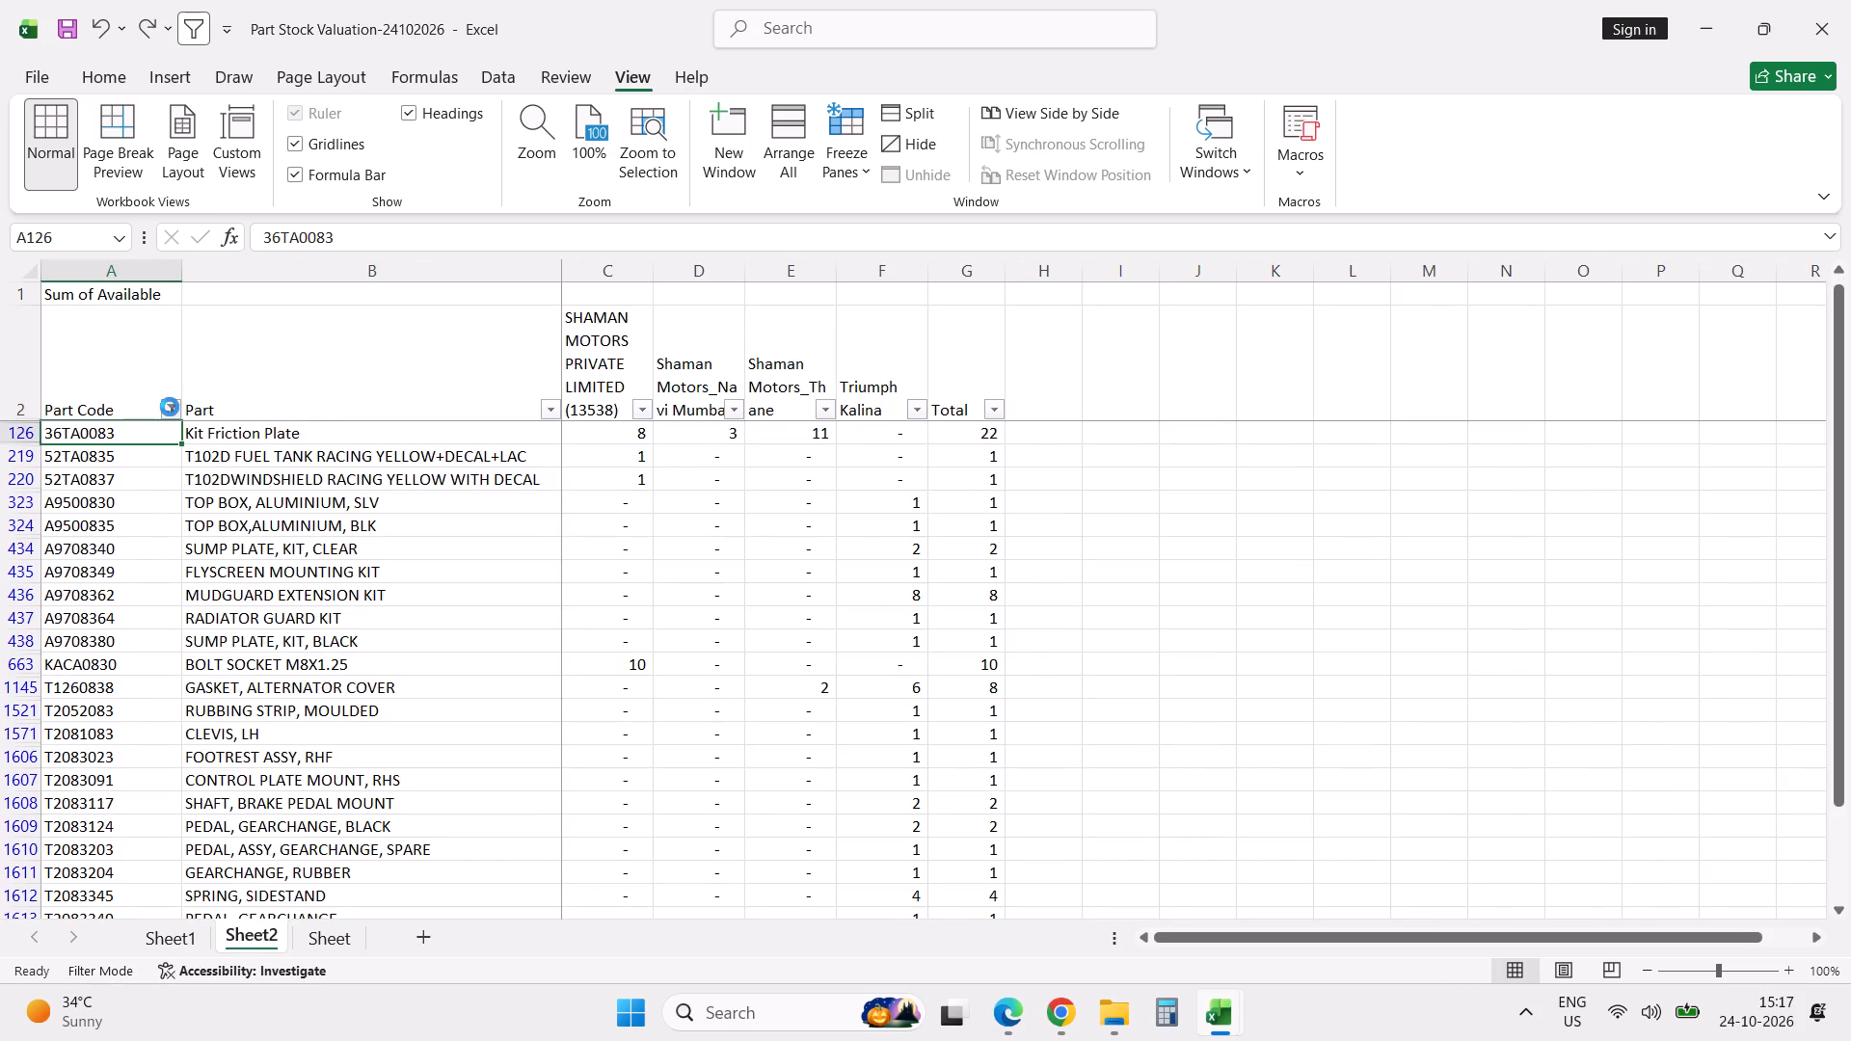
click(177, 697)
text(1209)
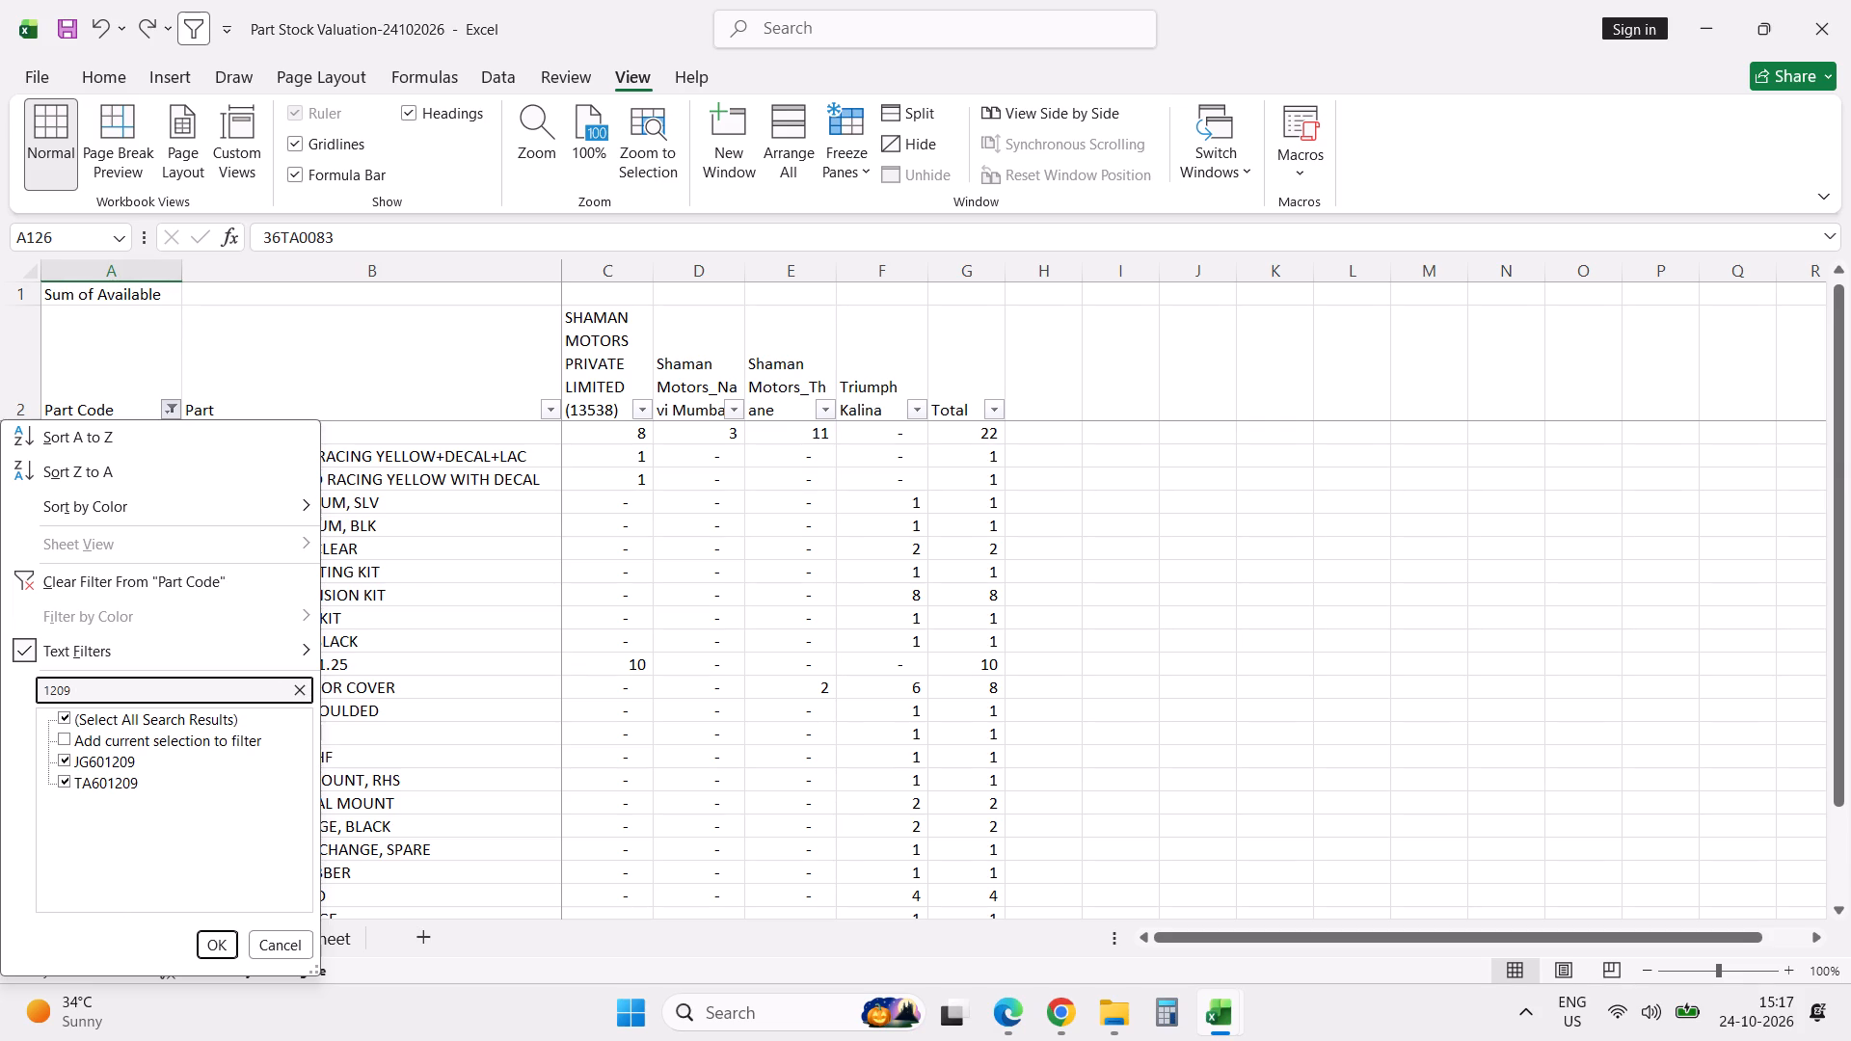
key(Return)
key(Down)
key(Down)
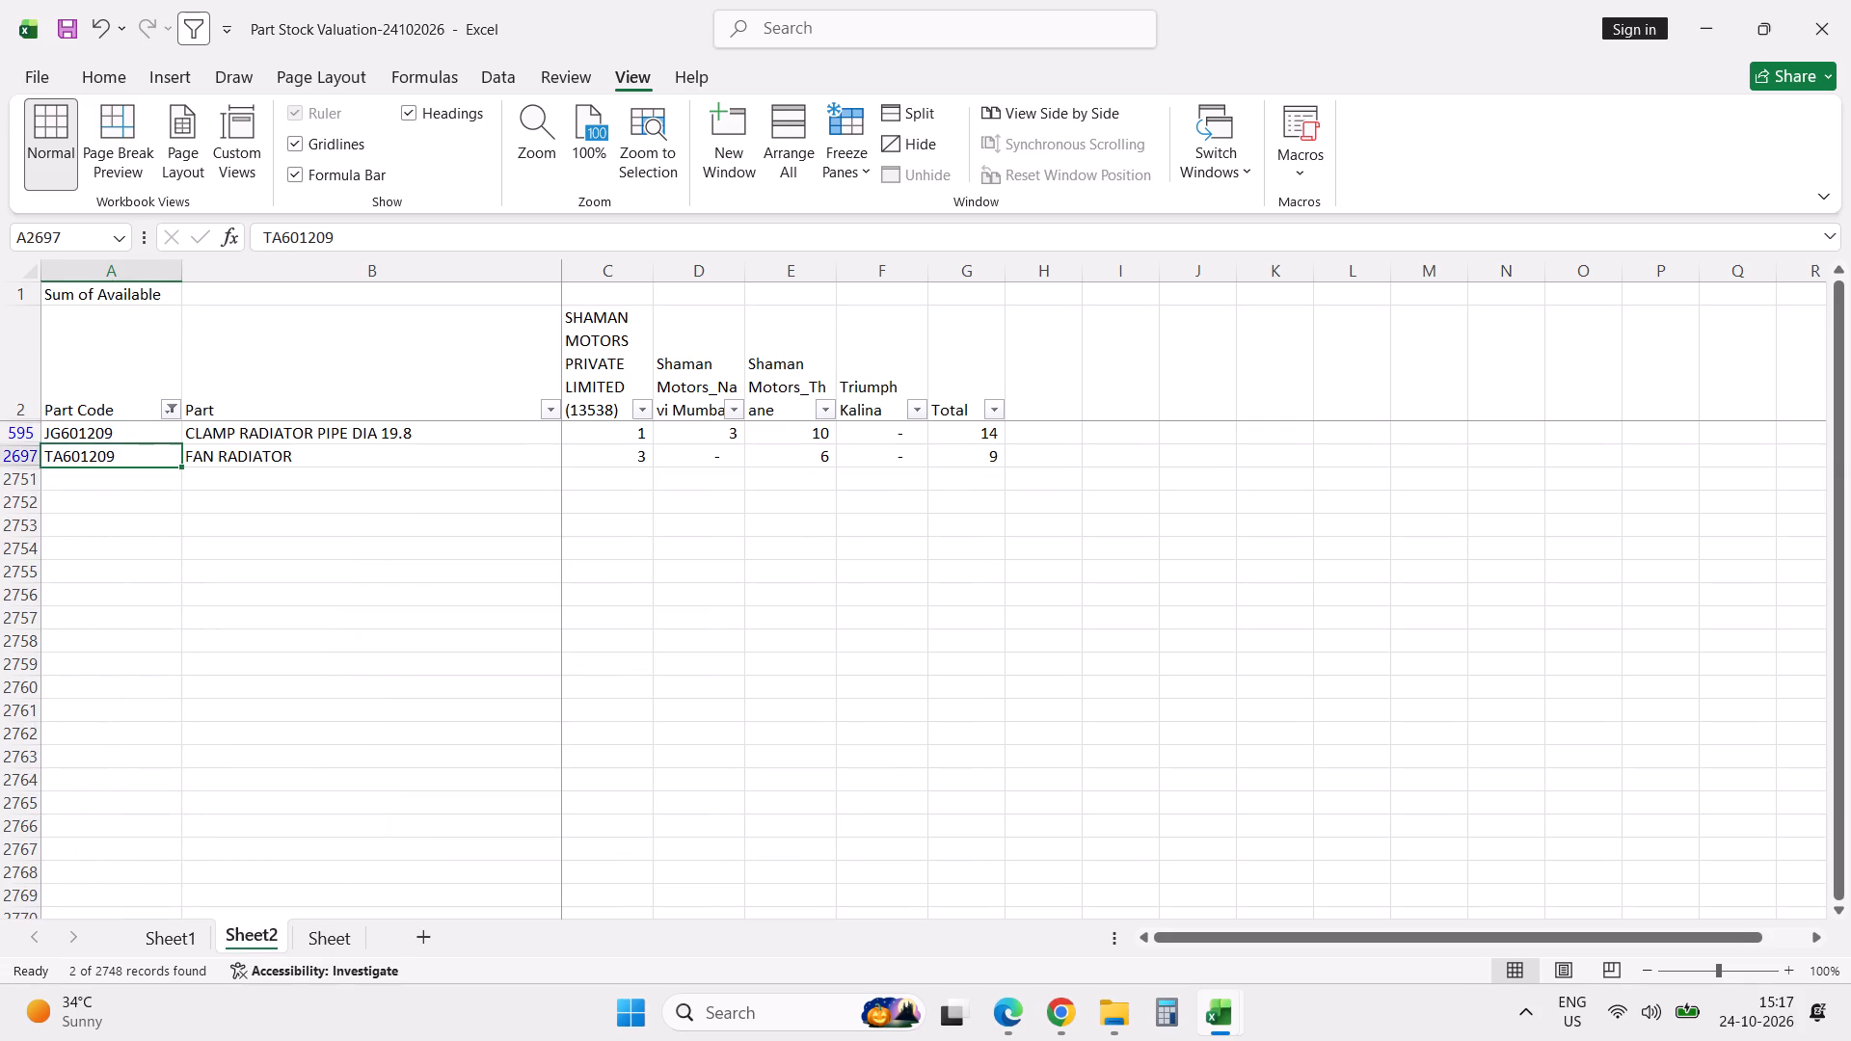
Copy part code TA601209 into Part No. cell C16 of the NM Stock Count sheet.
key(ctrl+c)
key(alt+Tab)
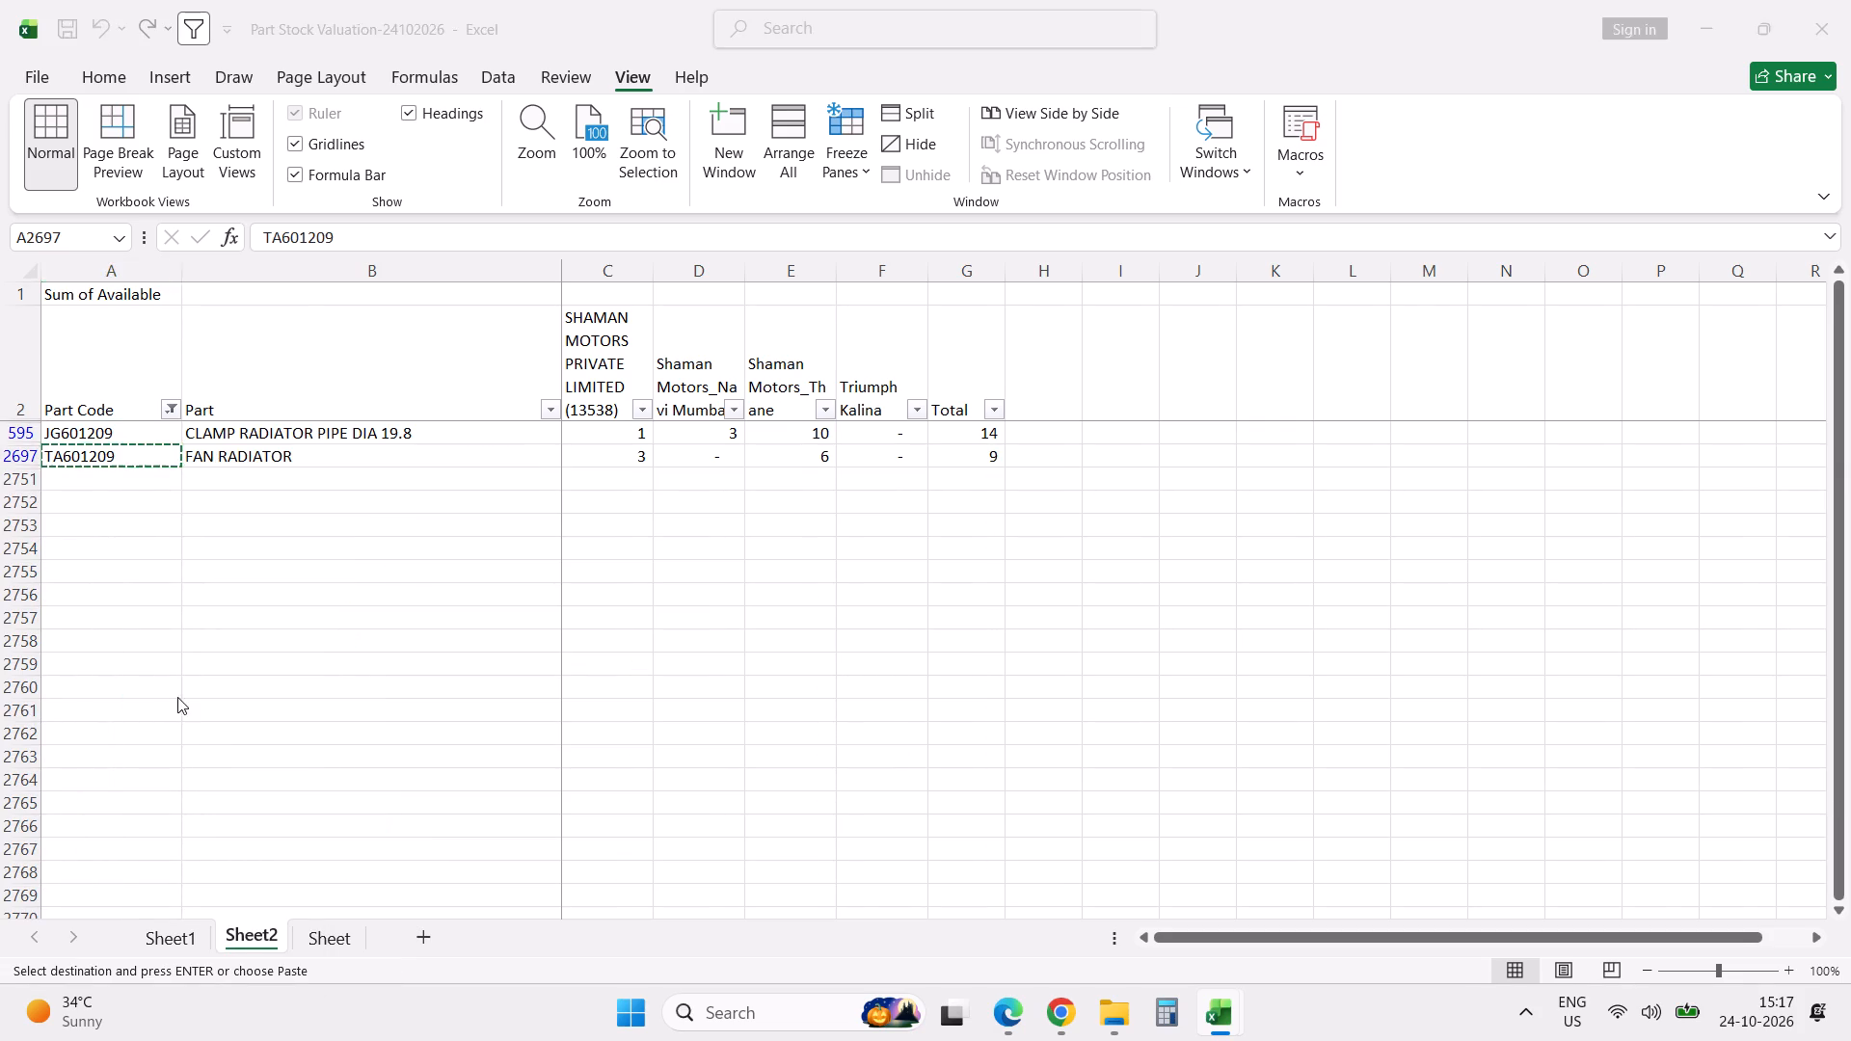
click(204, 662)
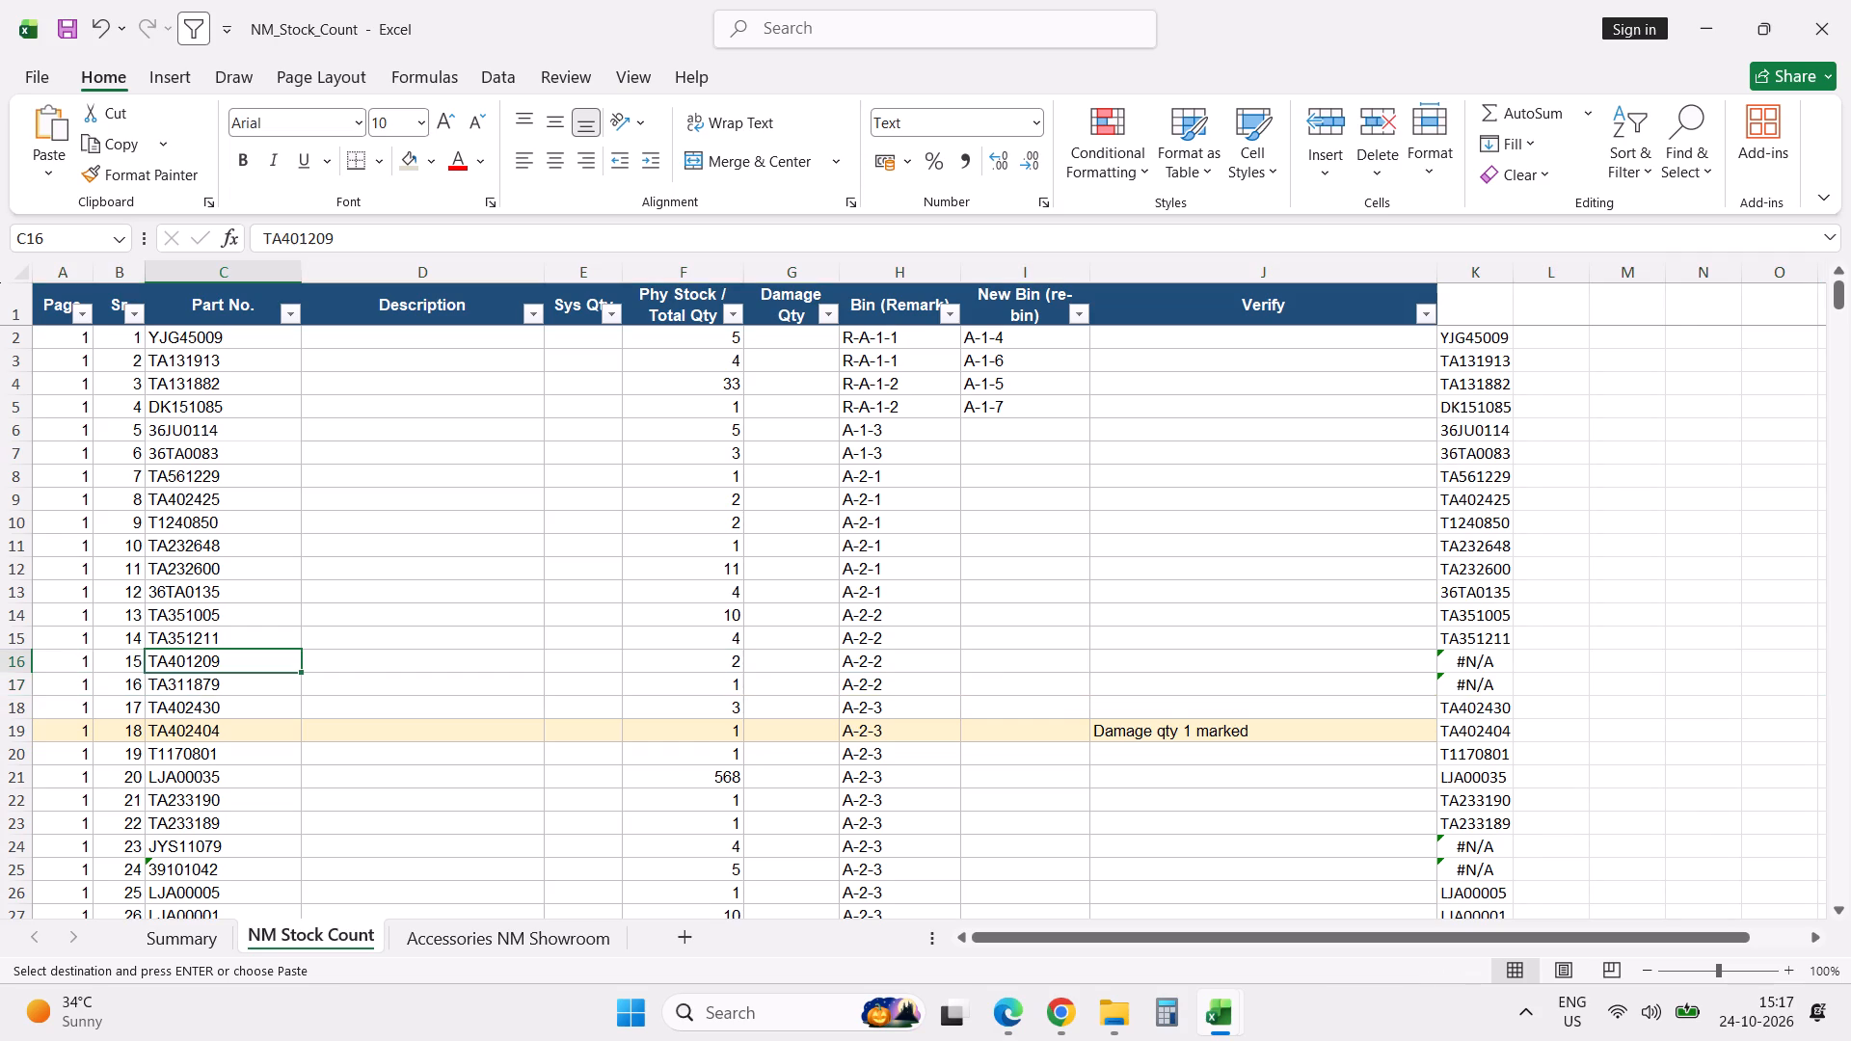
key(ctrl+v)
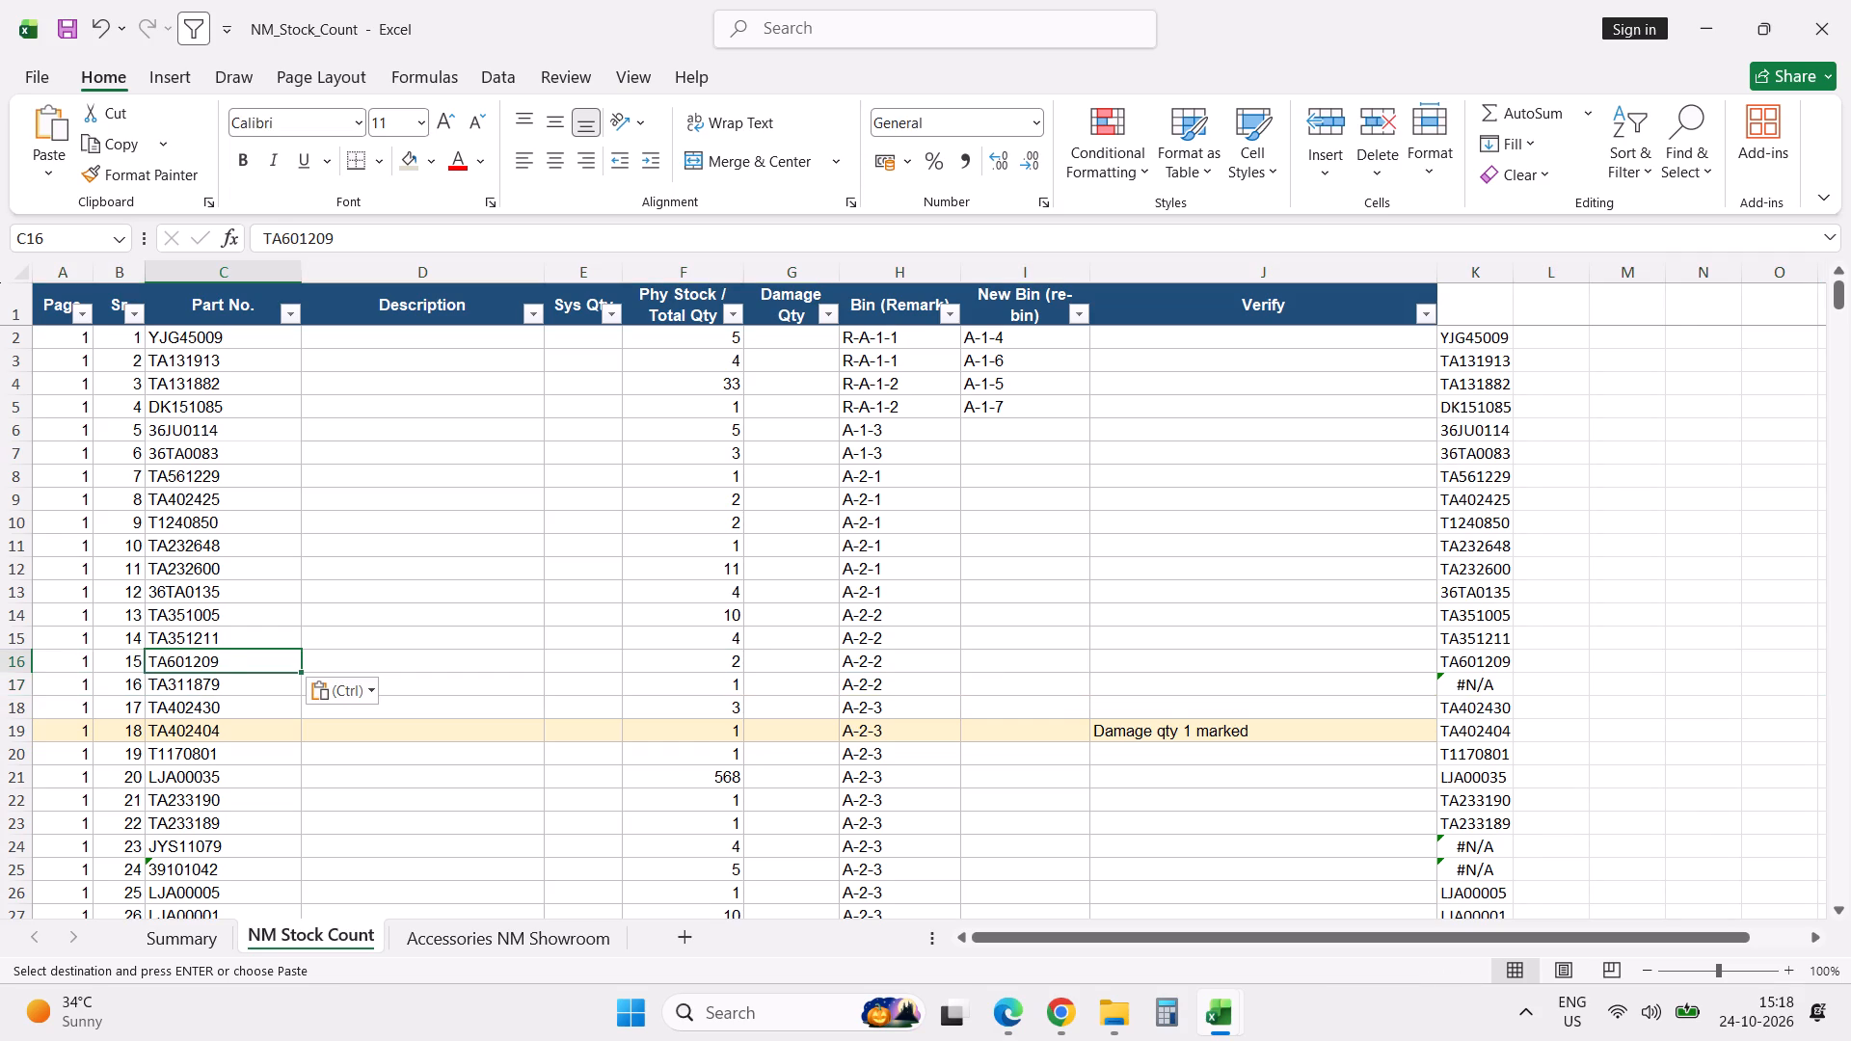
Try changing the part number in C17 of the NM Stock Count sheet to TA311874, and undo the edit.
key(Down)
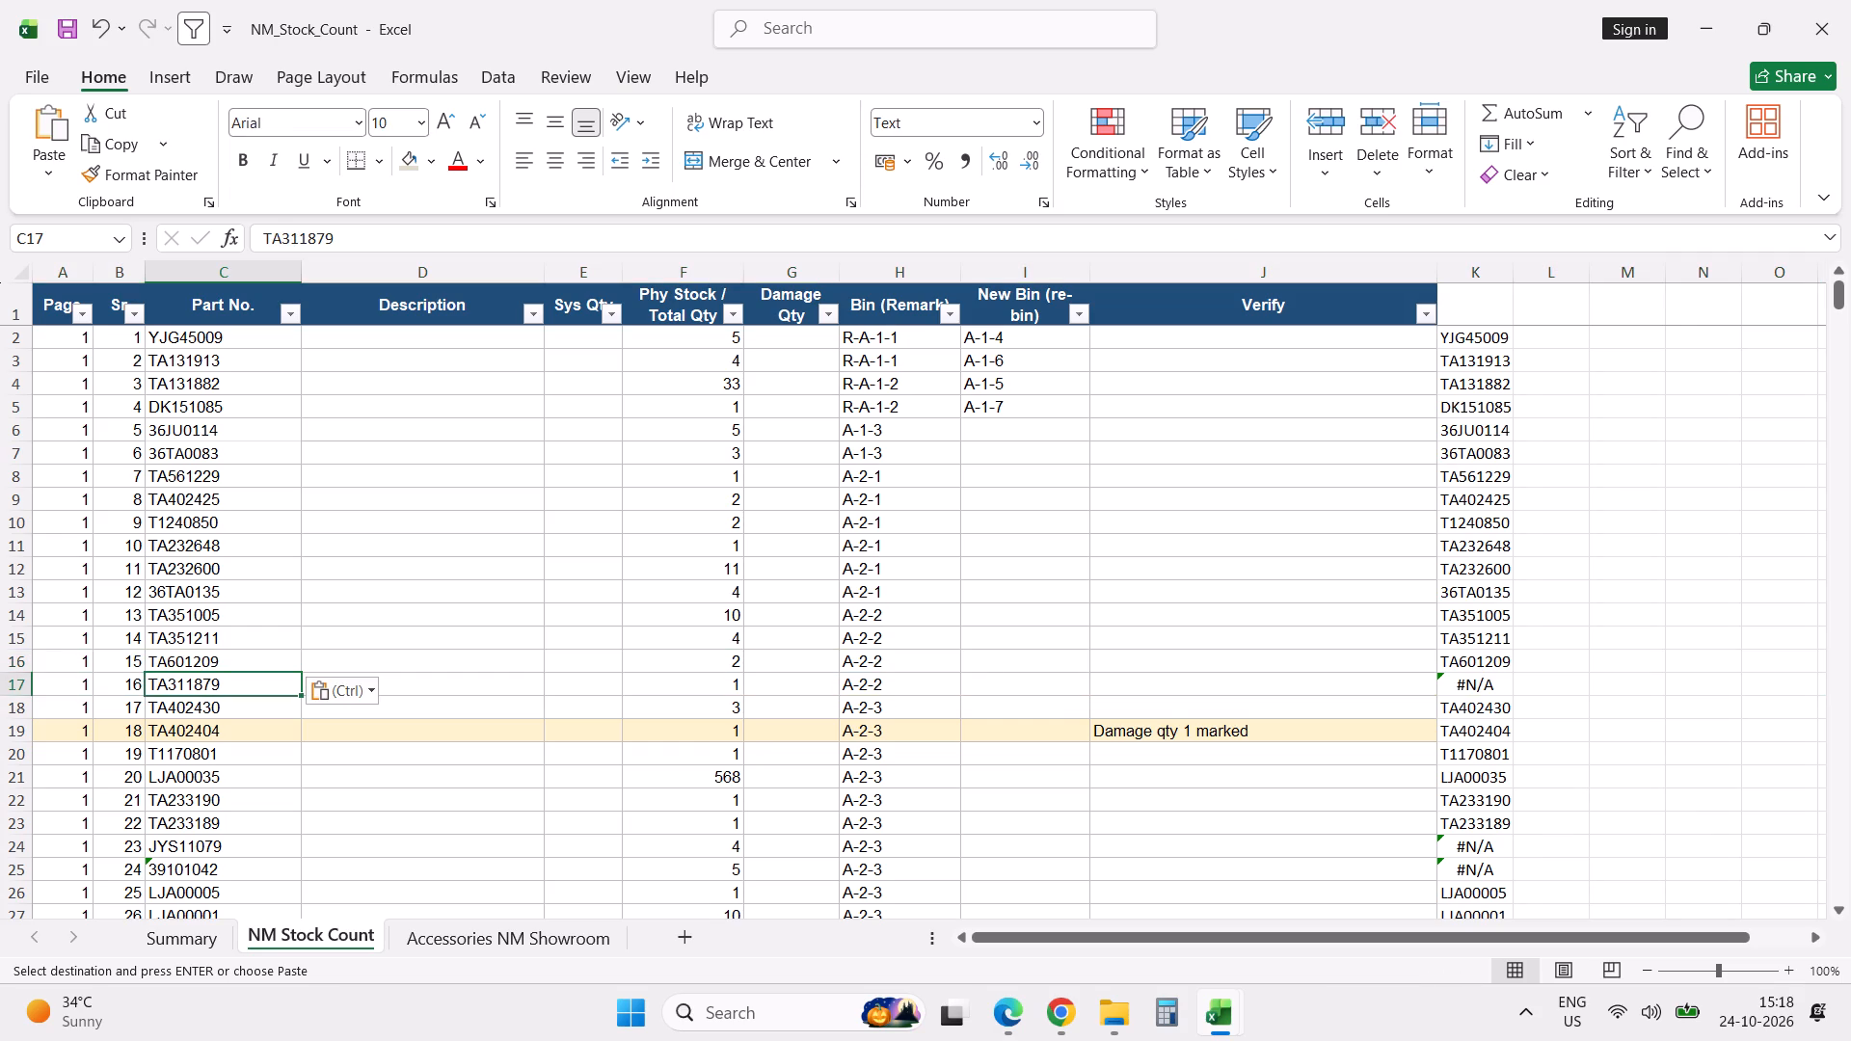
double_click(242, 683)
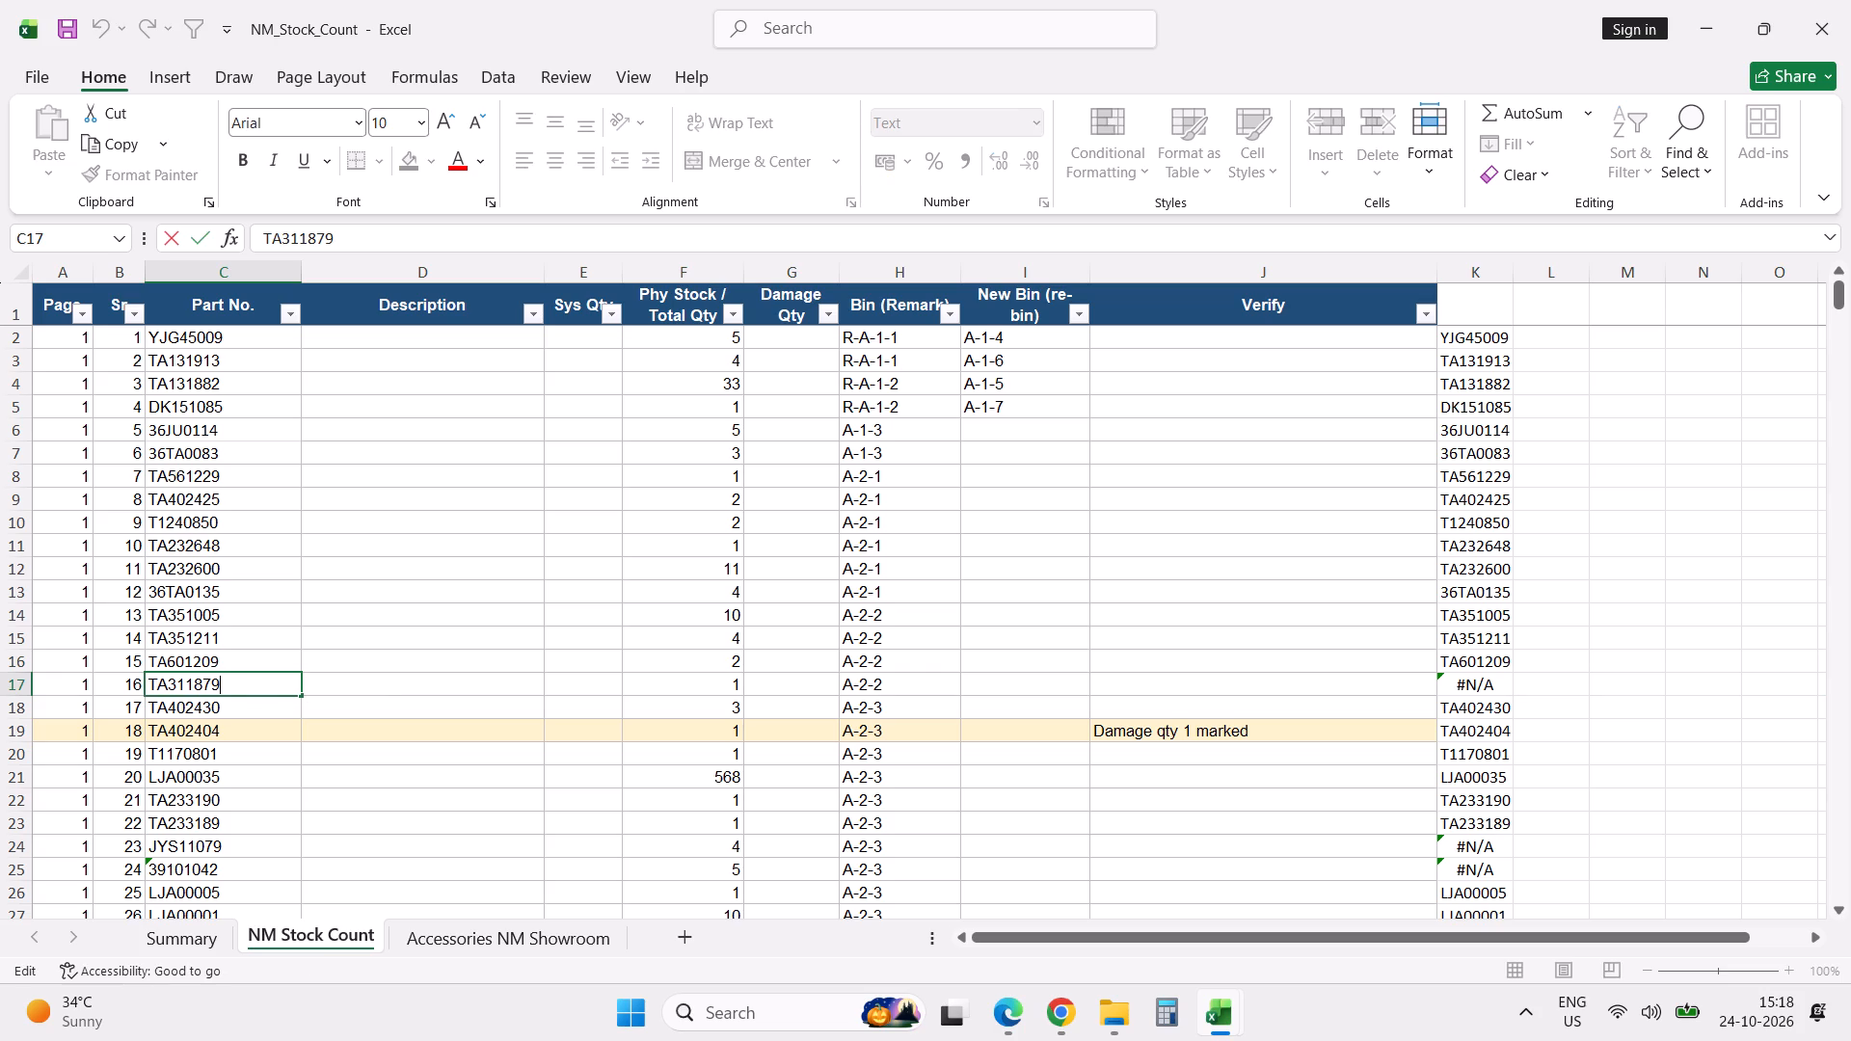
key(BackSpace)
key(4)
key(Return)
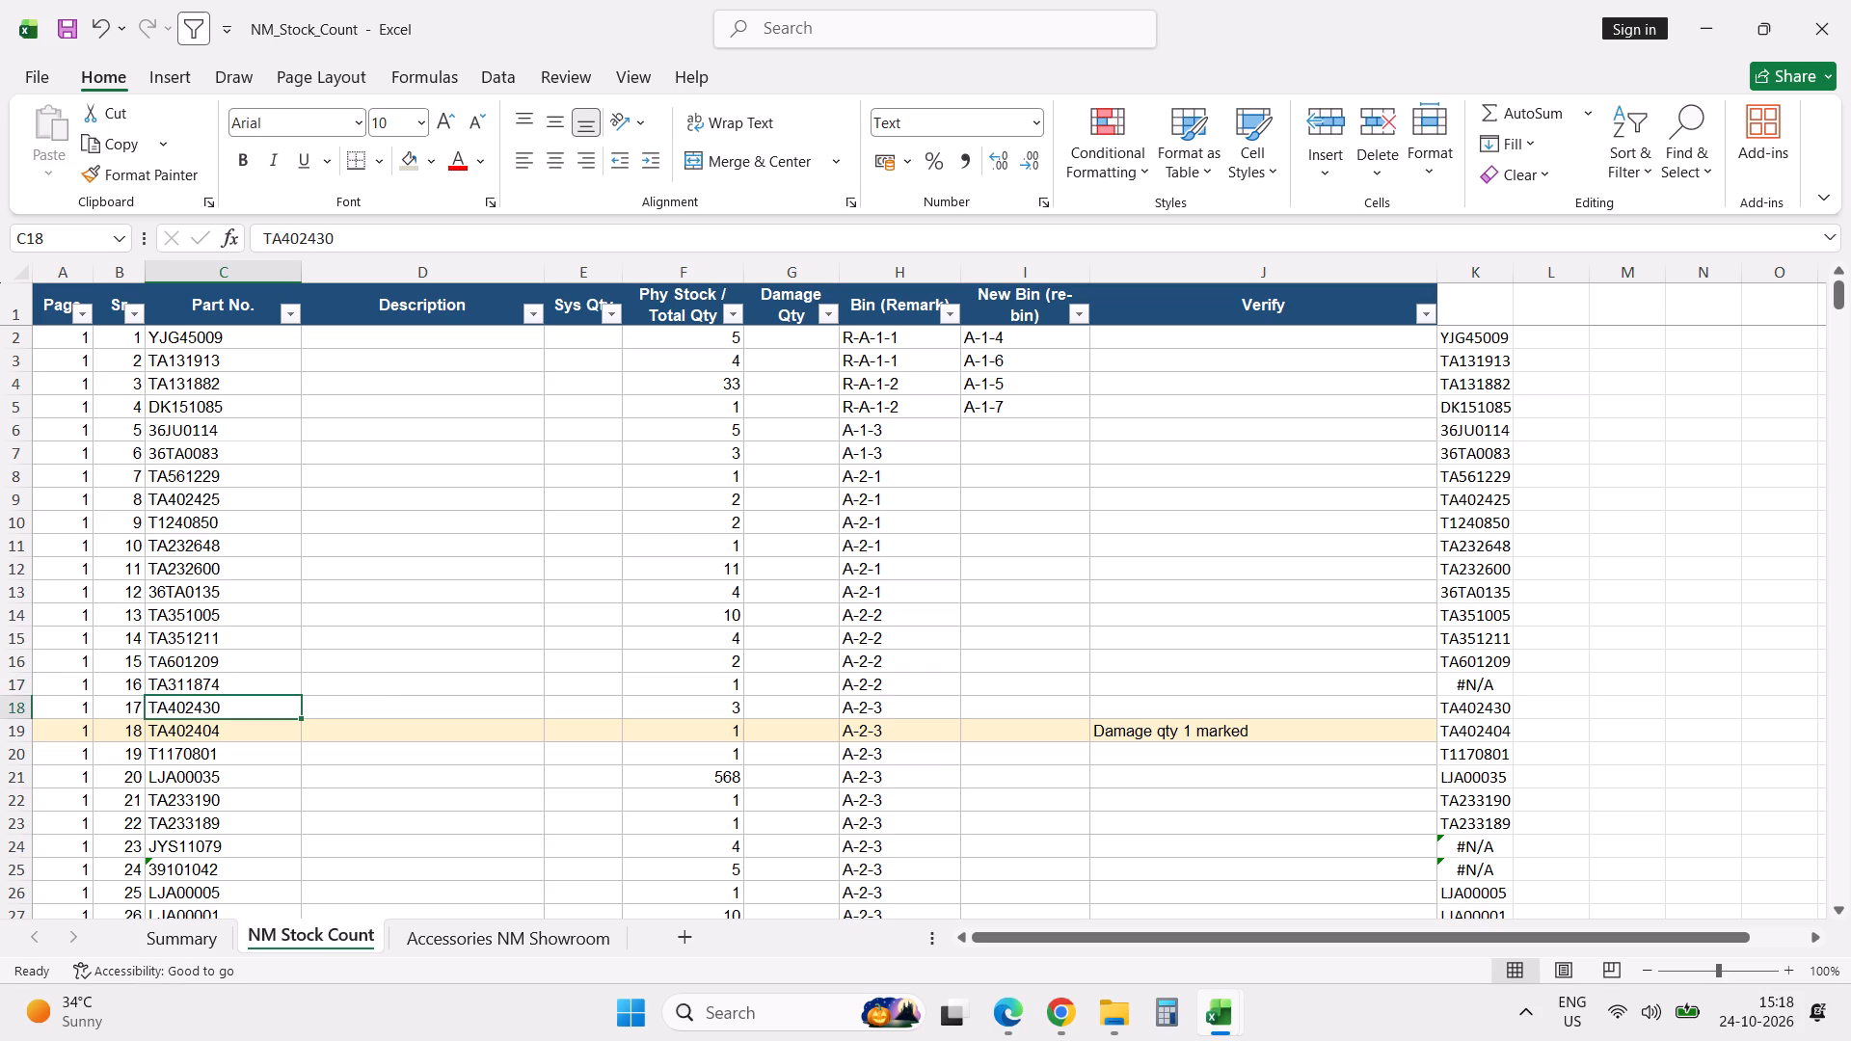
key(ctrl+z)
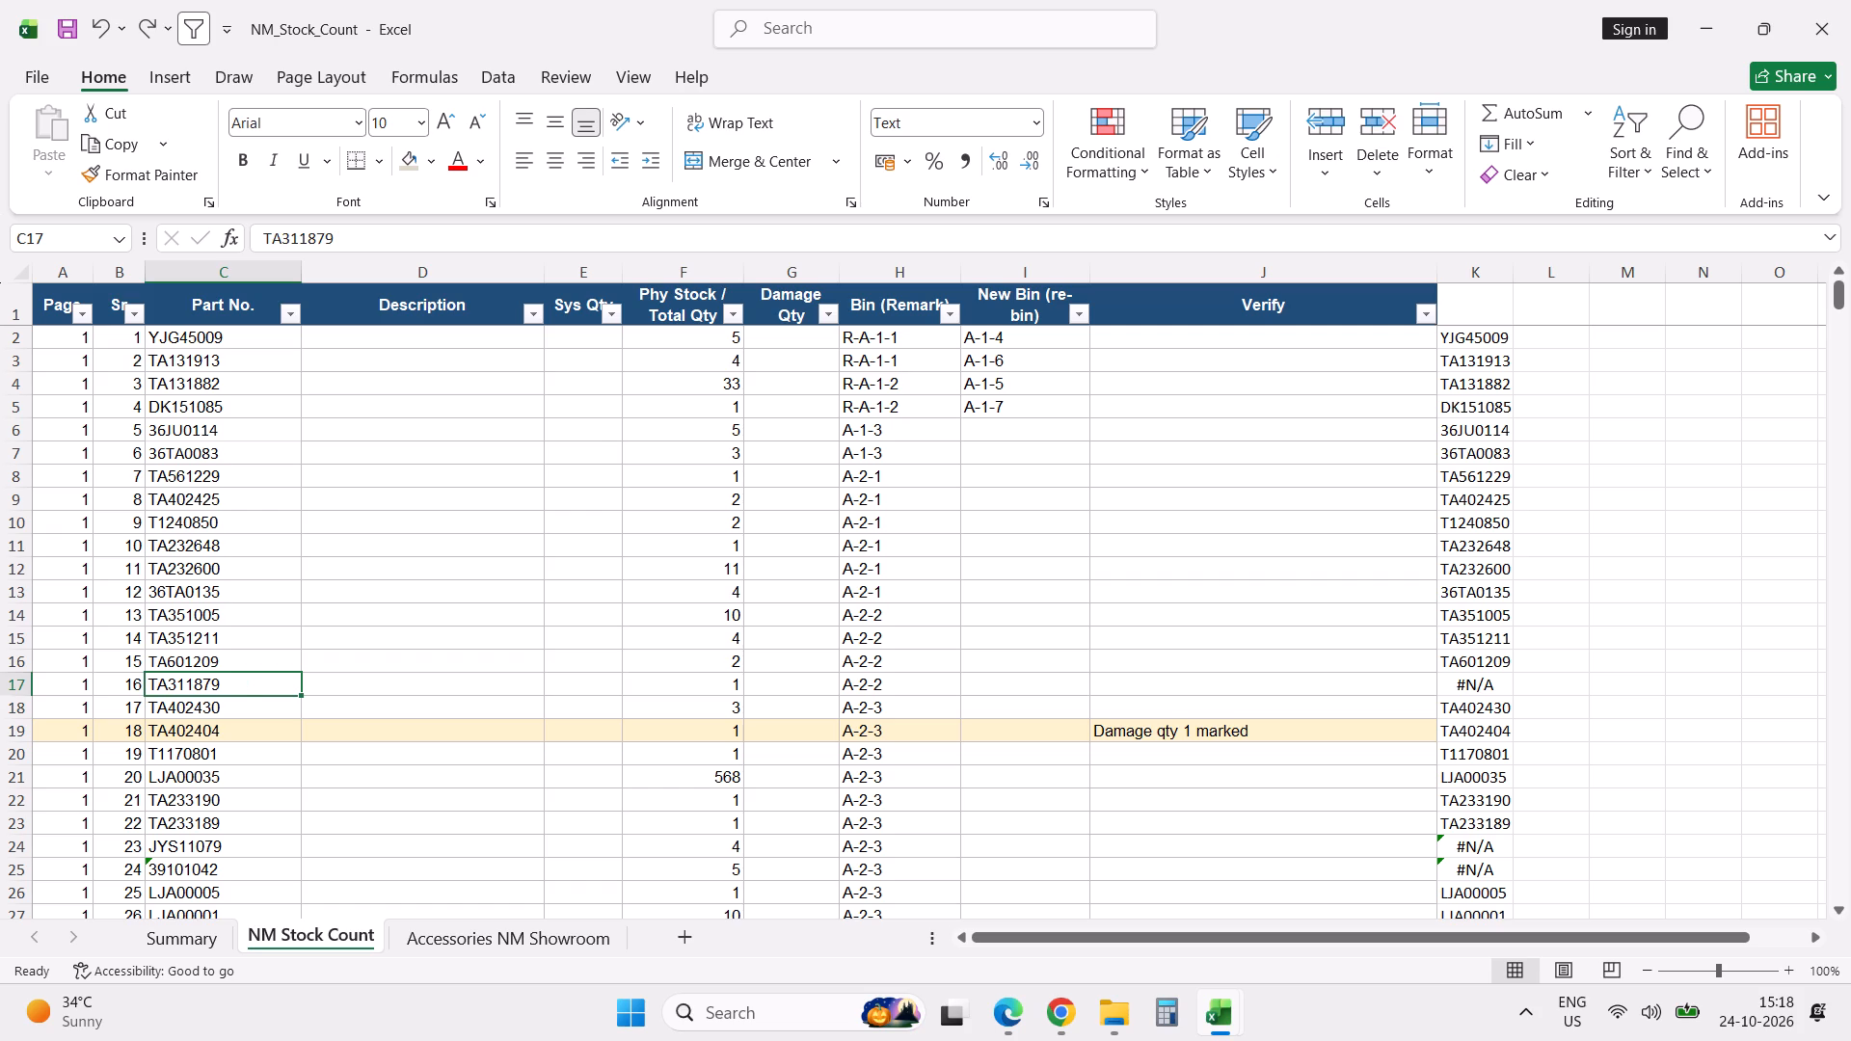
Filter the Part Code column in Sheet2 of the stock valuation by ta3 and examine the listed part codes.
key(alt+Tab)
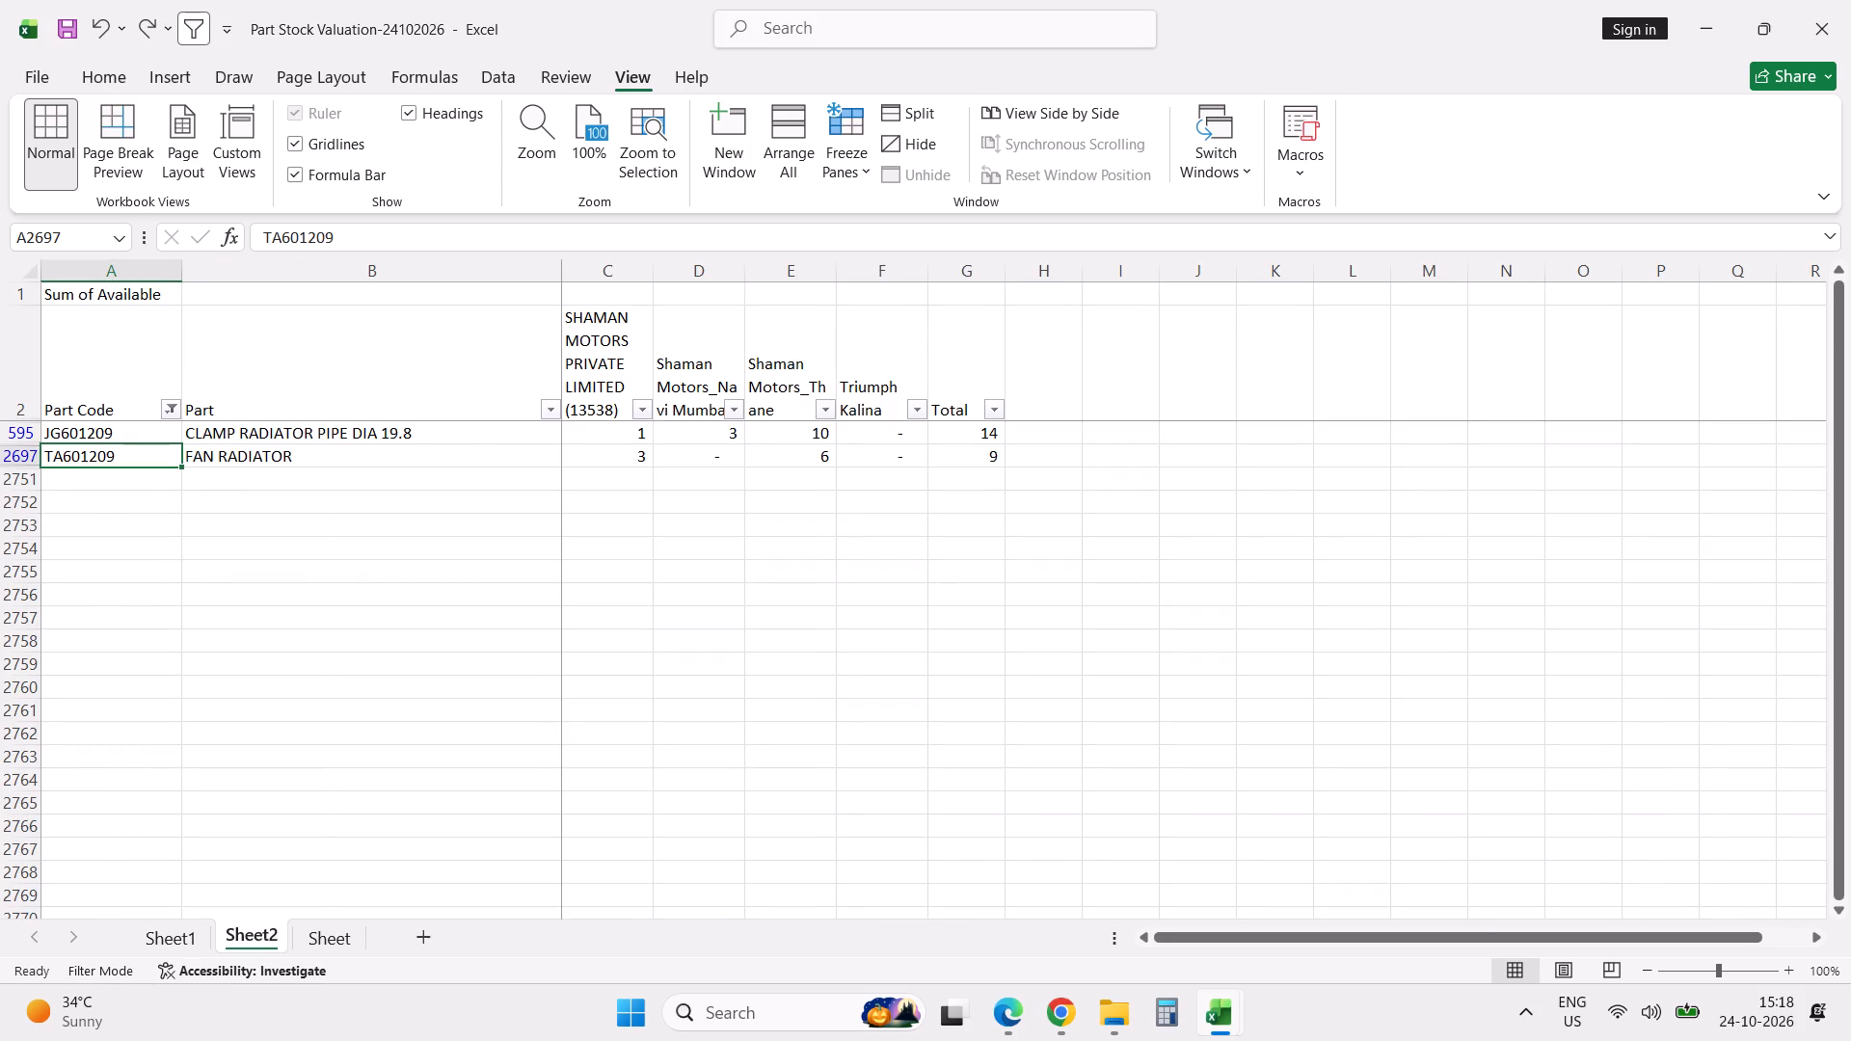
click(173, 410)
click(174, 695)
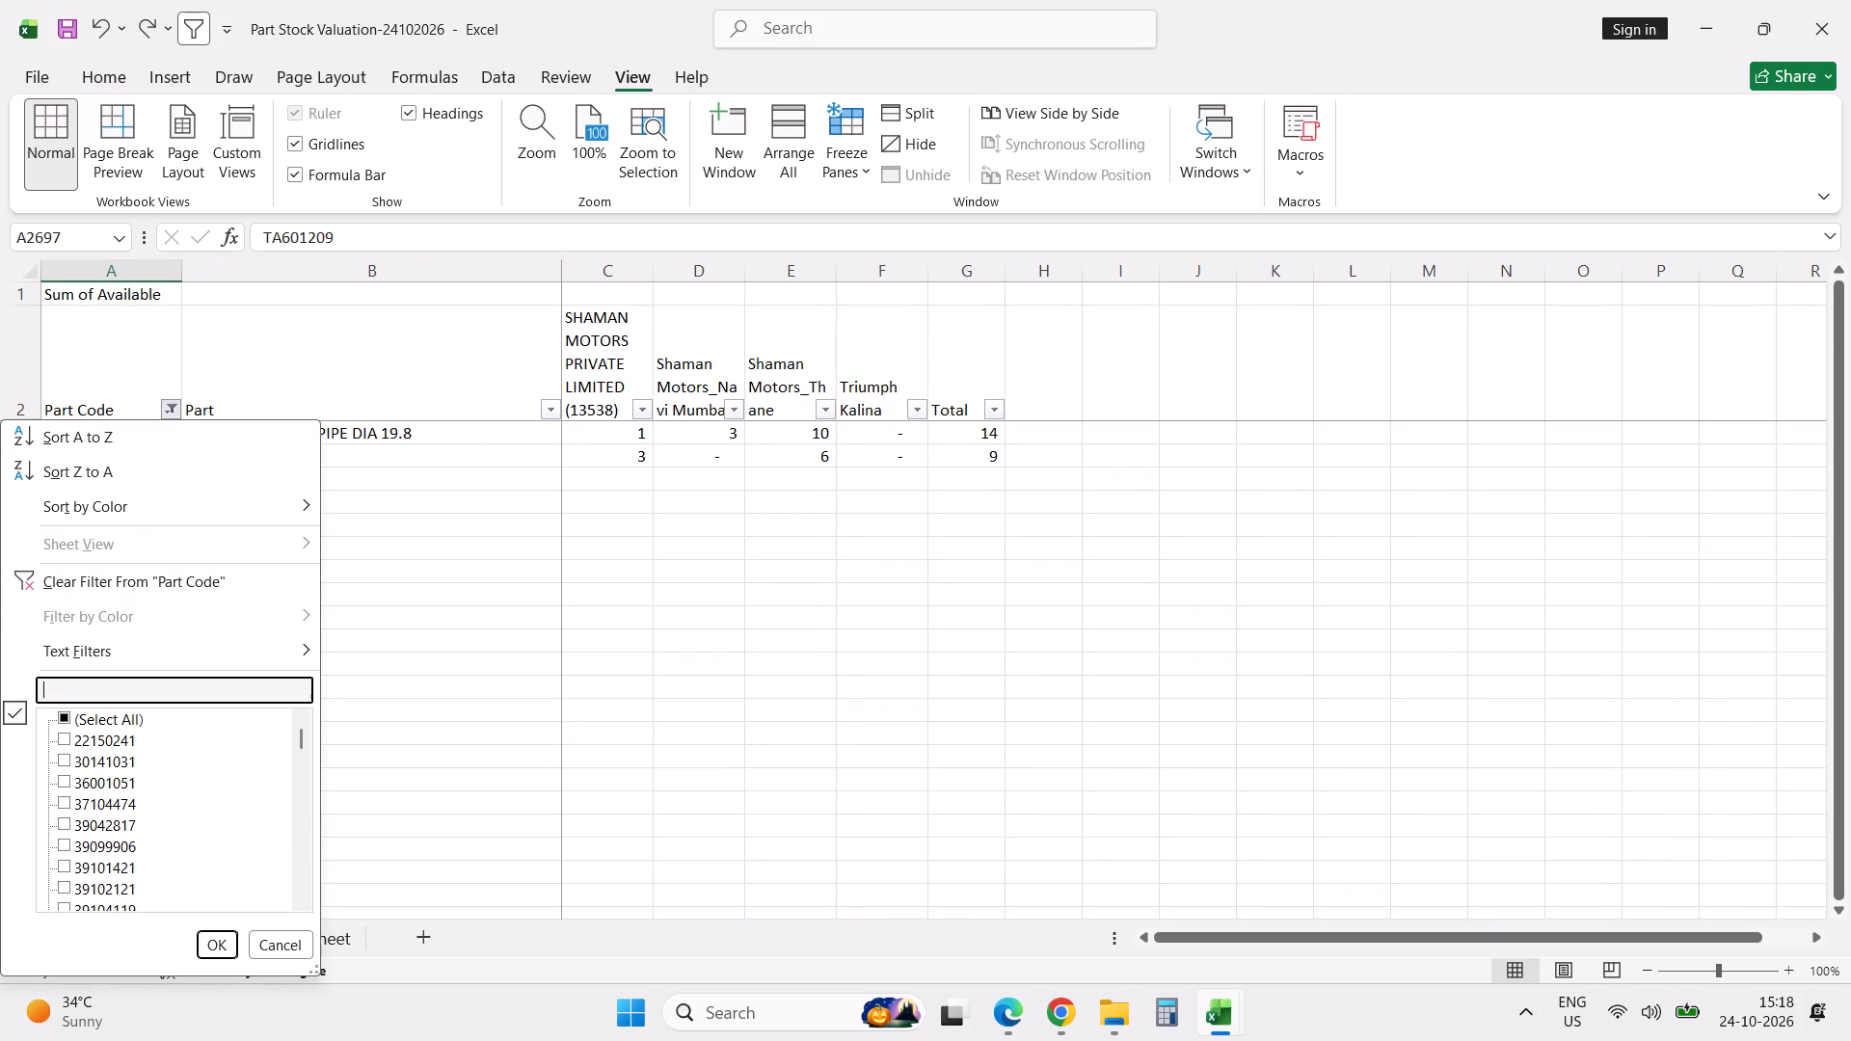
text(ta3)
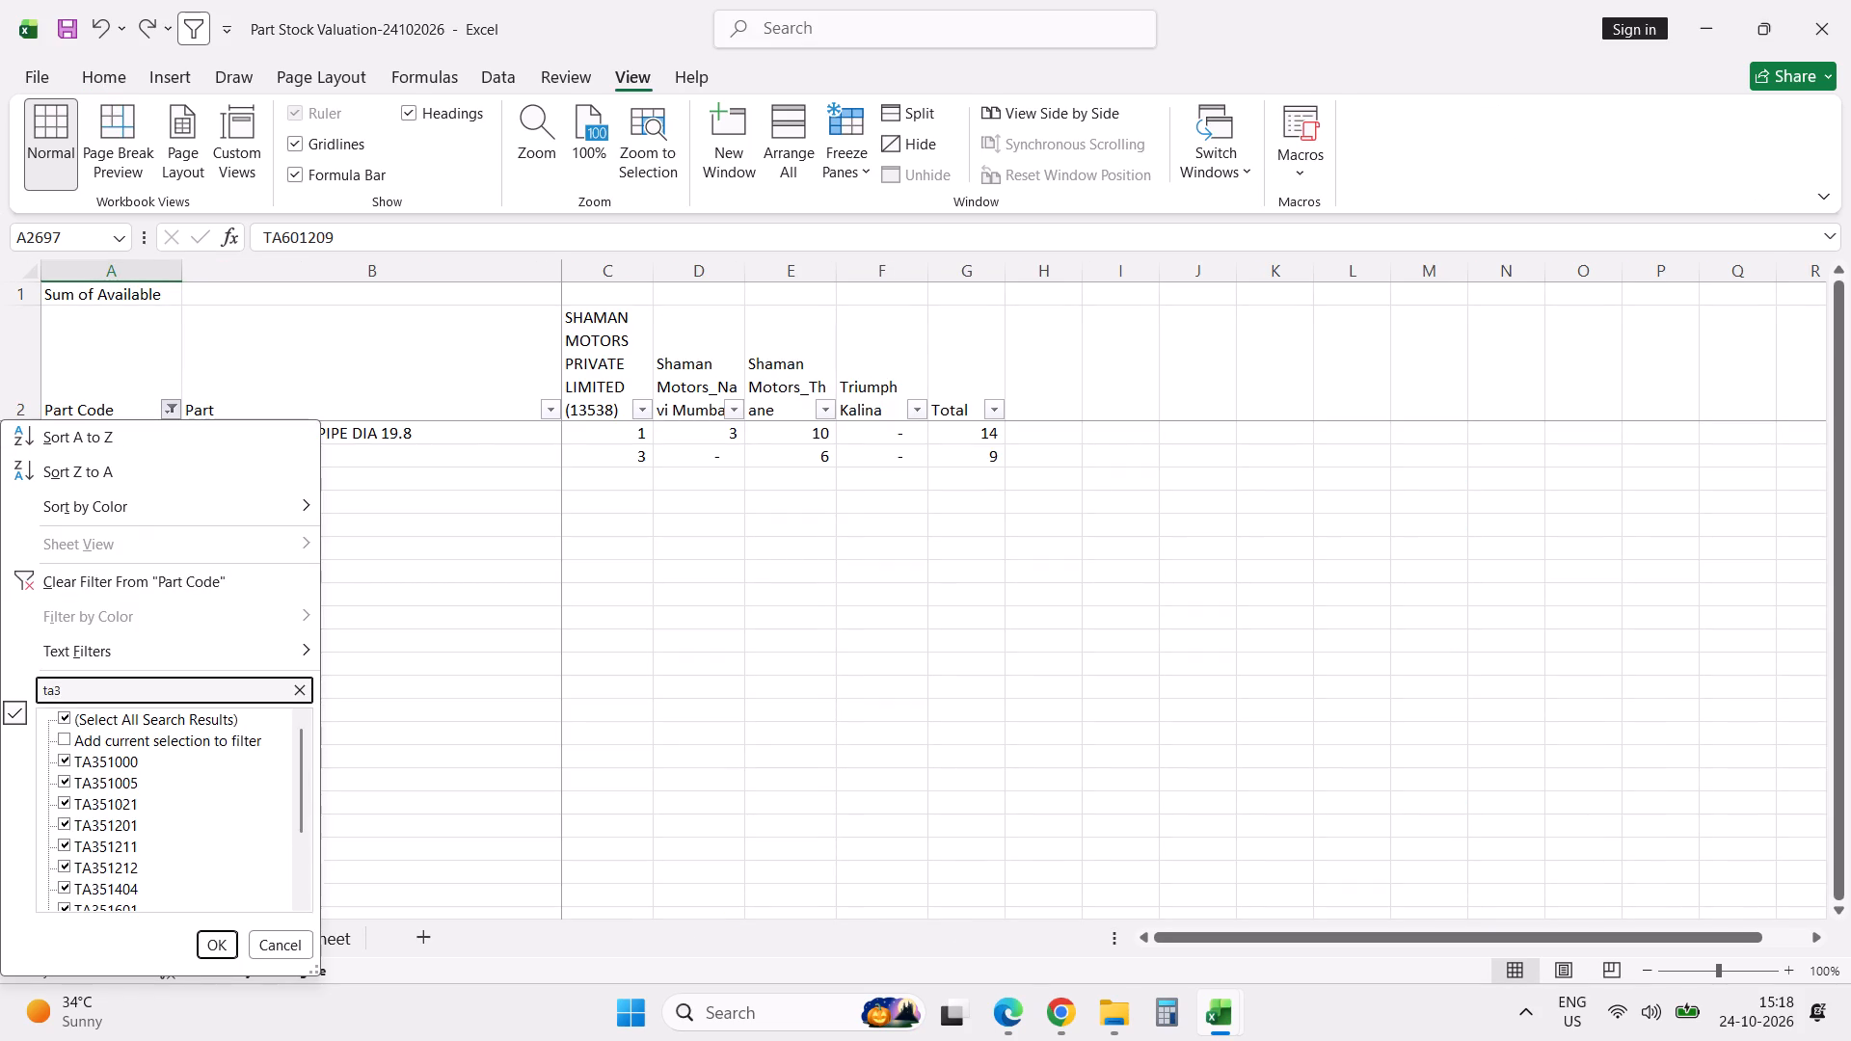
key(1)
key(BackSpace)
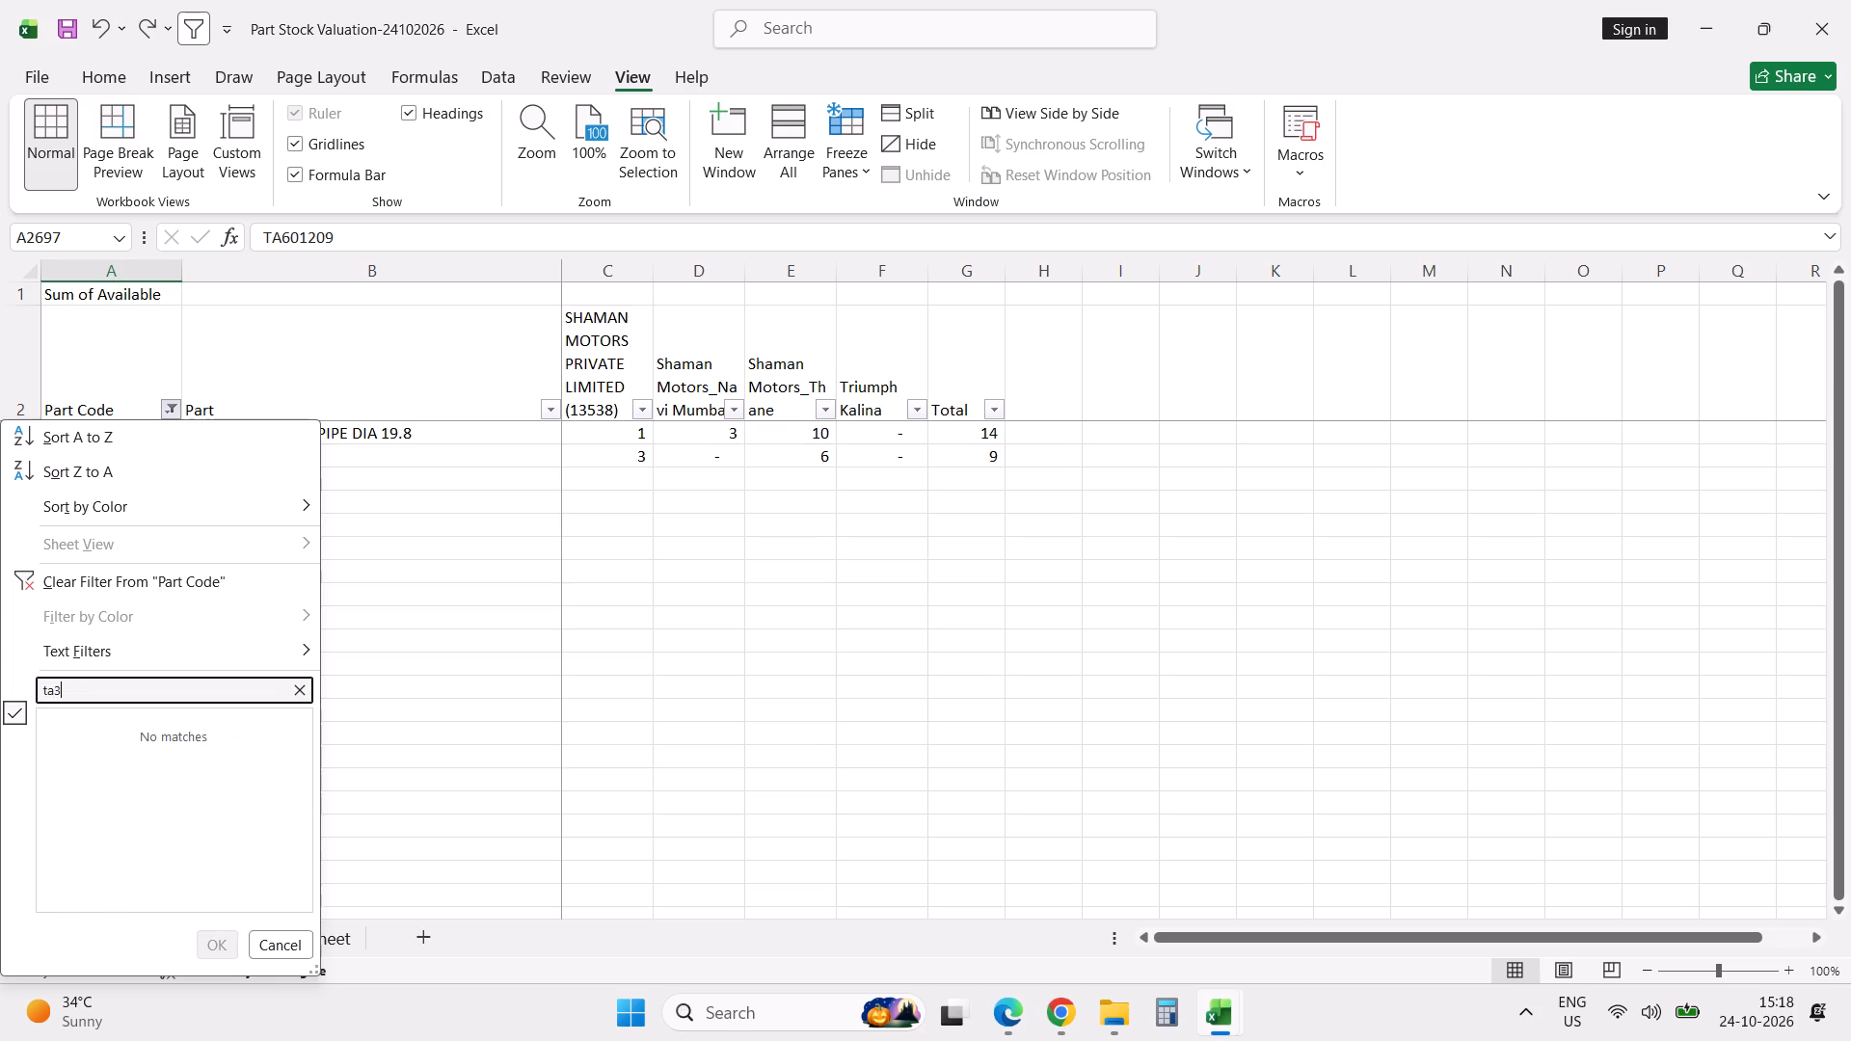
key(Return)
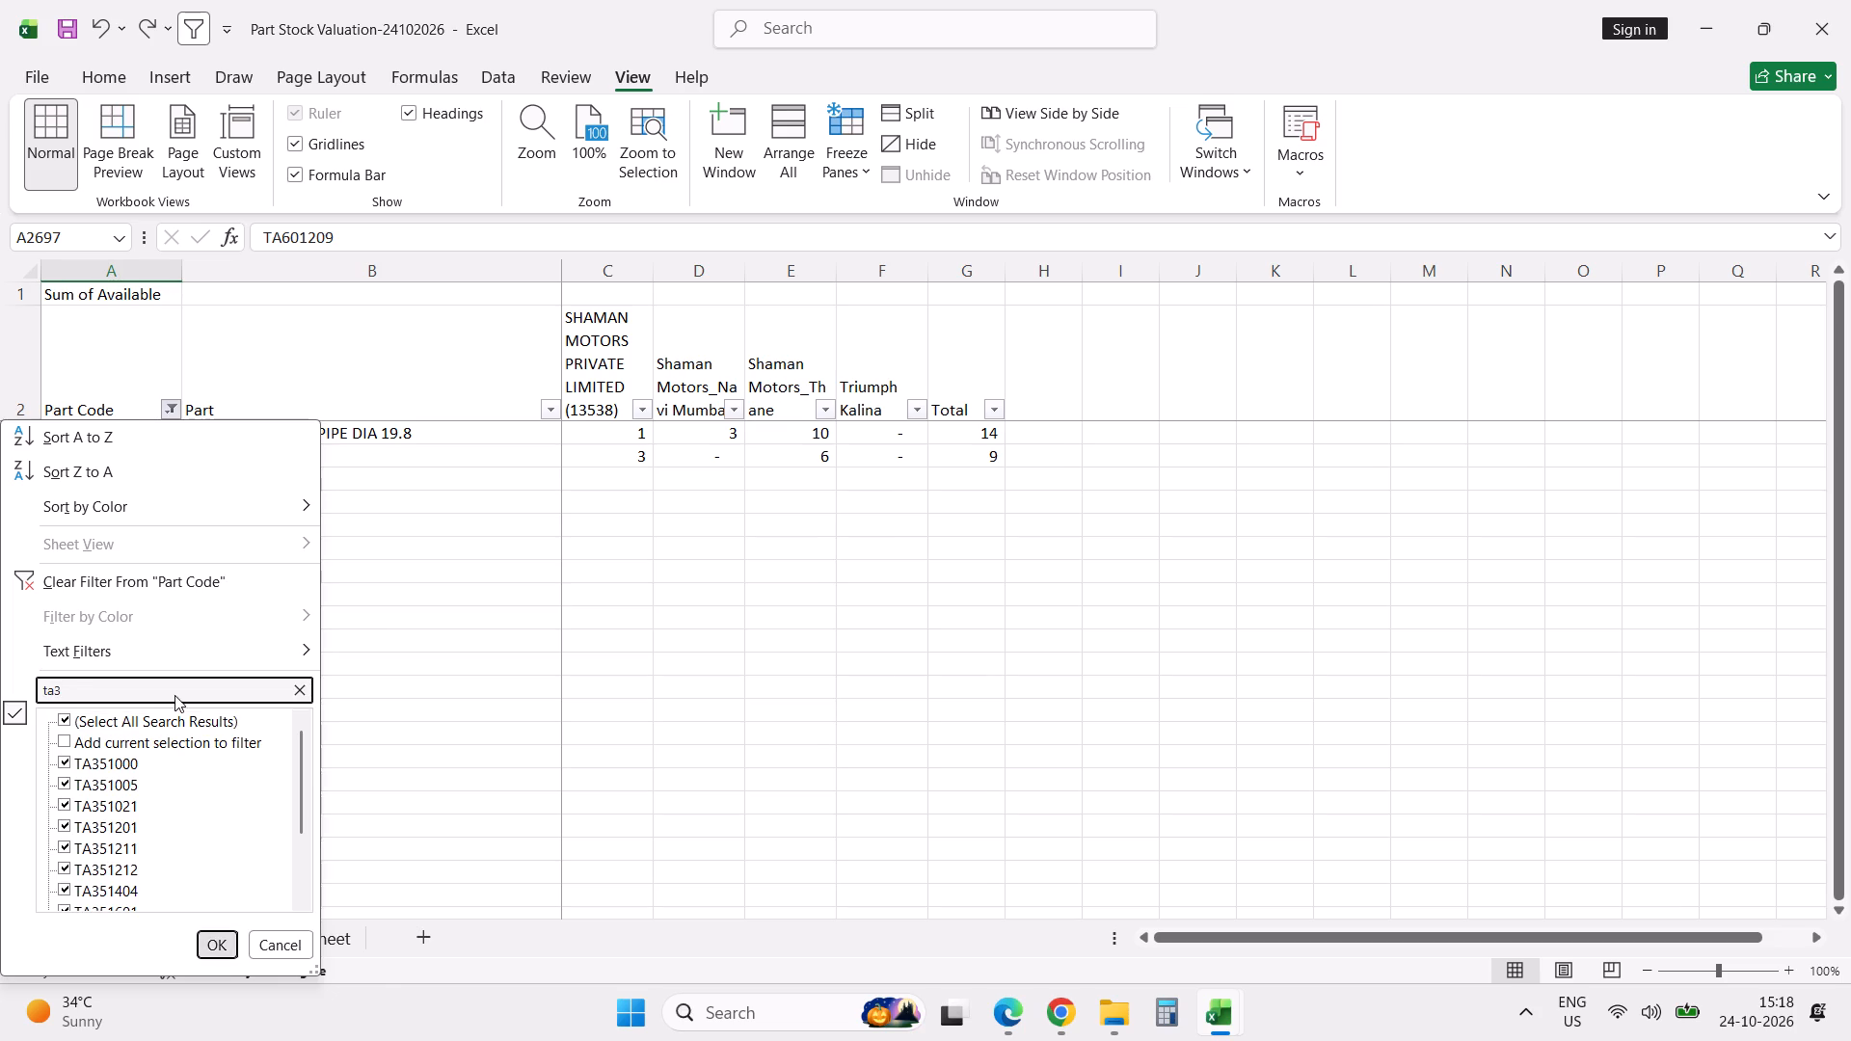
click(171, 666)
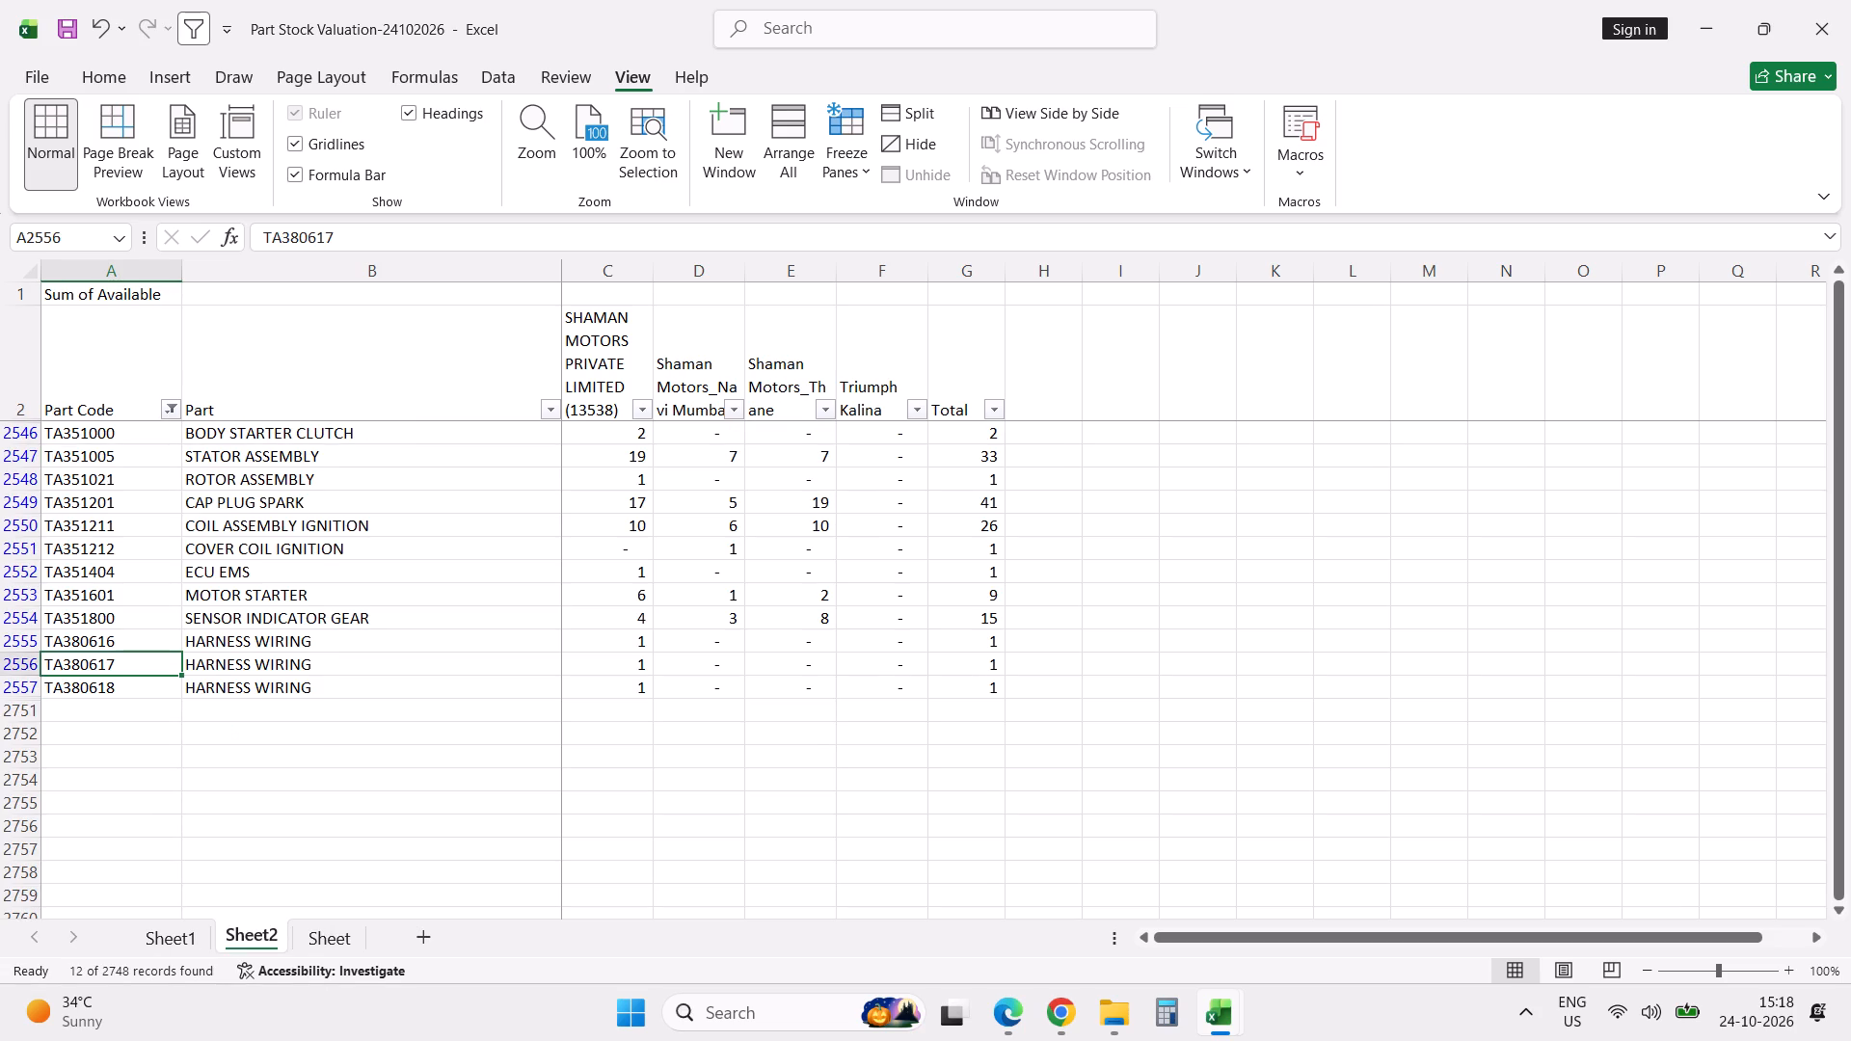
scroll(171, 666, up, 7)
Filter the Part Code column in Sheet2 of the stock valuation by 874 and select TA131874.
click(172, 415)
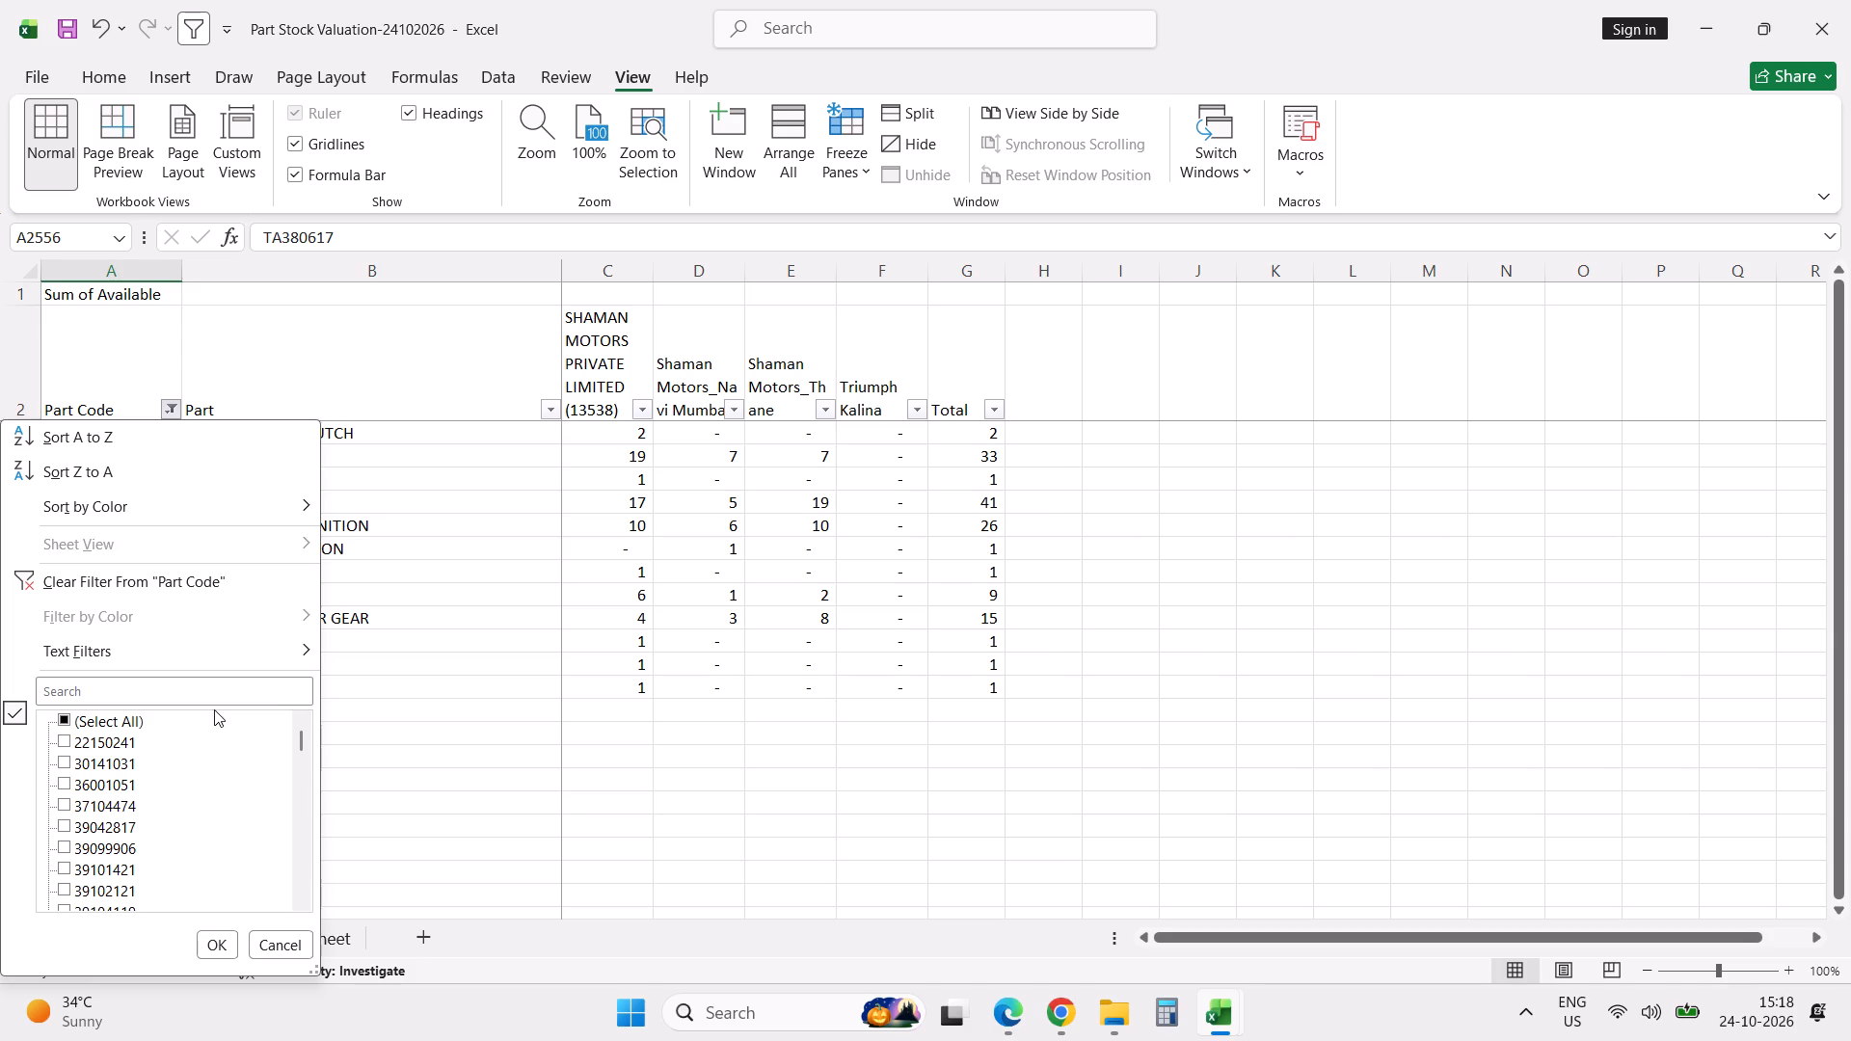
click(216, 697)
text(874)
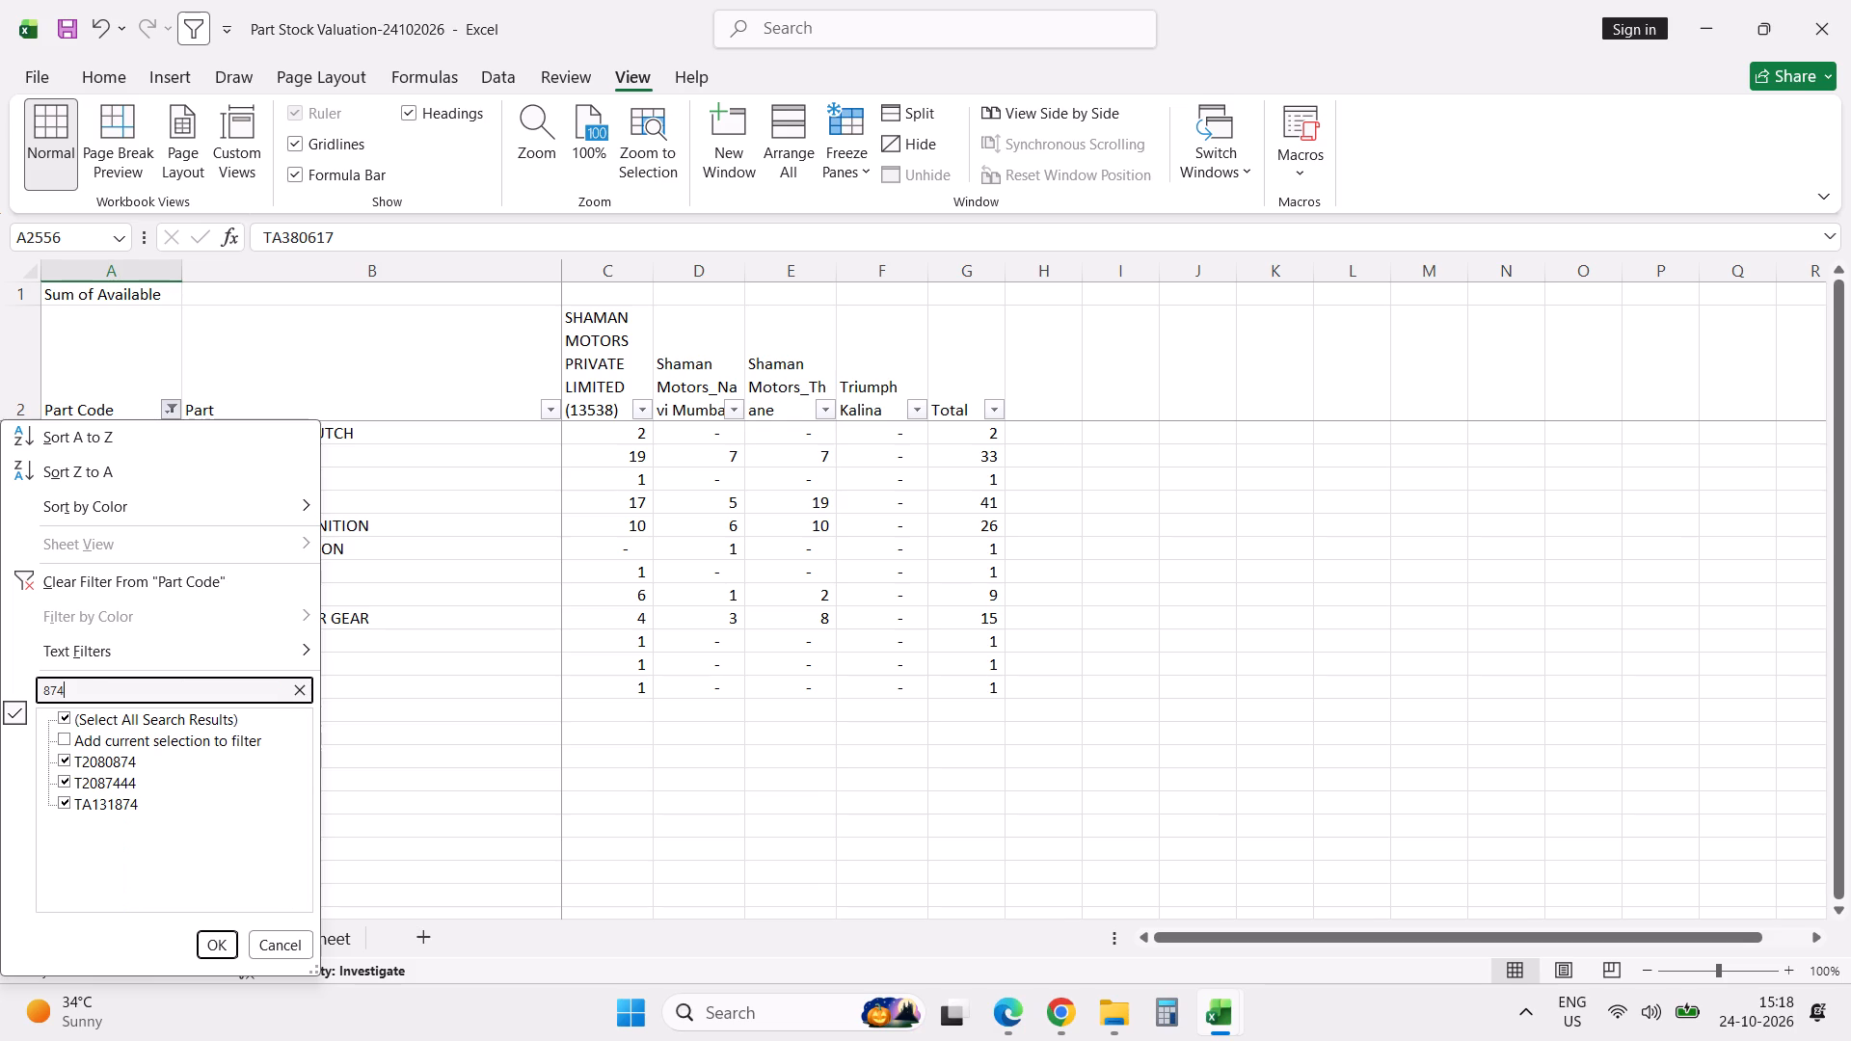
key(Return)
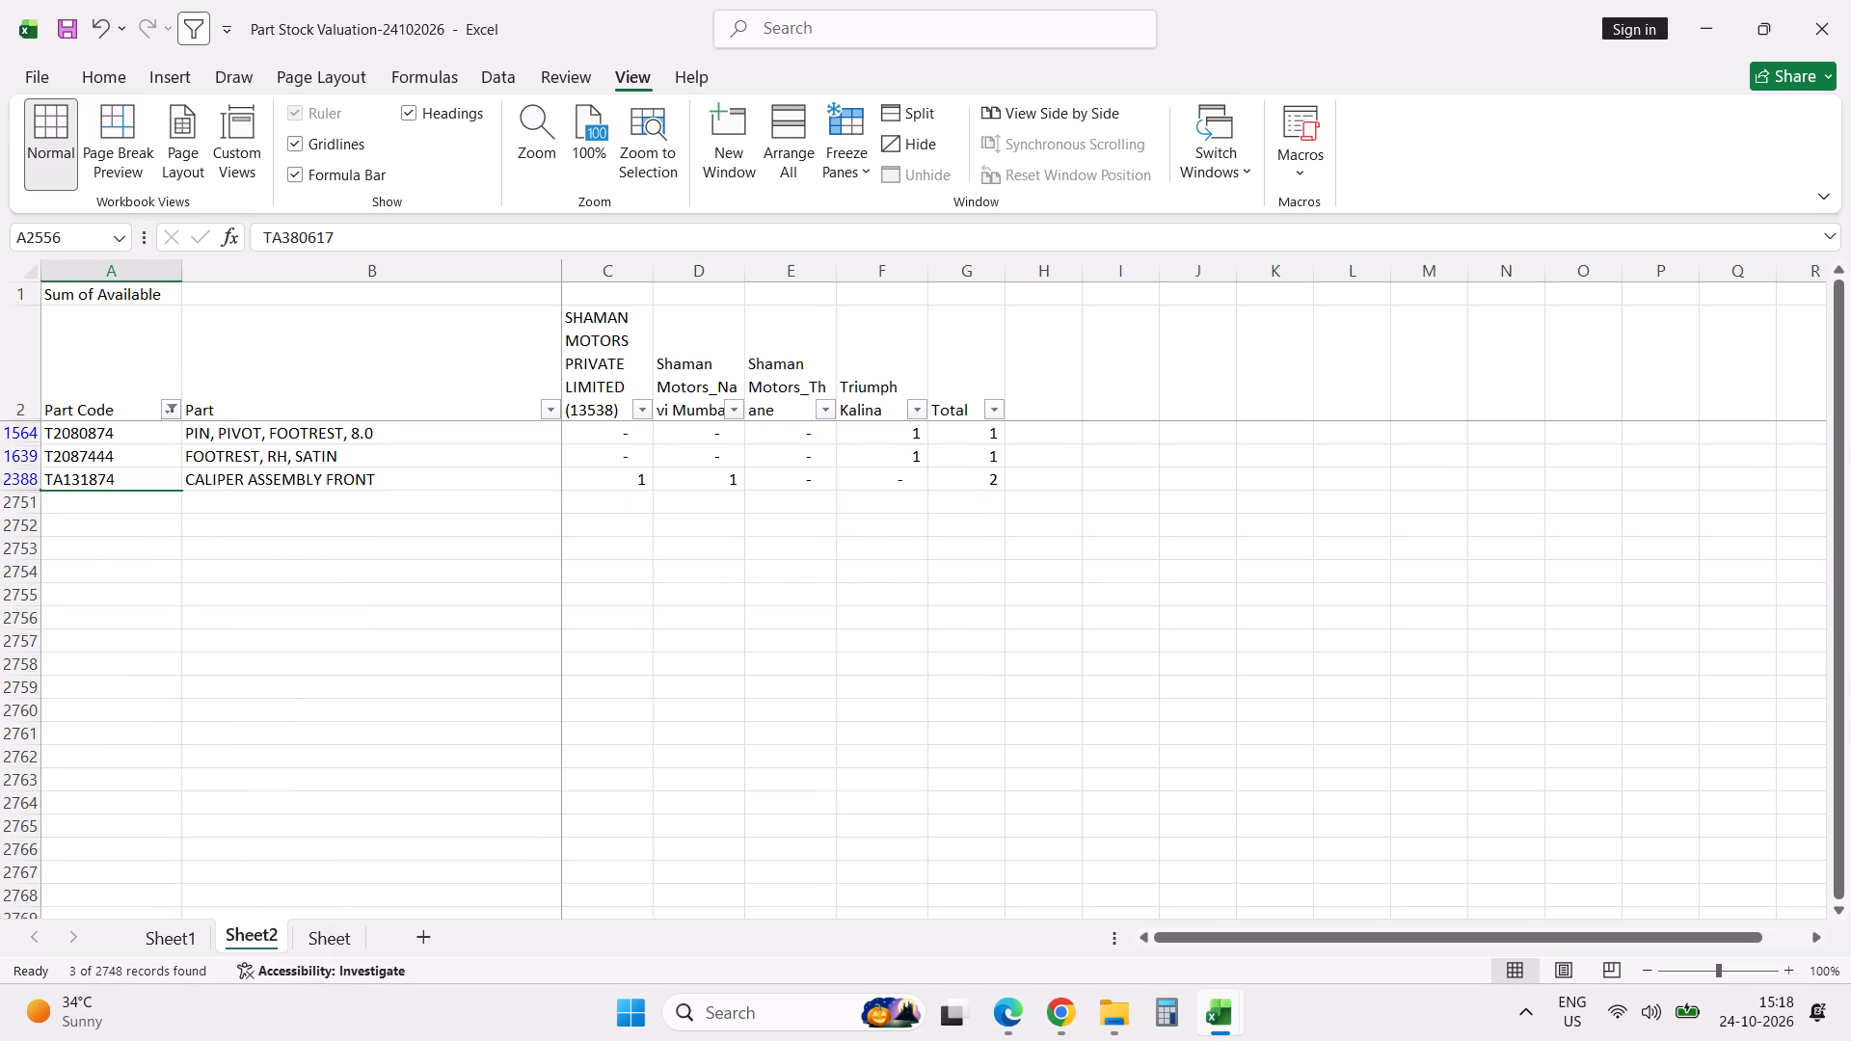
key(Down)
key(Up)
key(Up)
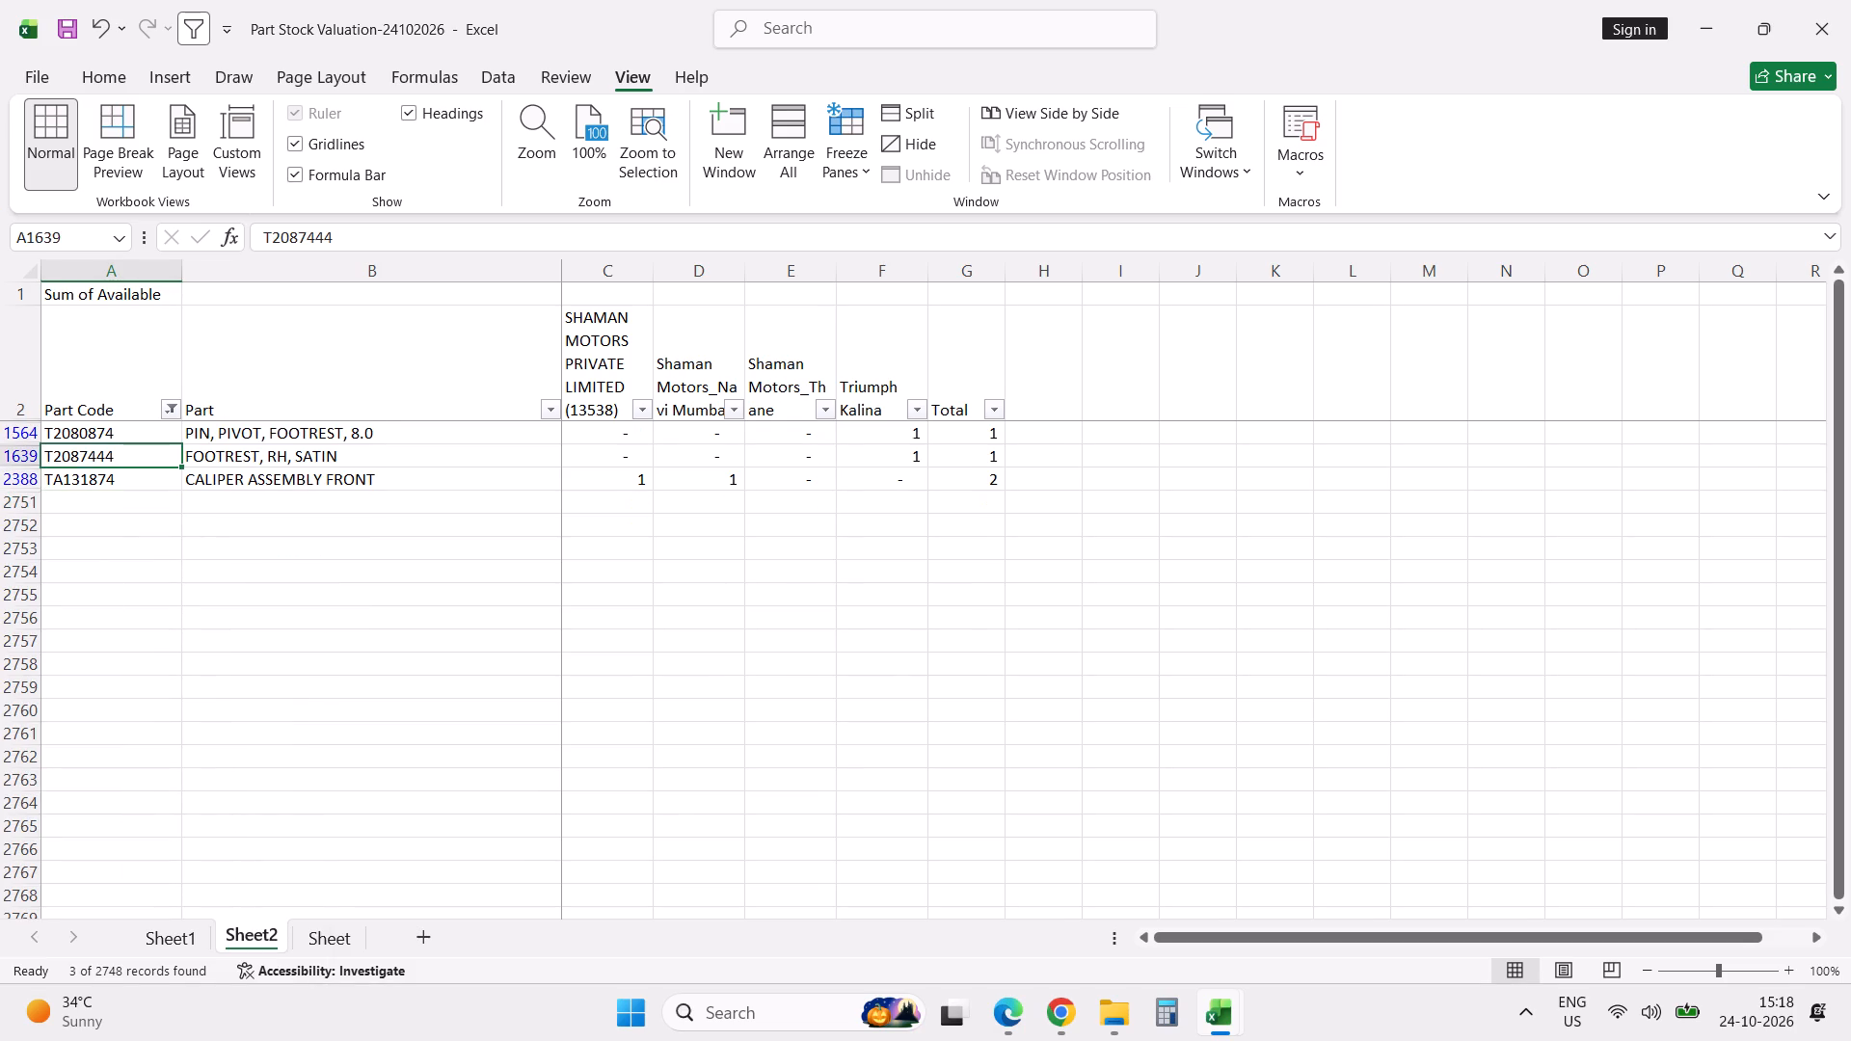
key(Up)
key(Down)
key(Down)
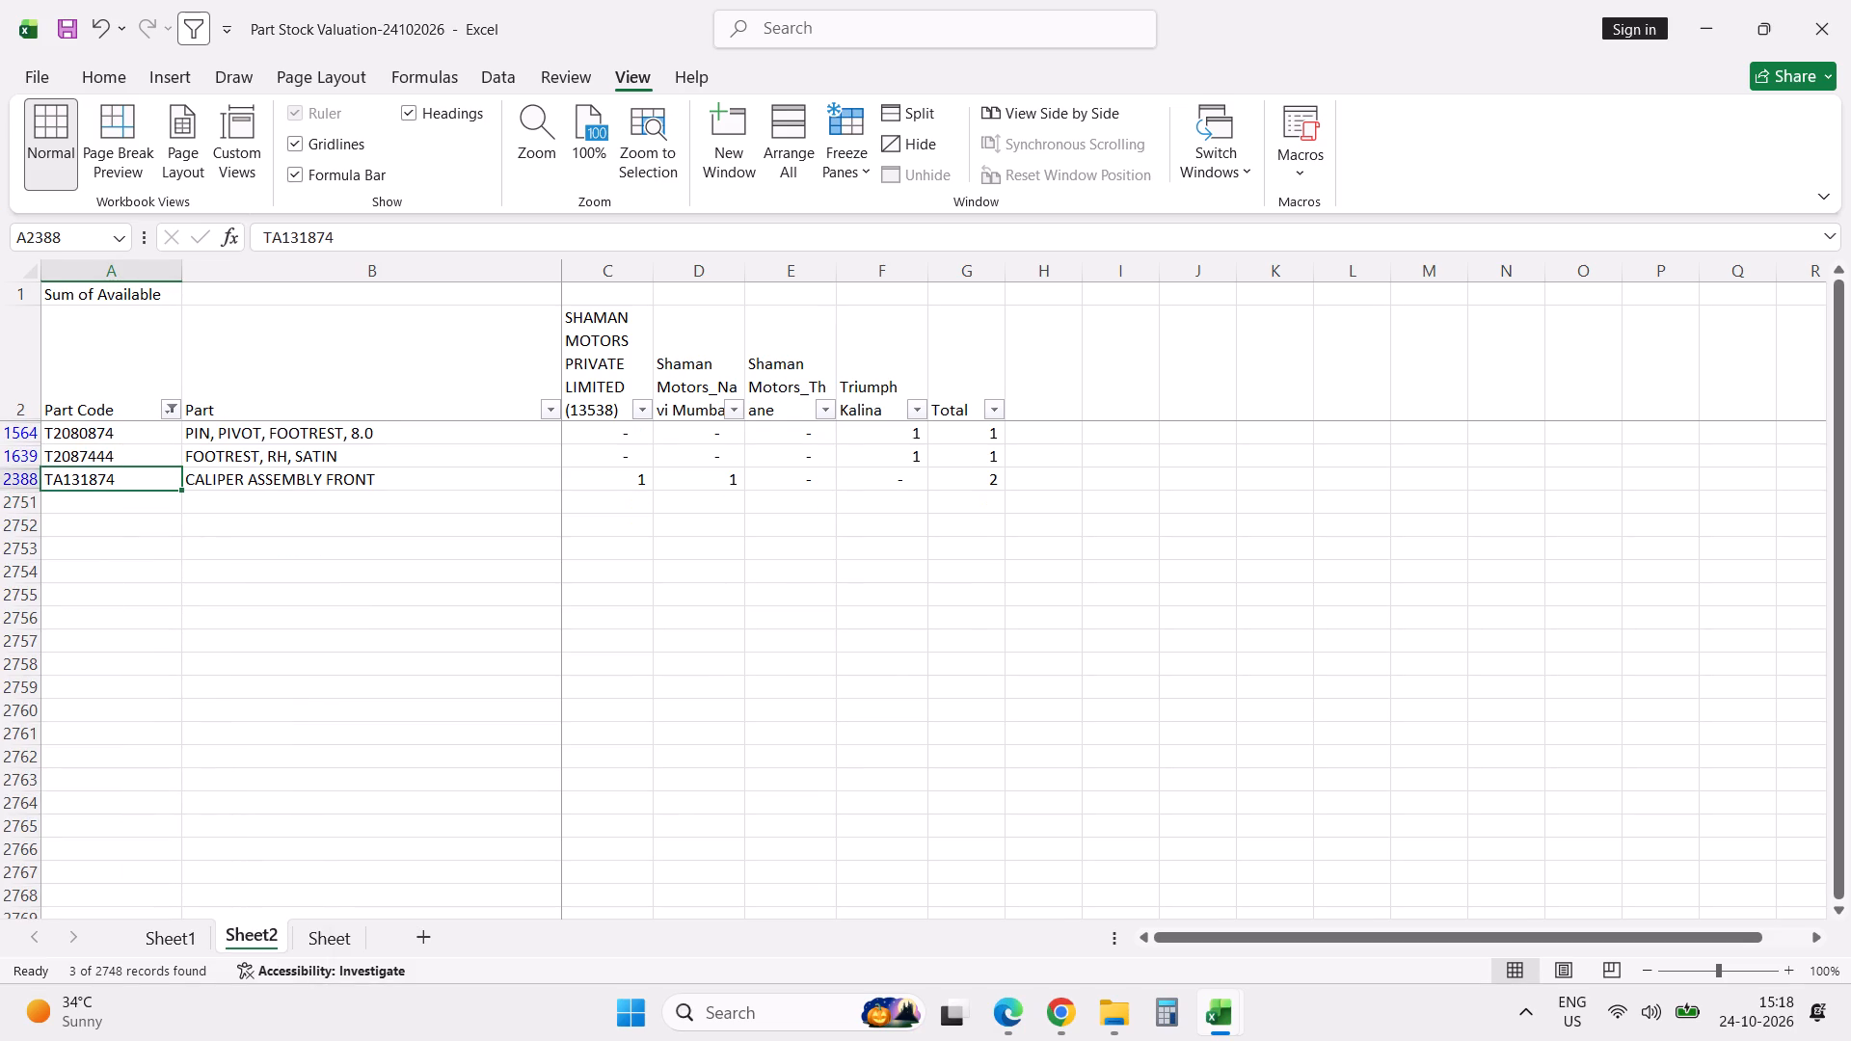
Copy part code TA131874 into Part No. cell C17 of the NM Stock Count sheet.
key(ctrl+c)
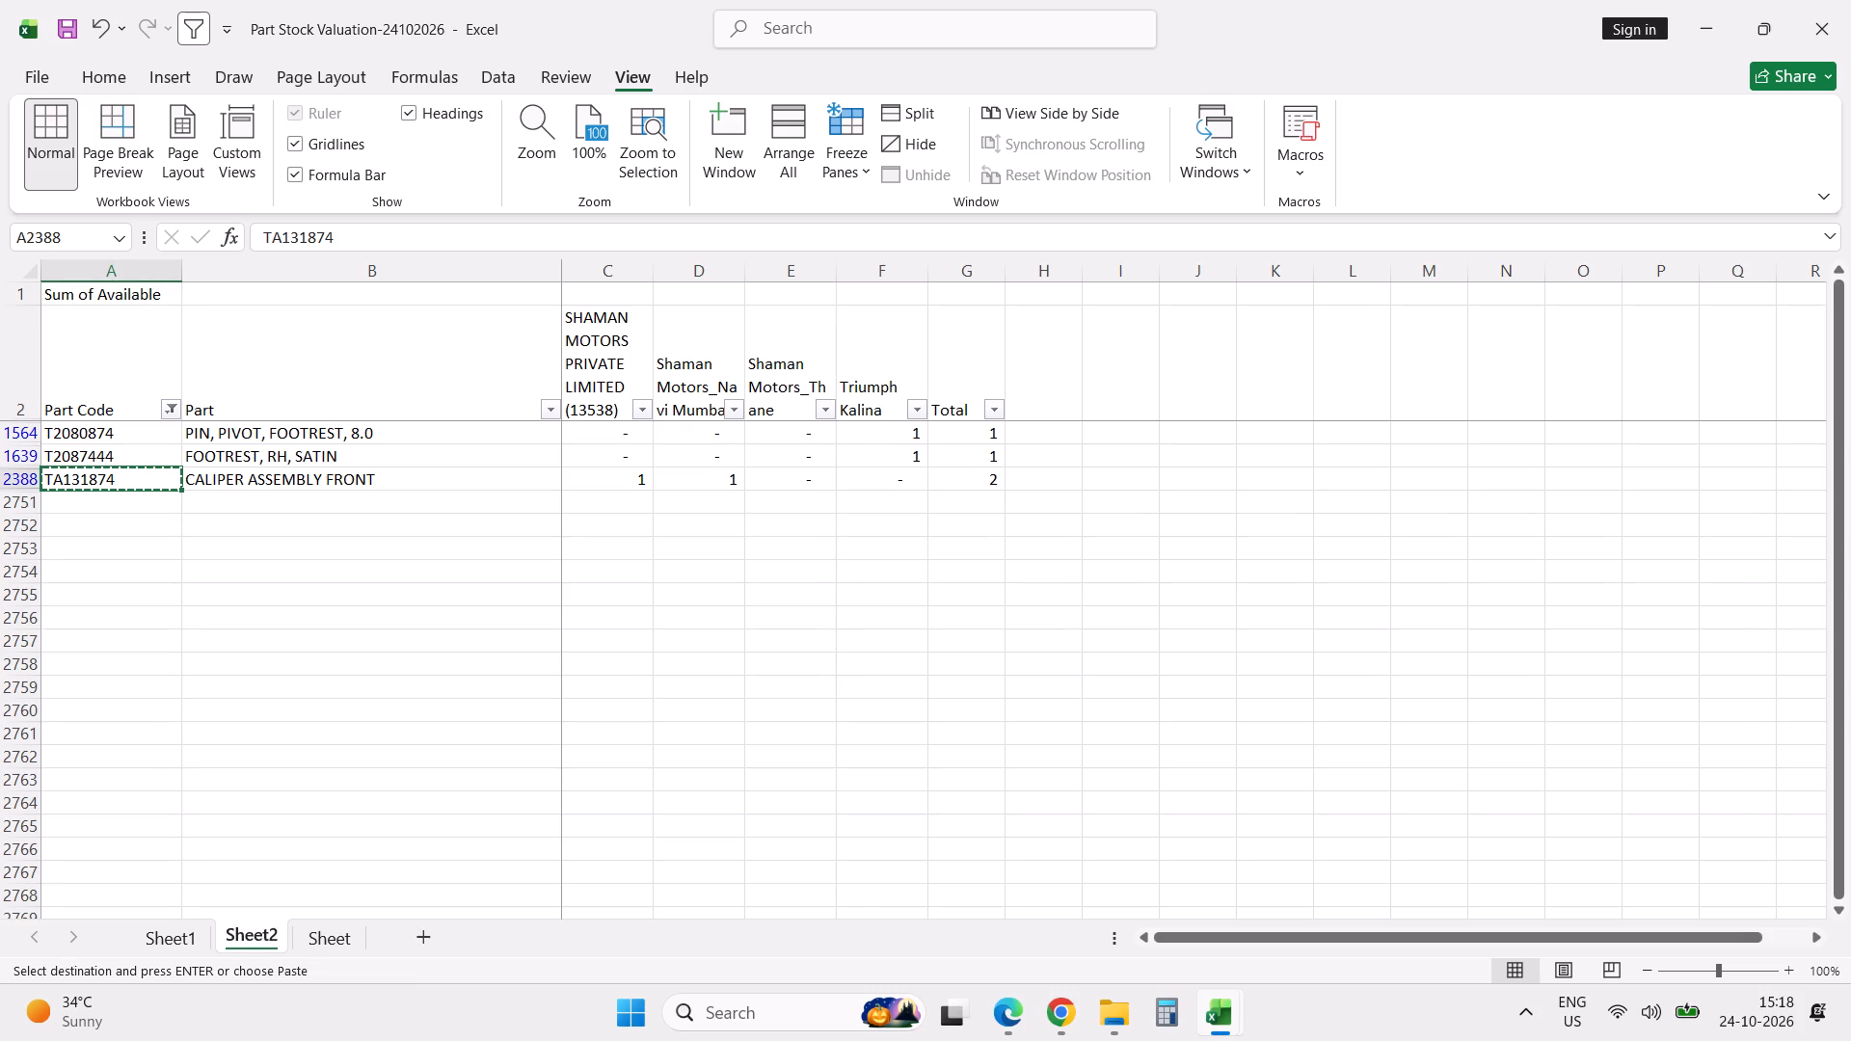
key(alt+Tab)
key(Return)
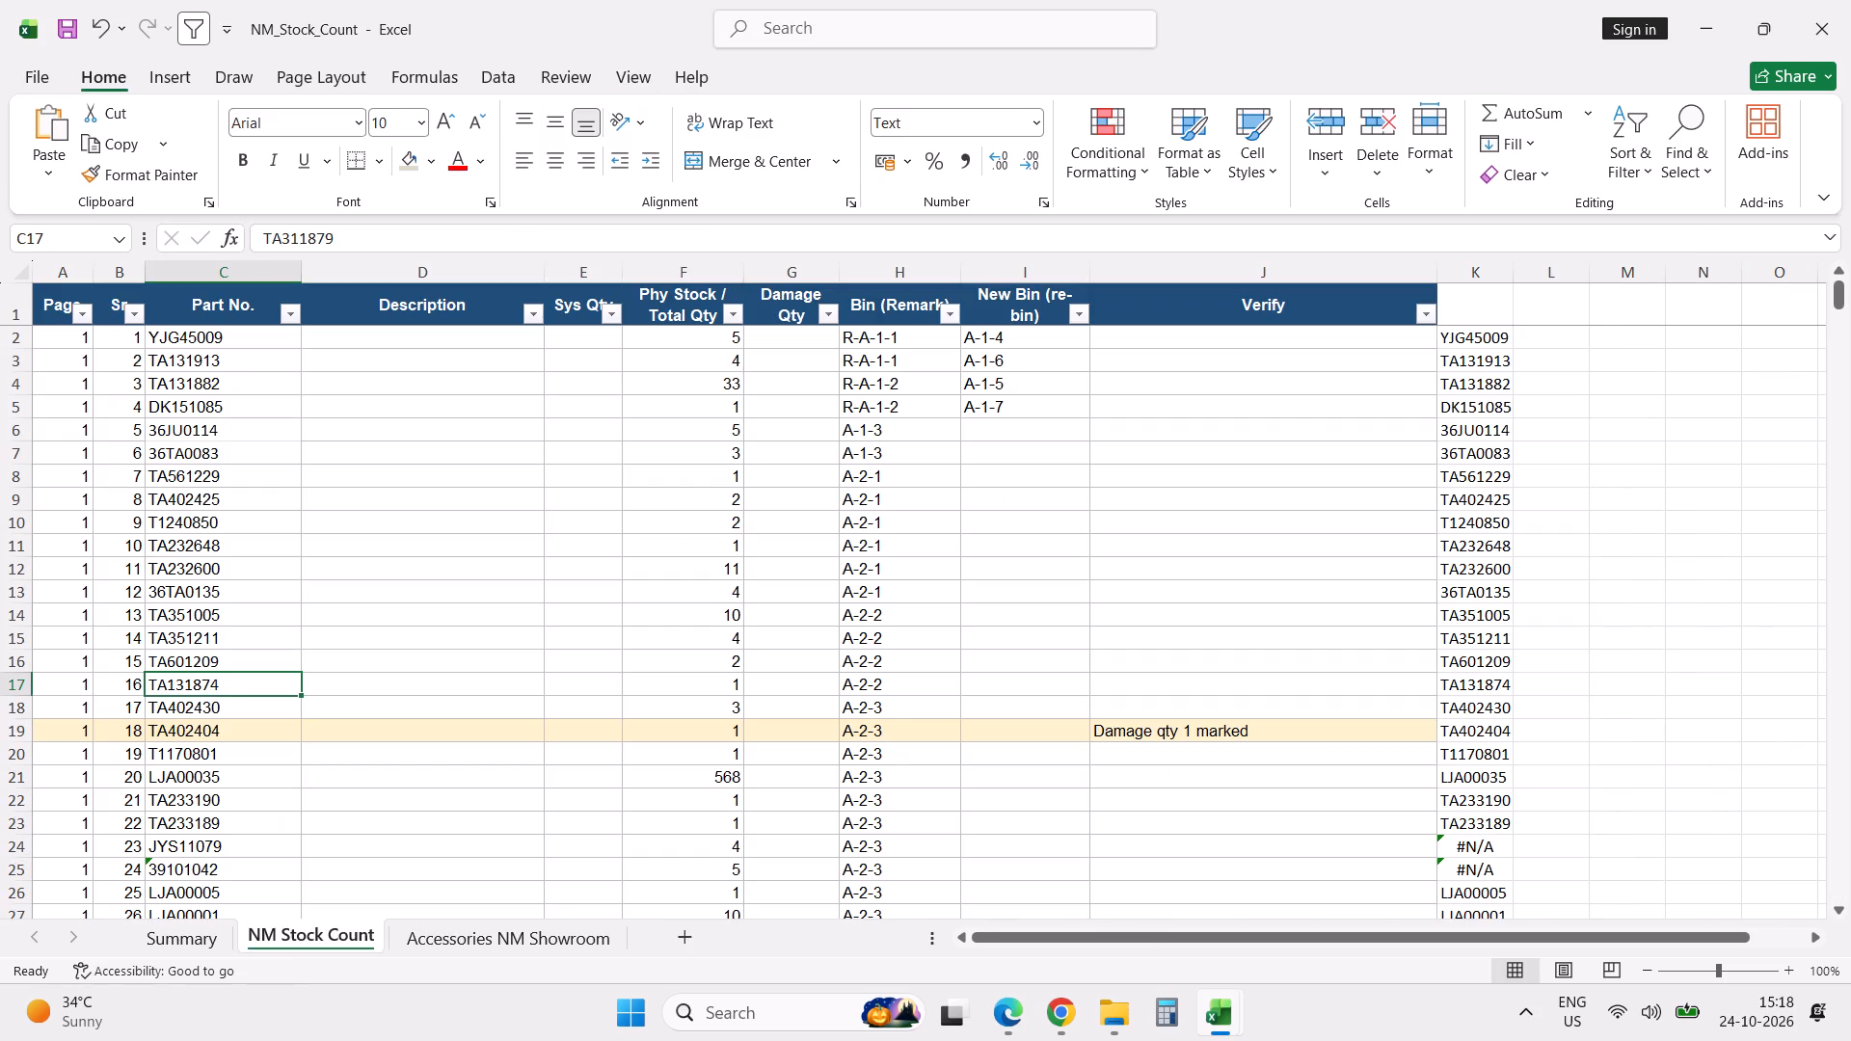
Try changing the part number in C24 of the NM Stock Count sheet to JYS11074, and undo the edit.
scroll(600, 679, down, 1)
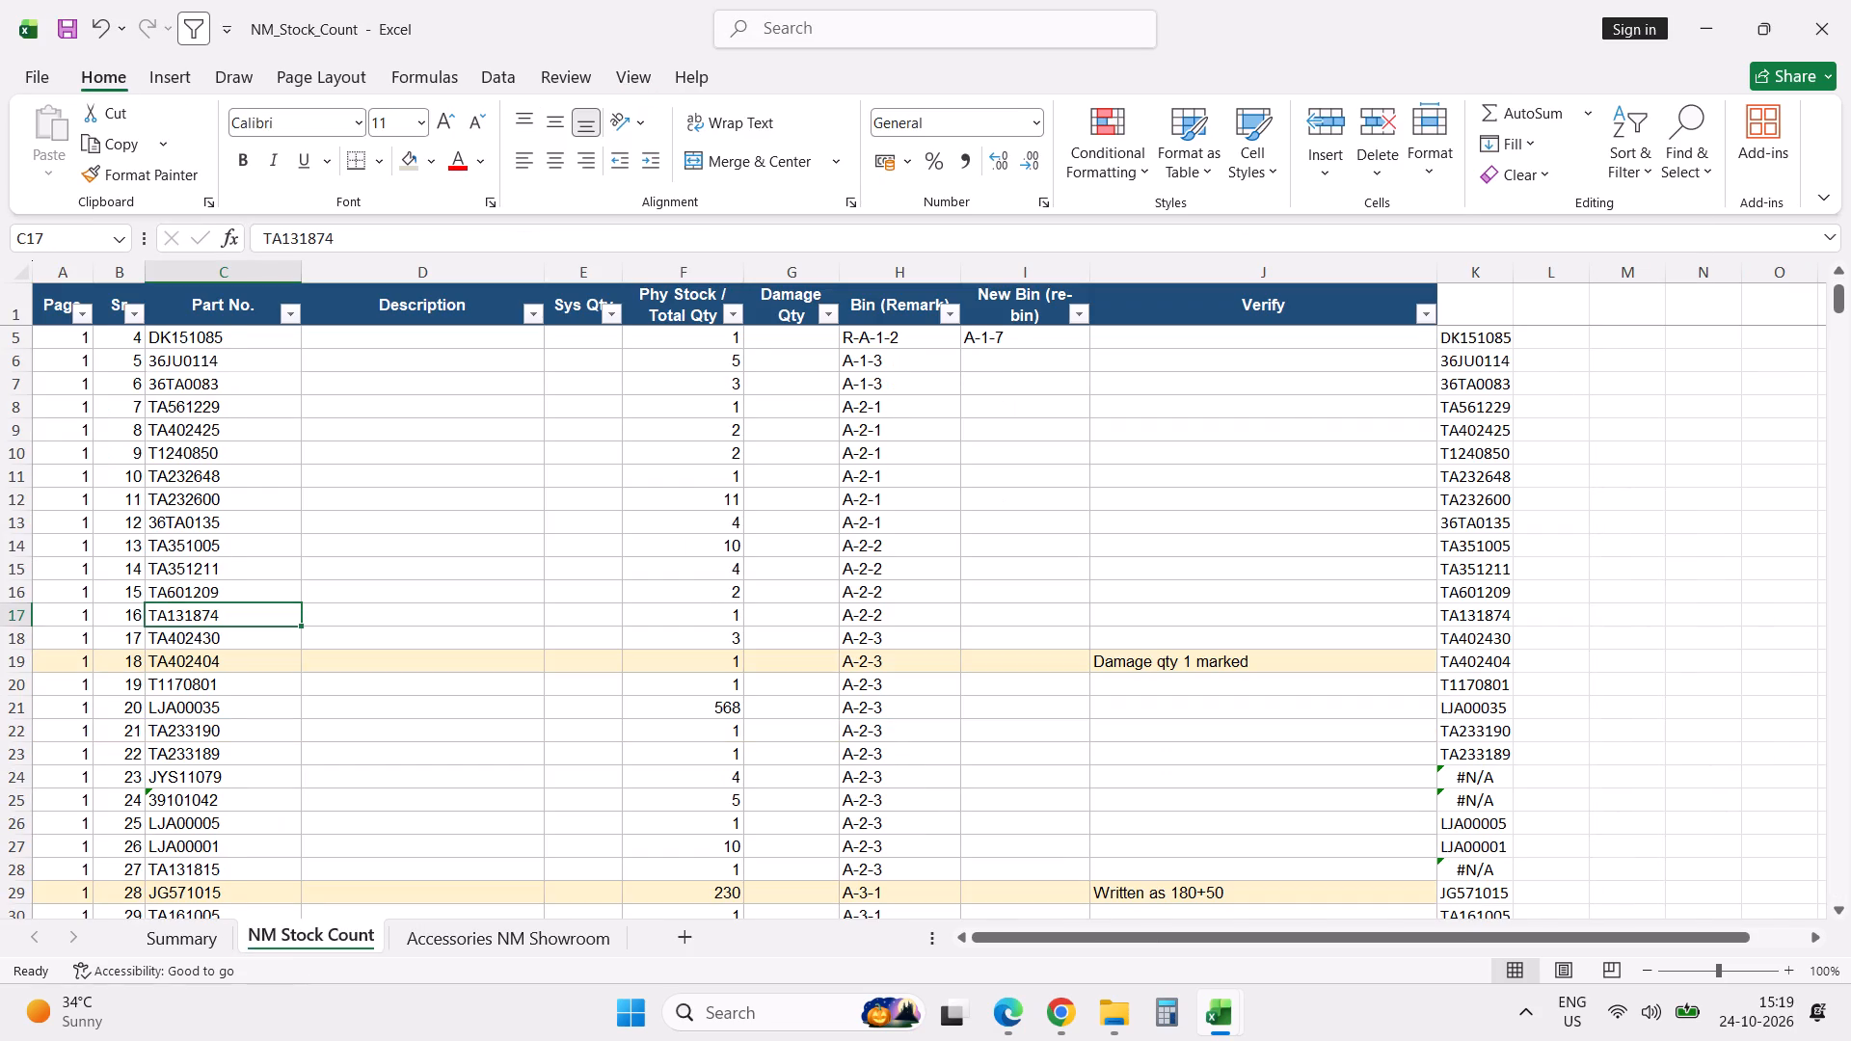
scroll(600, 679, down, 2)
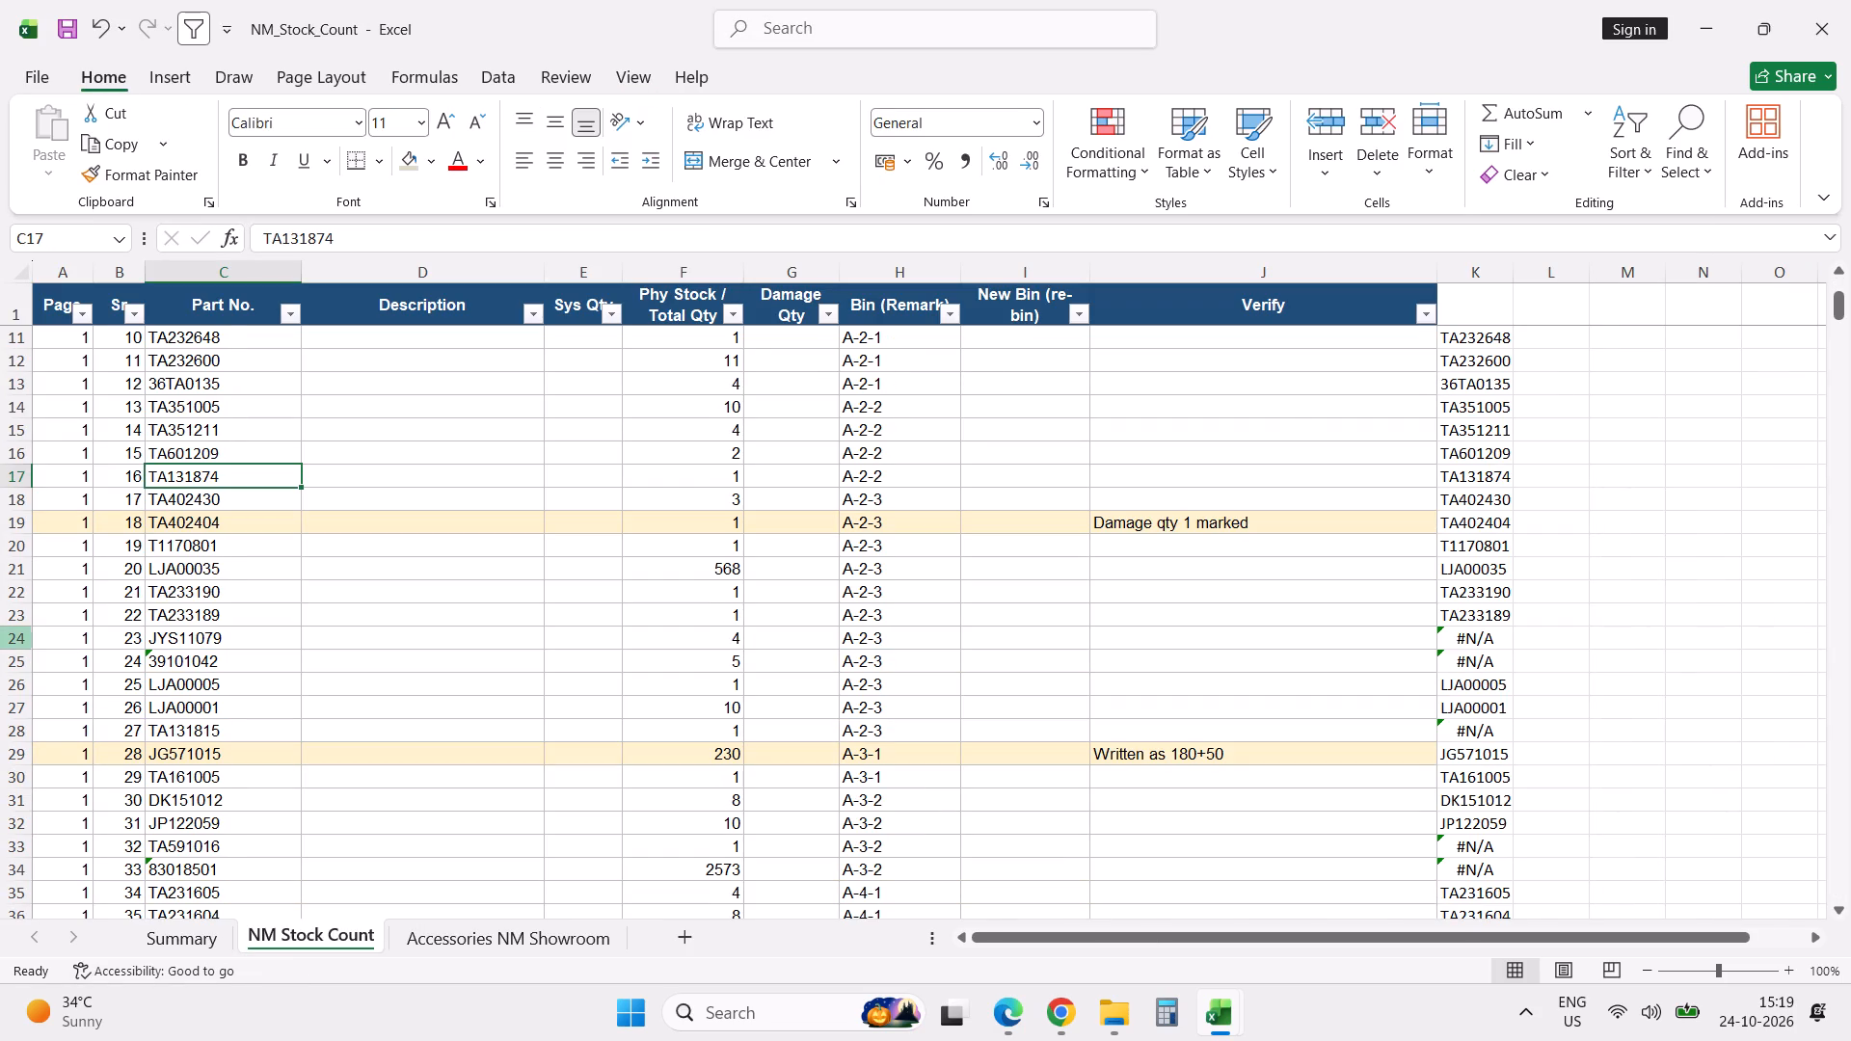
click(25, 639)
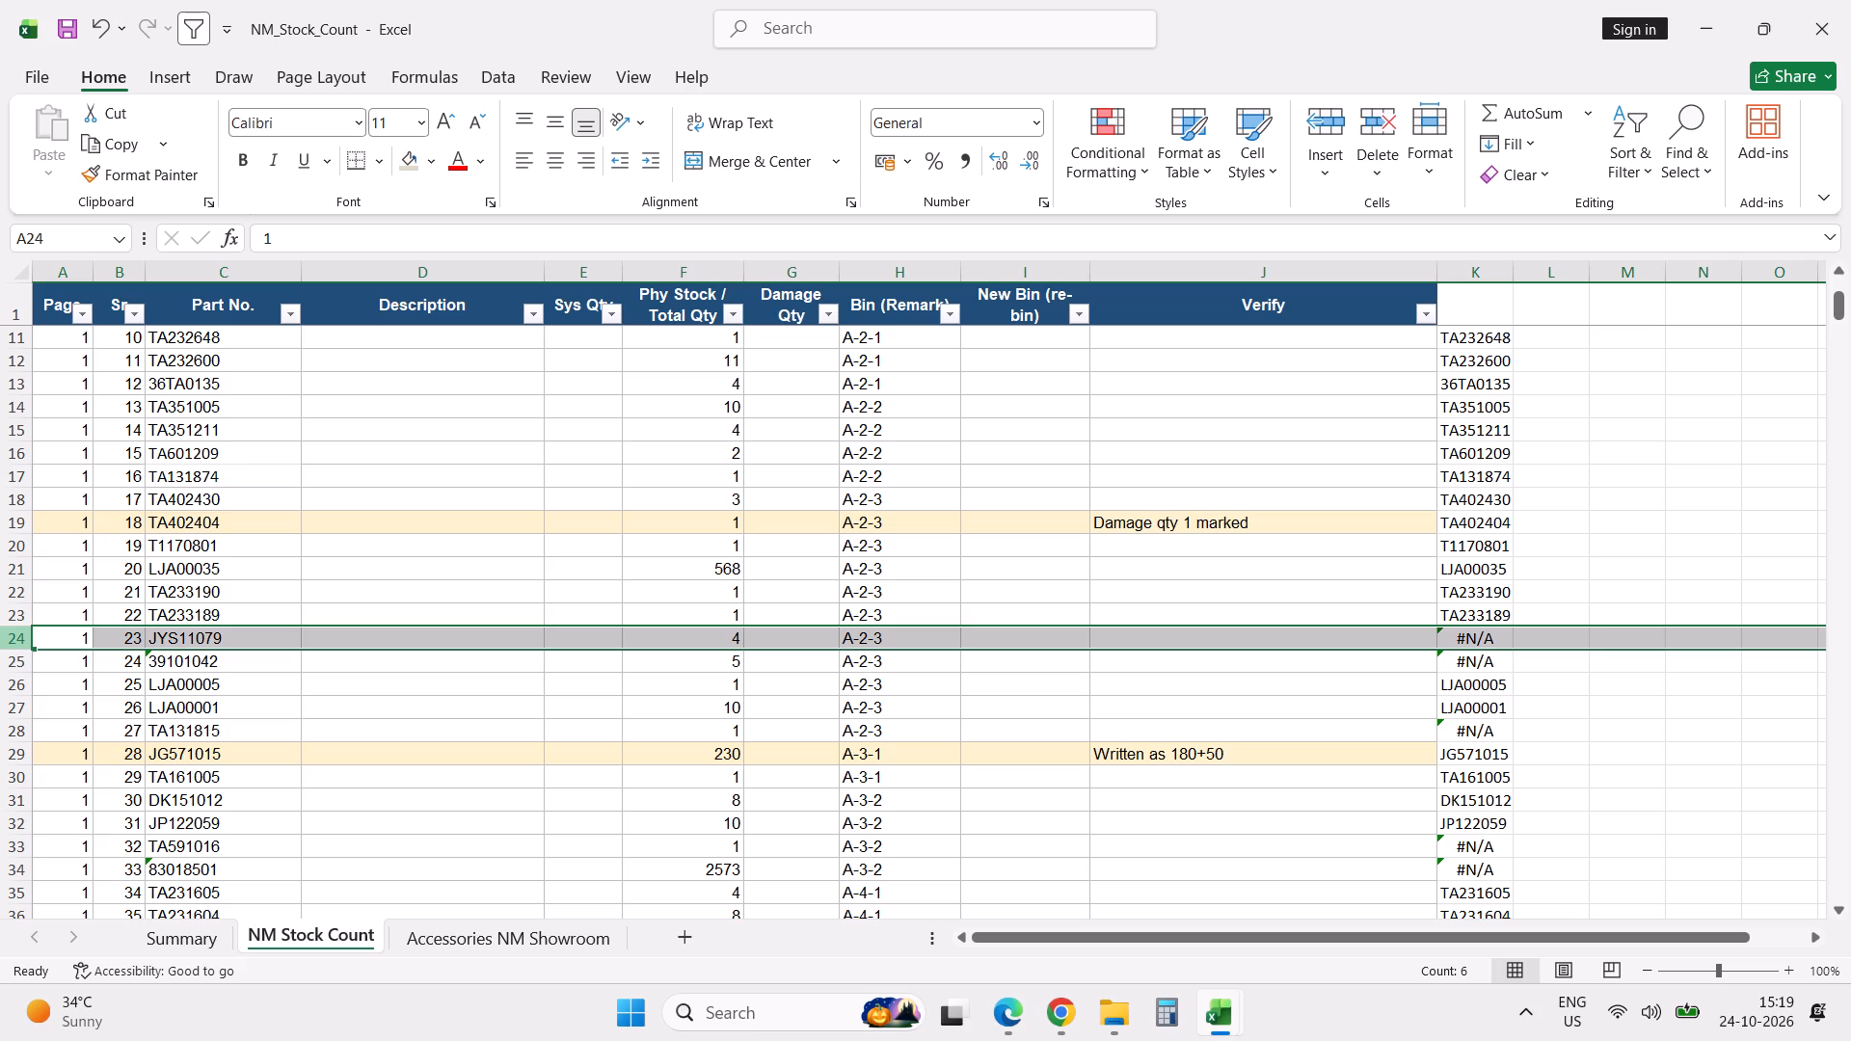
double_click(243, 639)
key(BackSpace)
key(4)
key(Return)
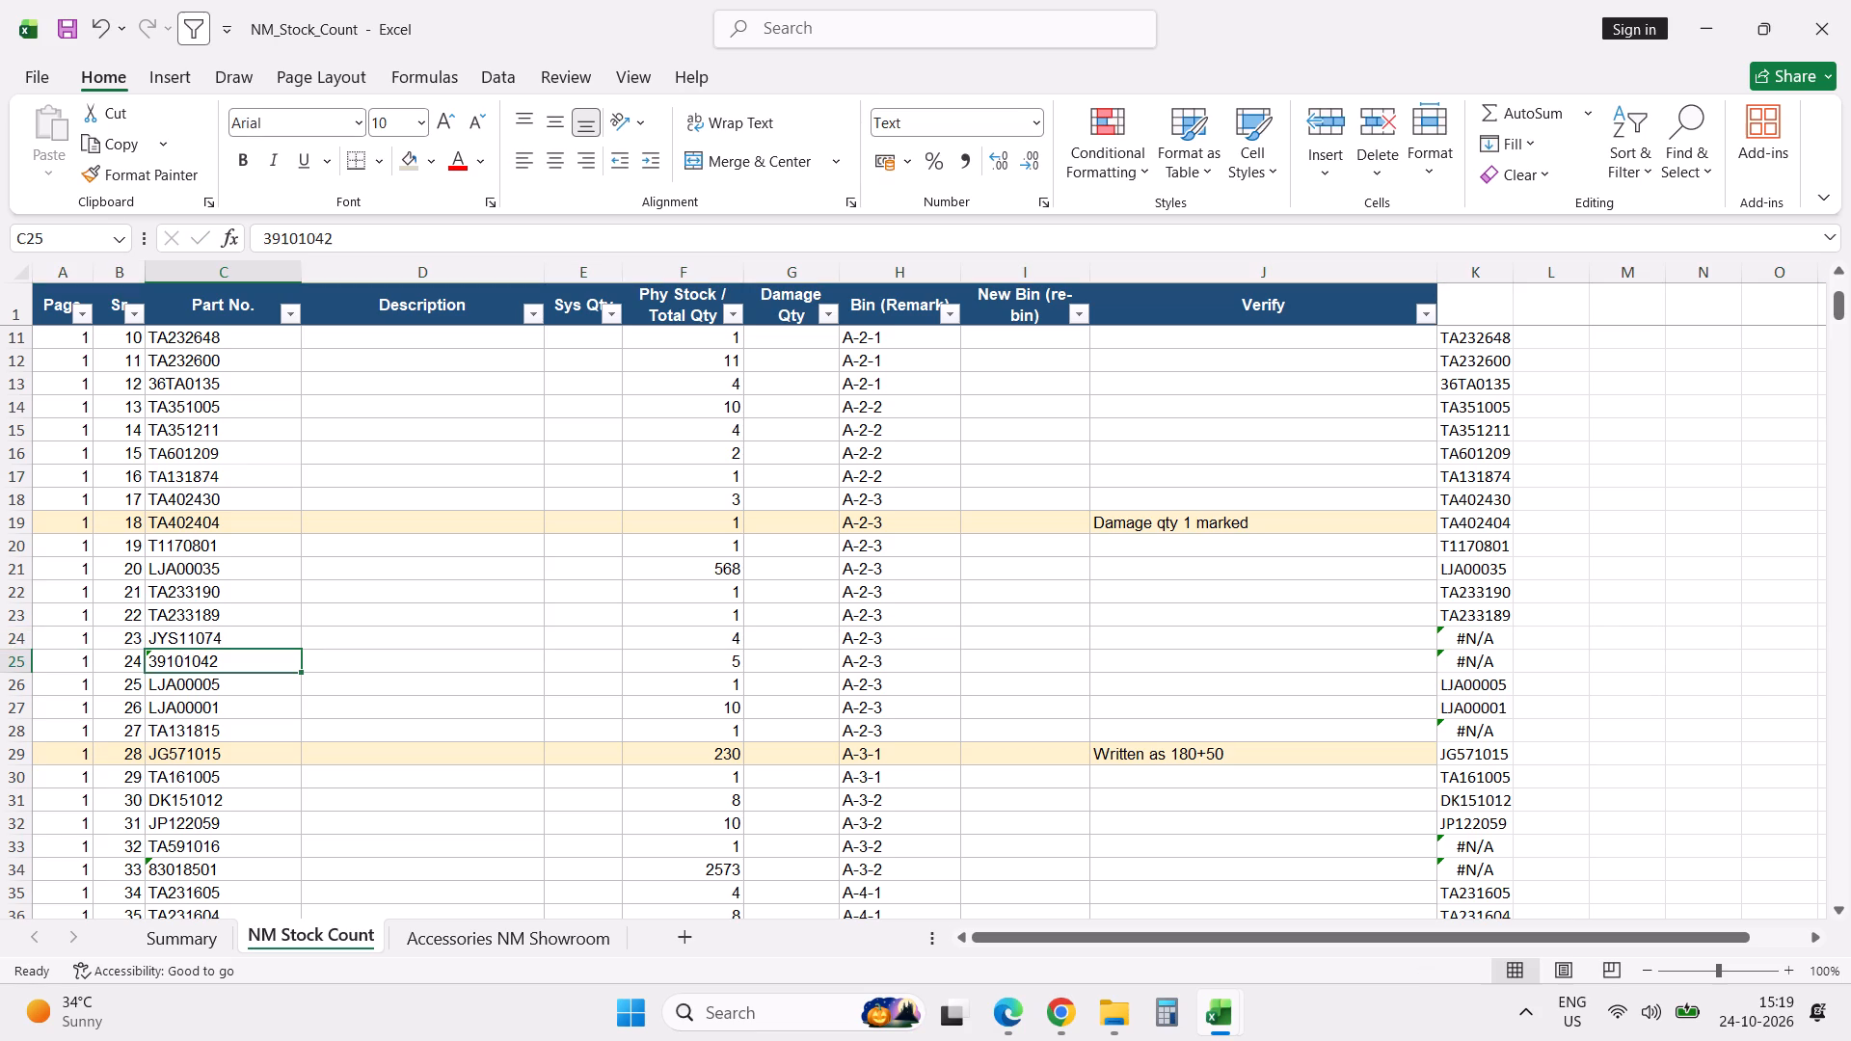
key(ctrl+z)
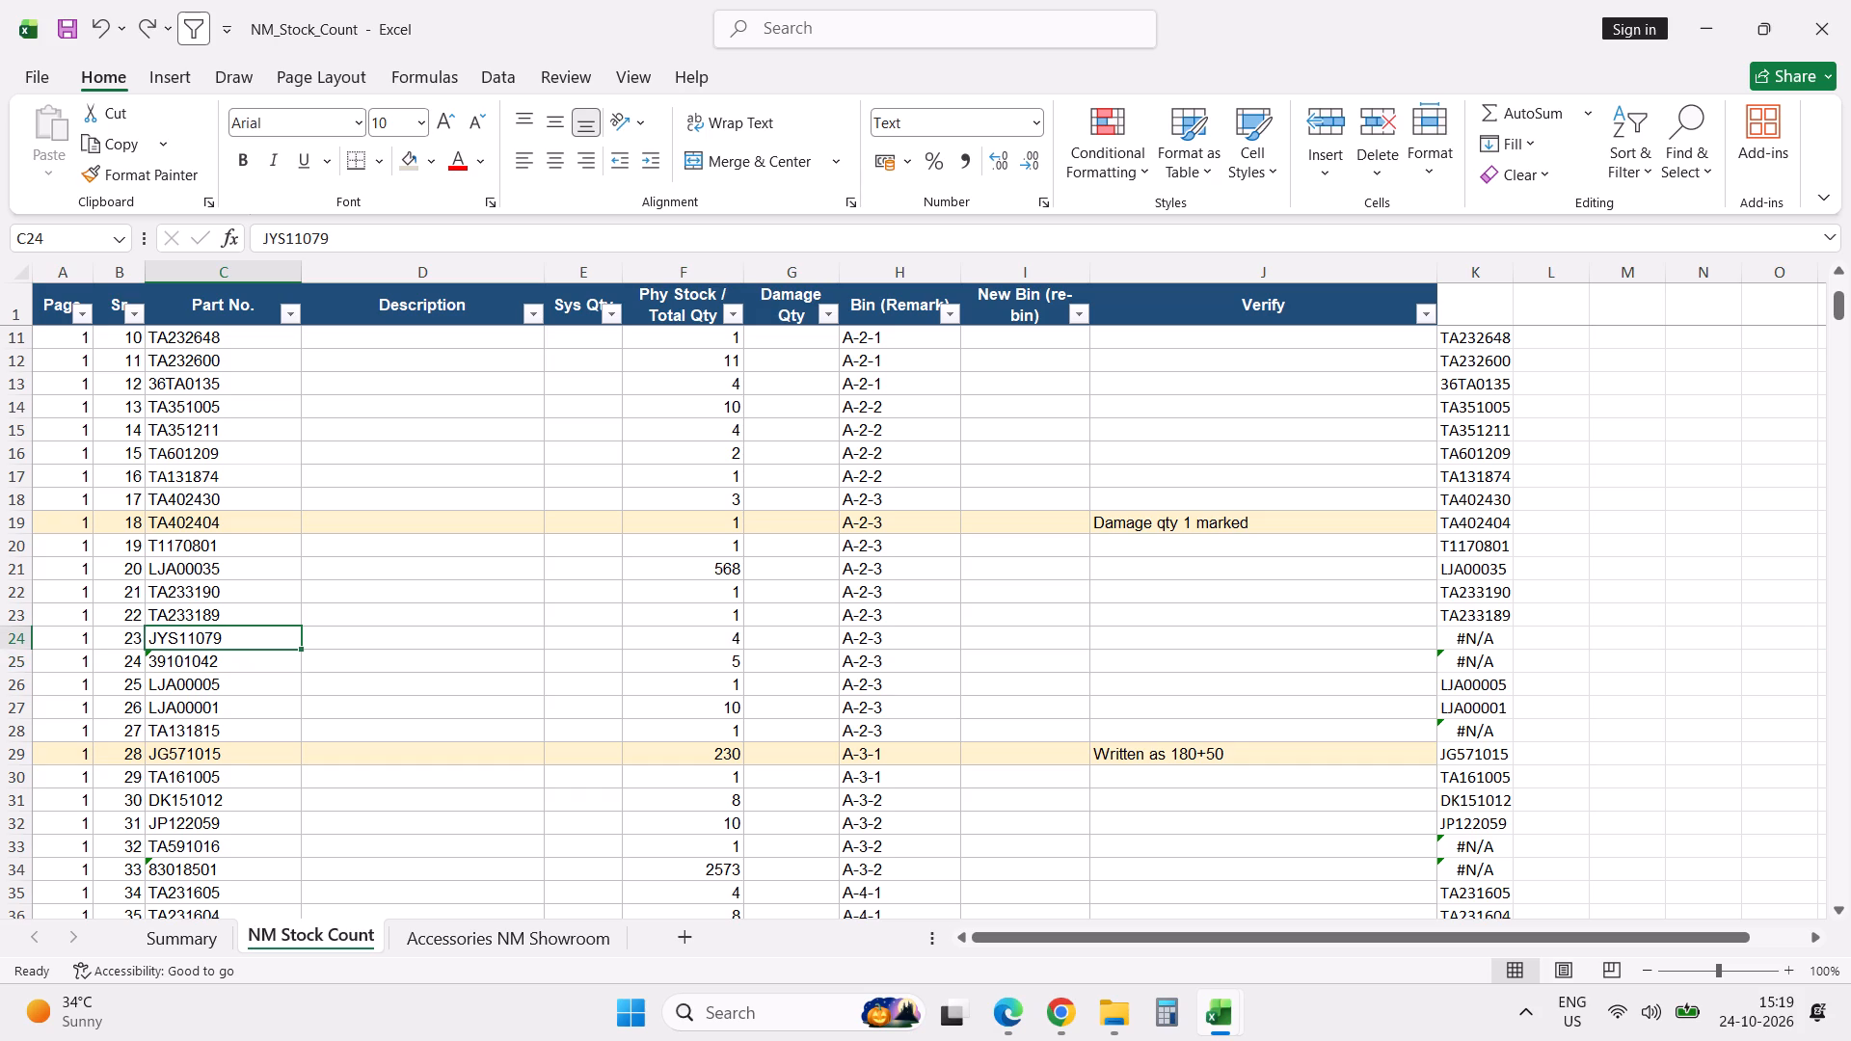
Correct the part number in C24 of the NM Stock Count sheet to JY511074.
double_click(243, 639)
key(BackSpace)
key(4)
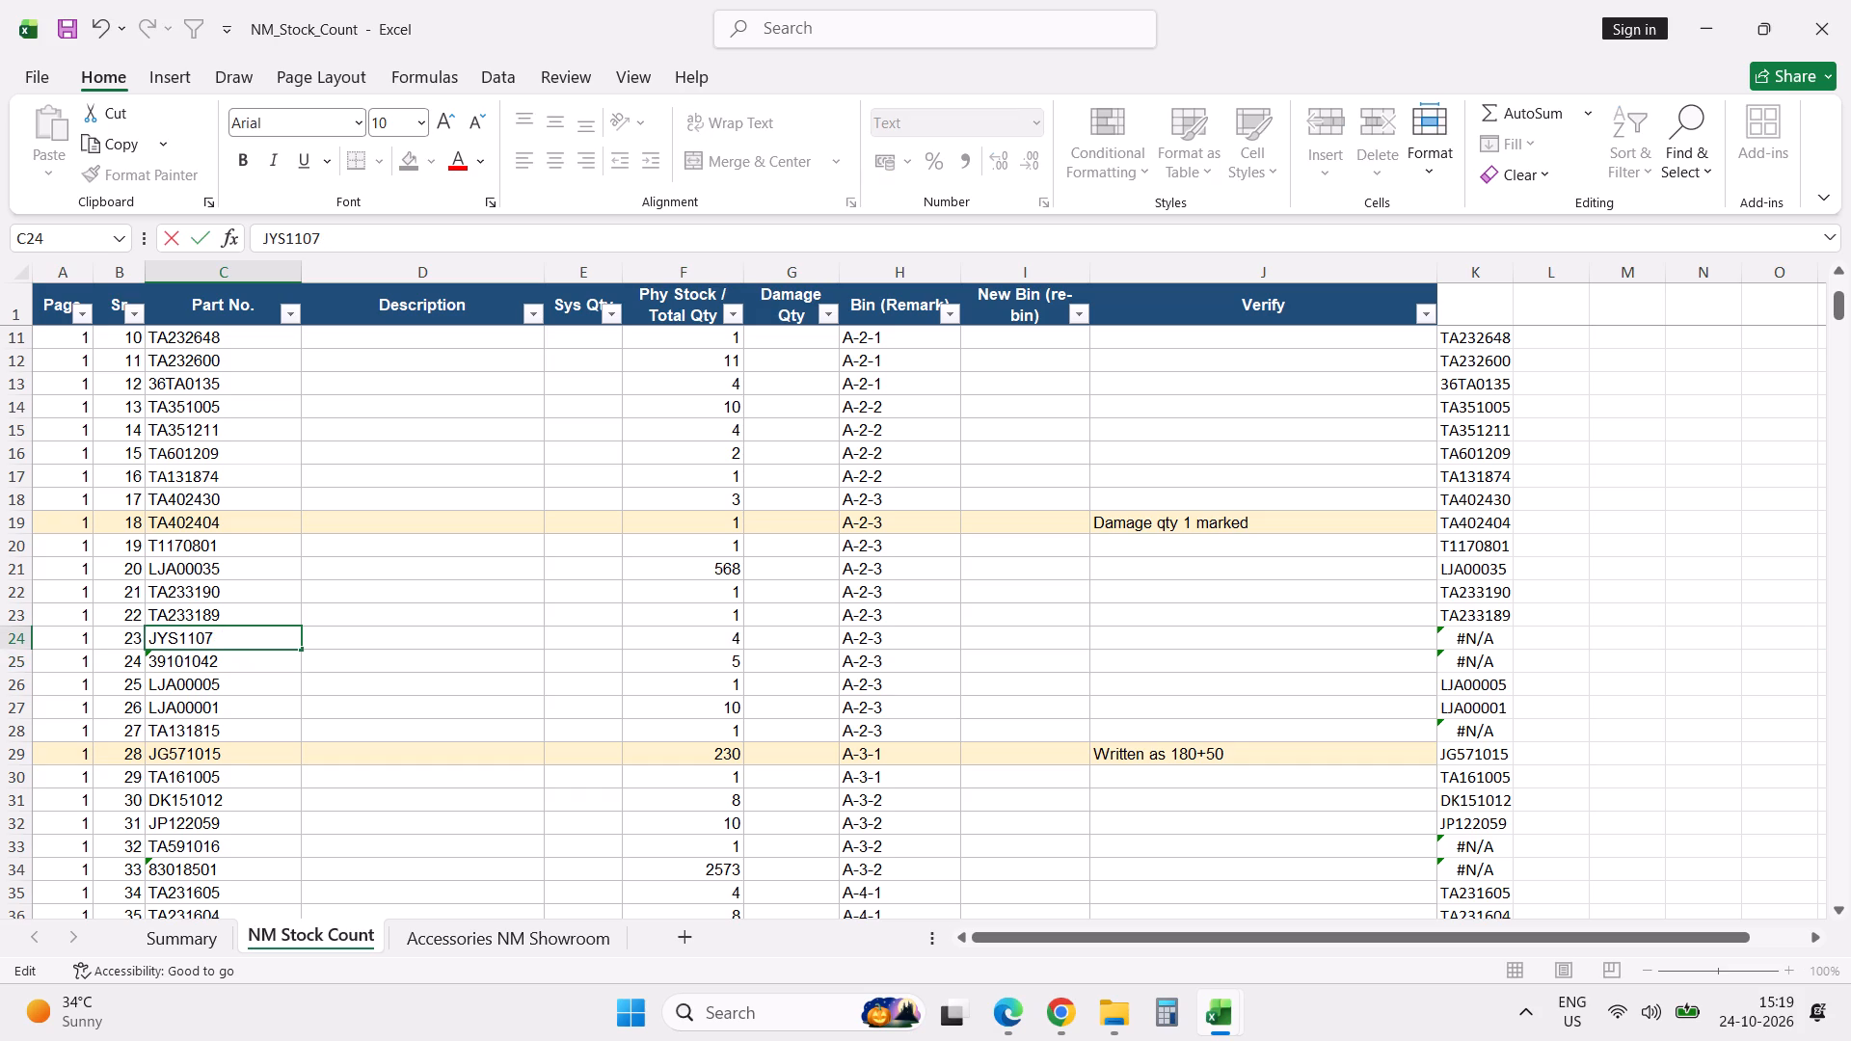
key(Return)
double_click(177, 642)
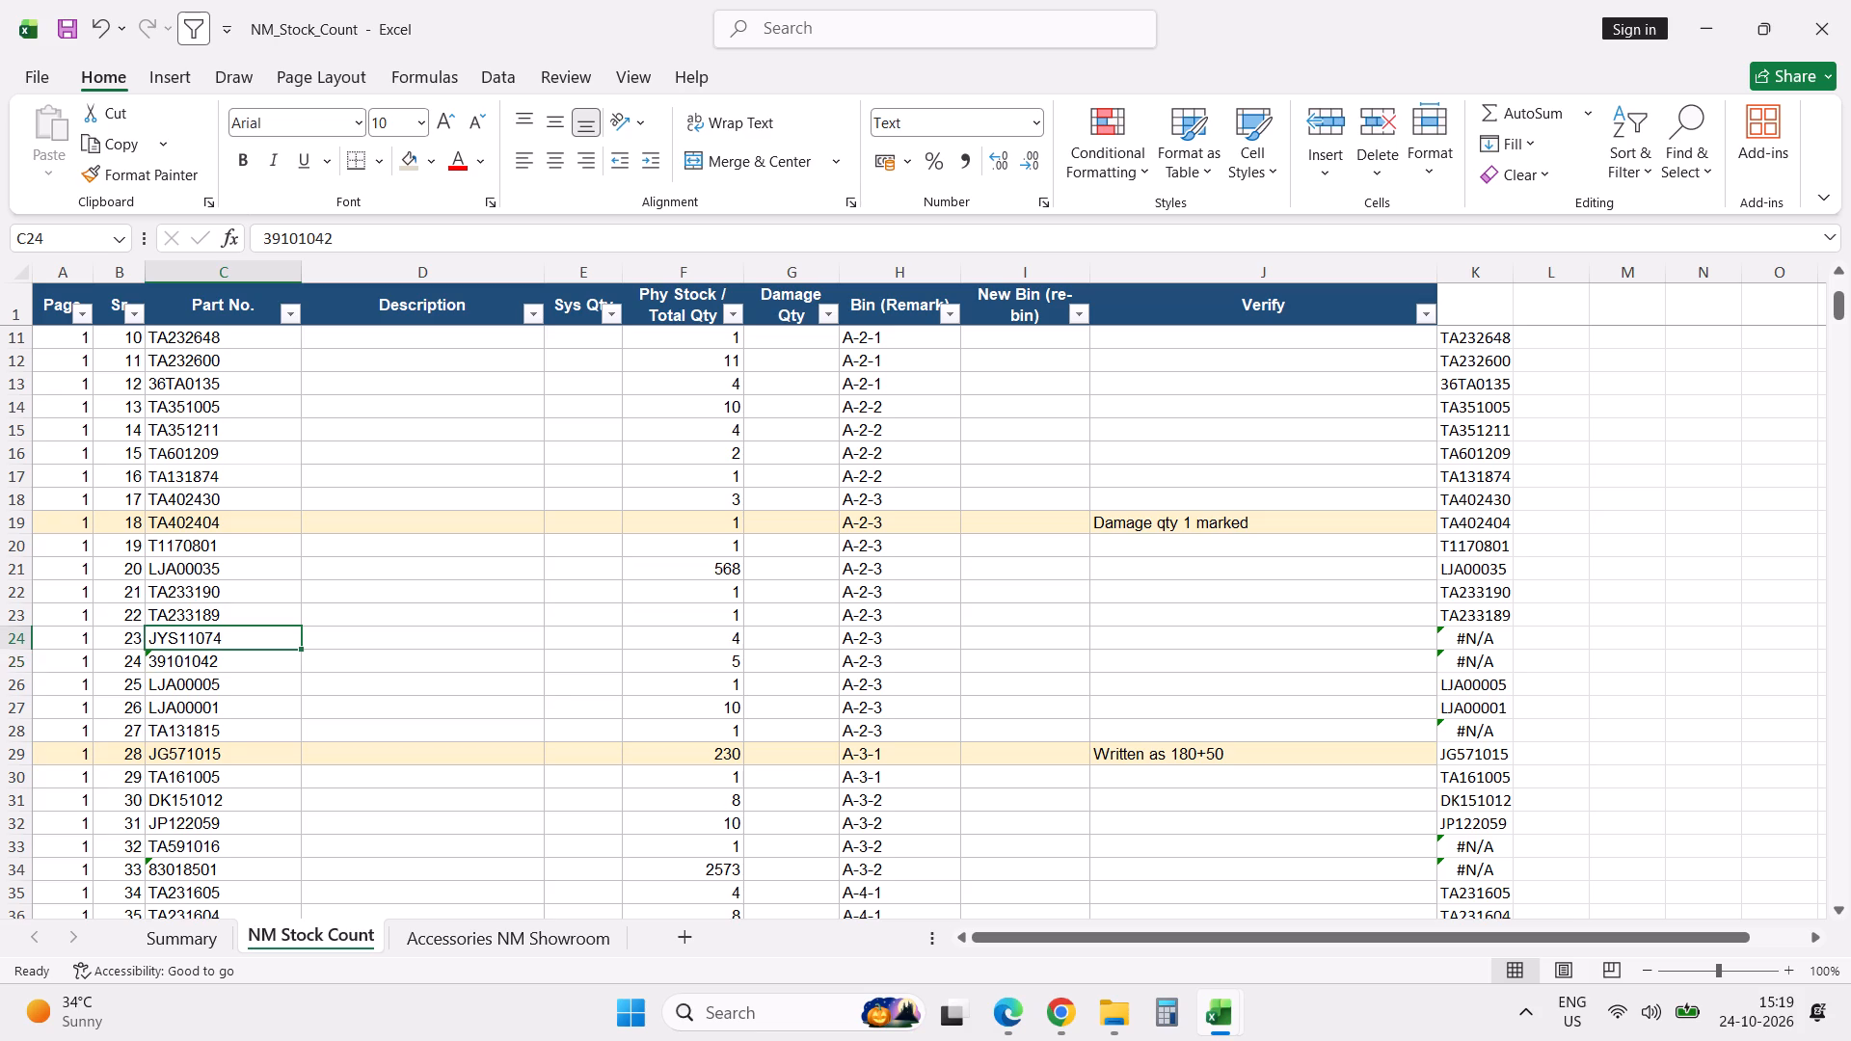
key(BackSpace)
key(5)
key(Return)
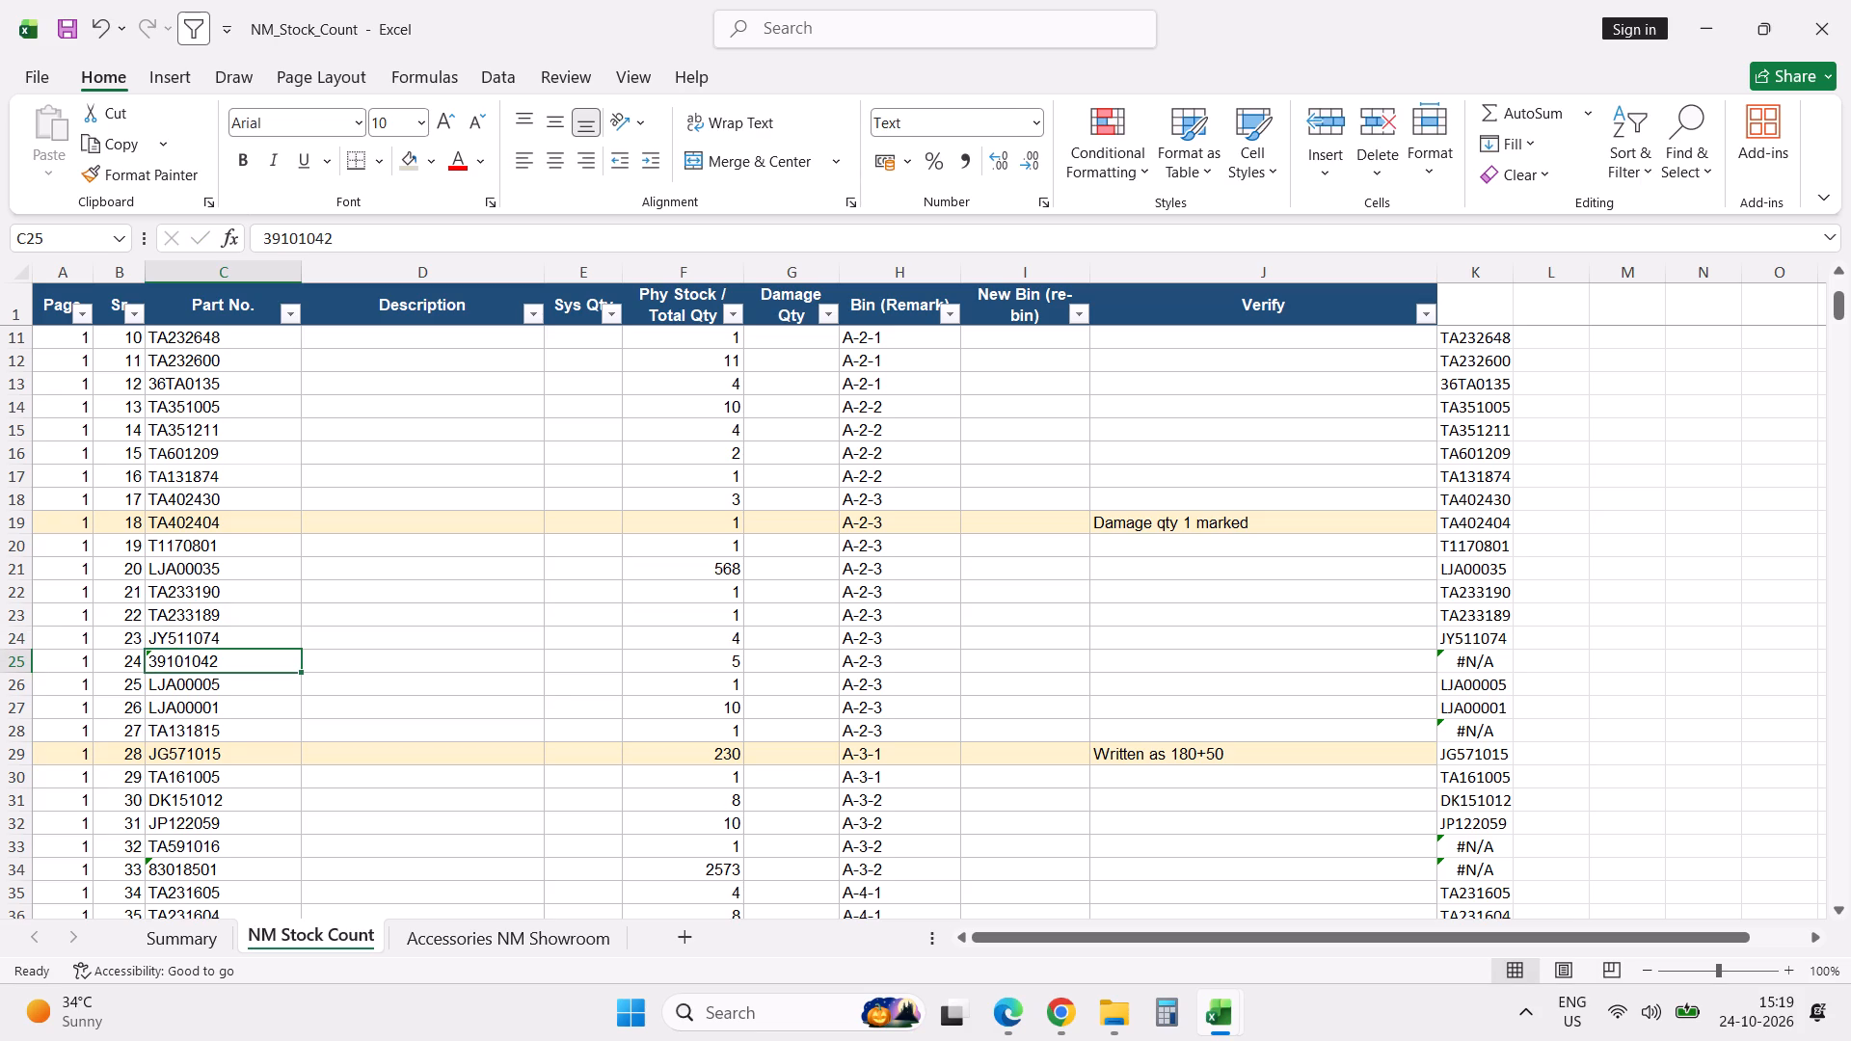
Search the Part Code filter in Sheet2 of the stock valuation for 39101042 from C25, shorten it to 391010, and cancel the filter.
key(ctrl+c)
key(alt+Tab)
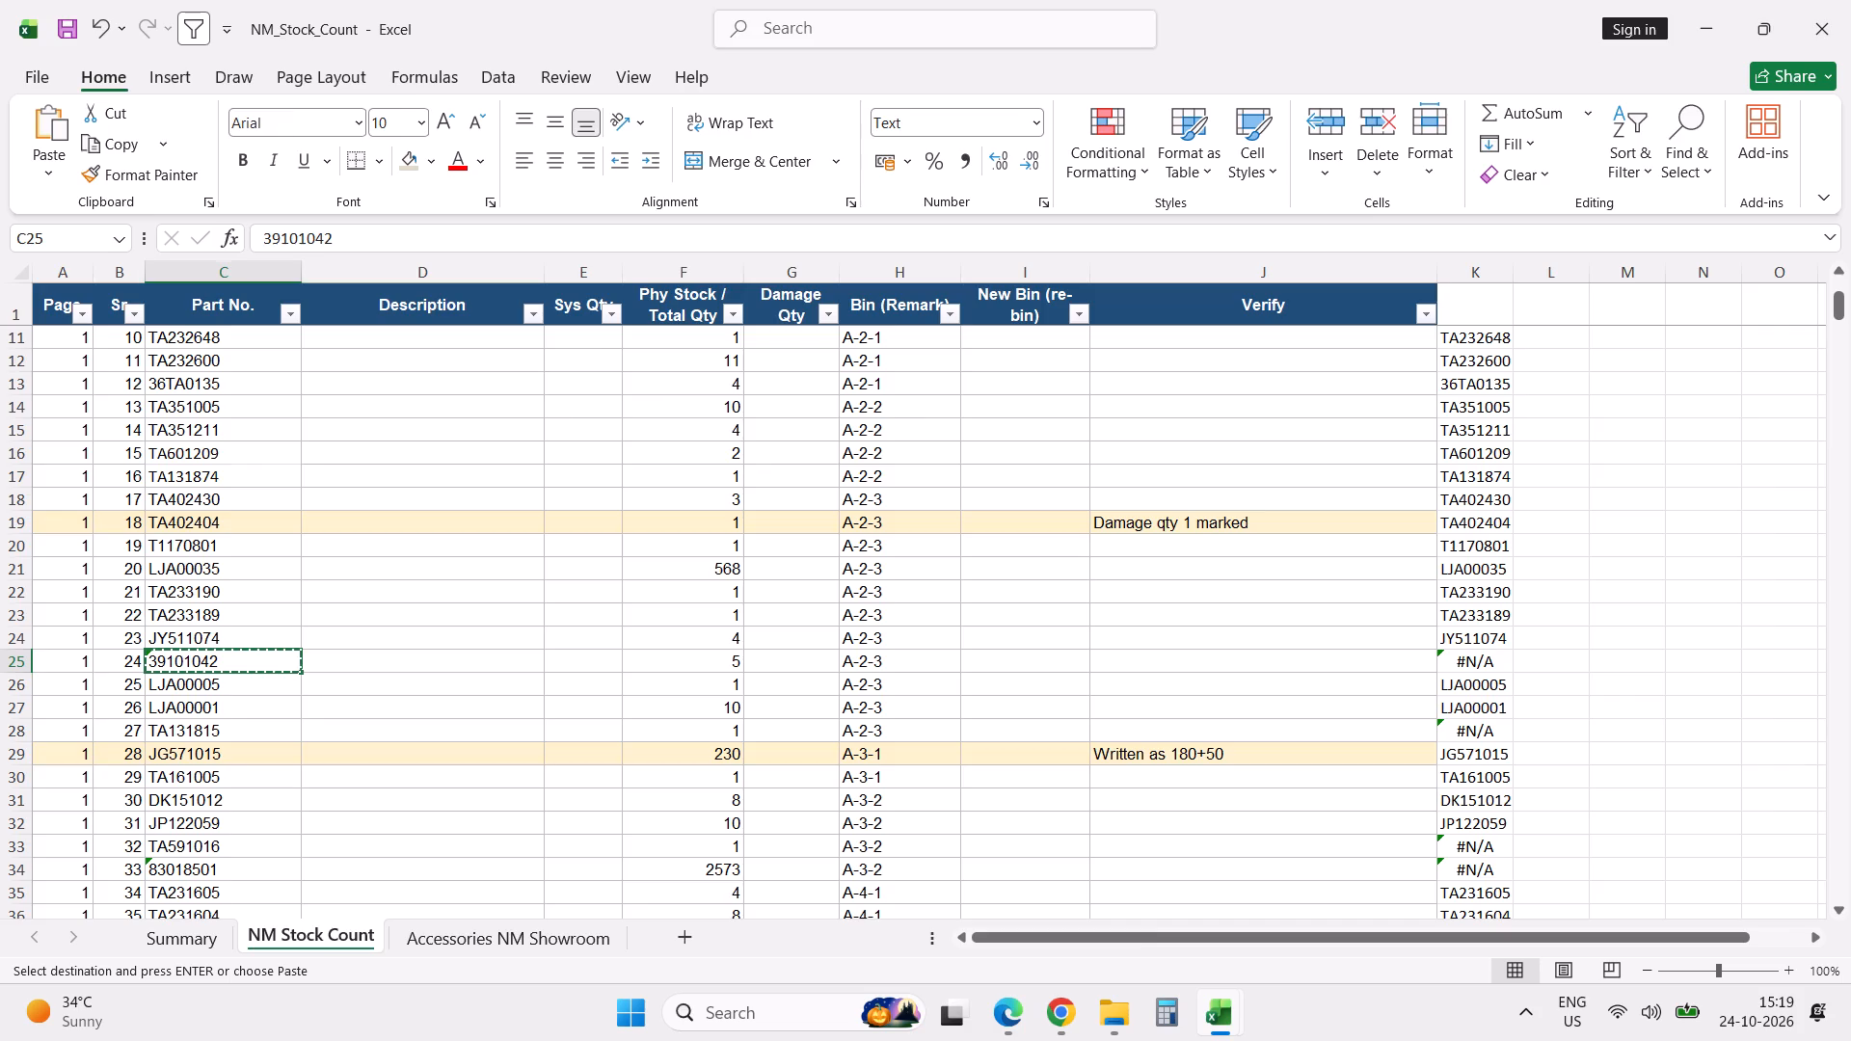
click(173, 403)
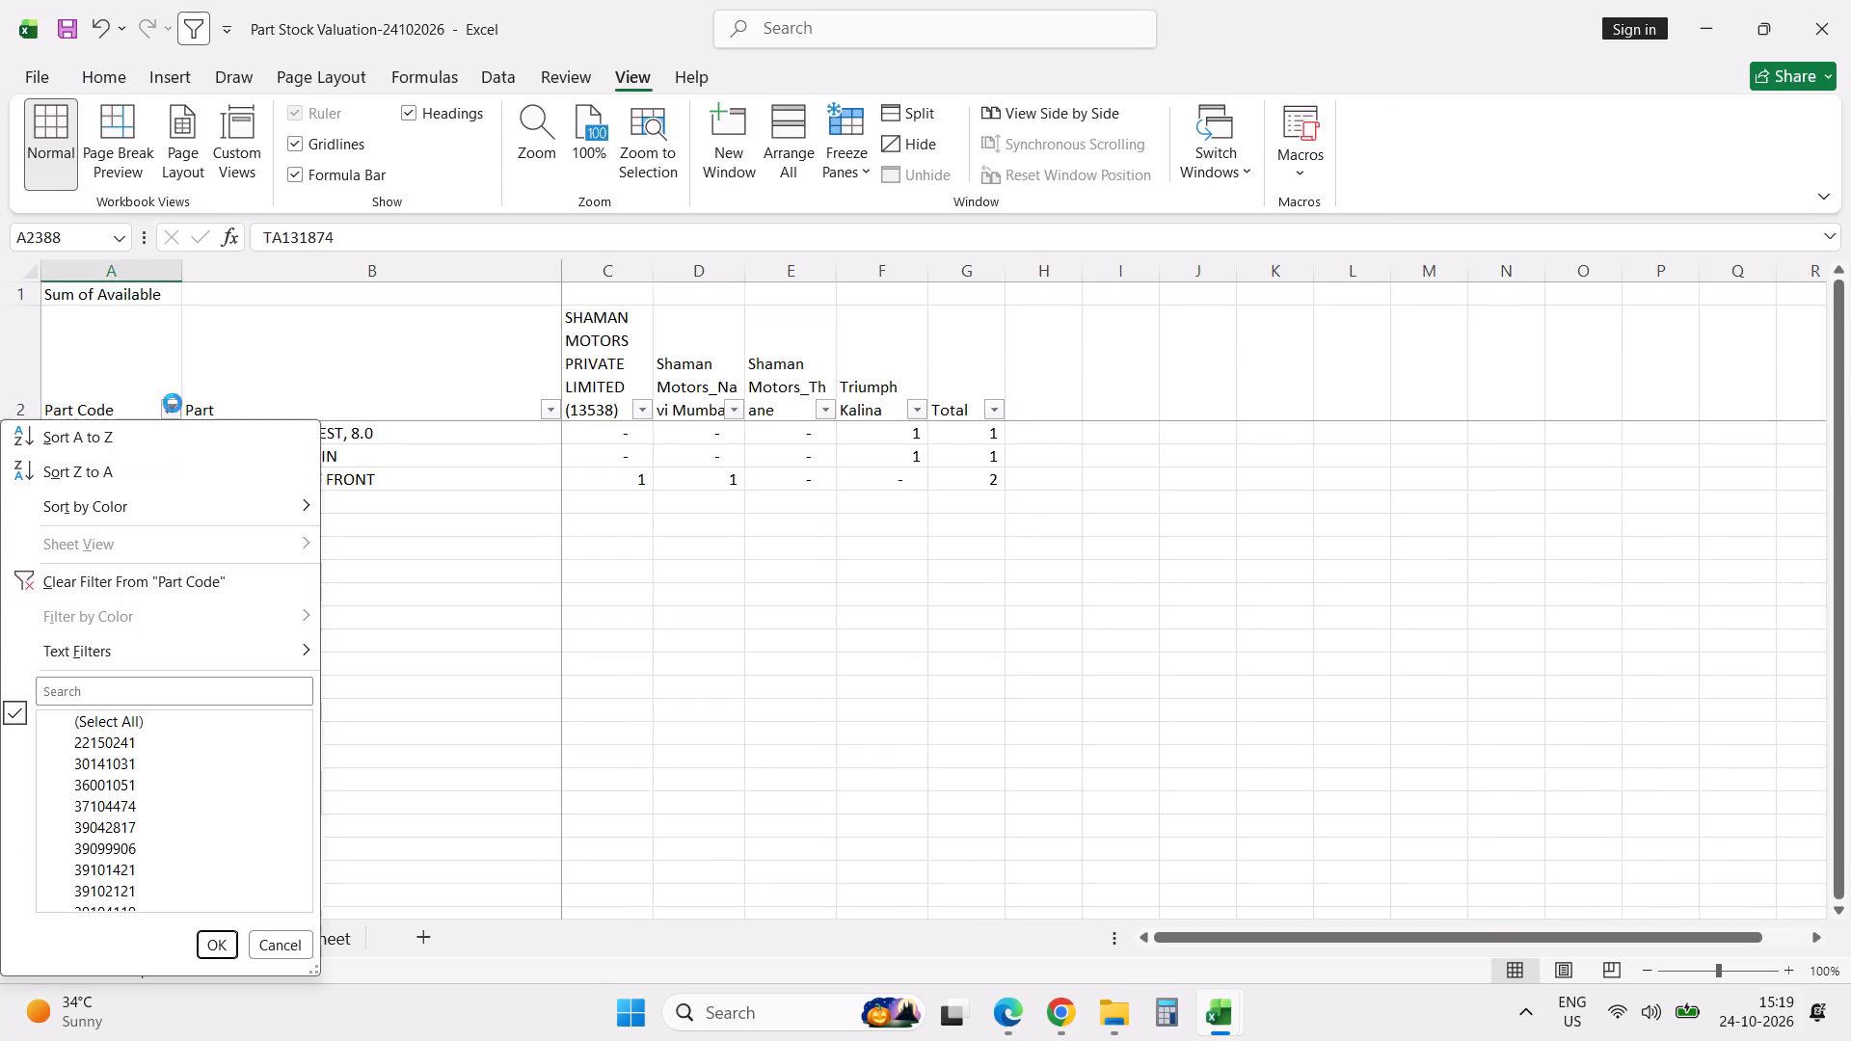
click(189, 685)
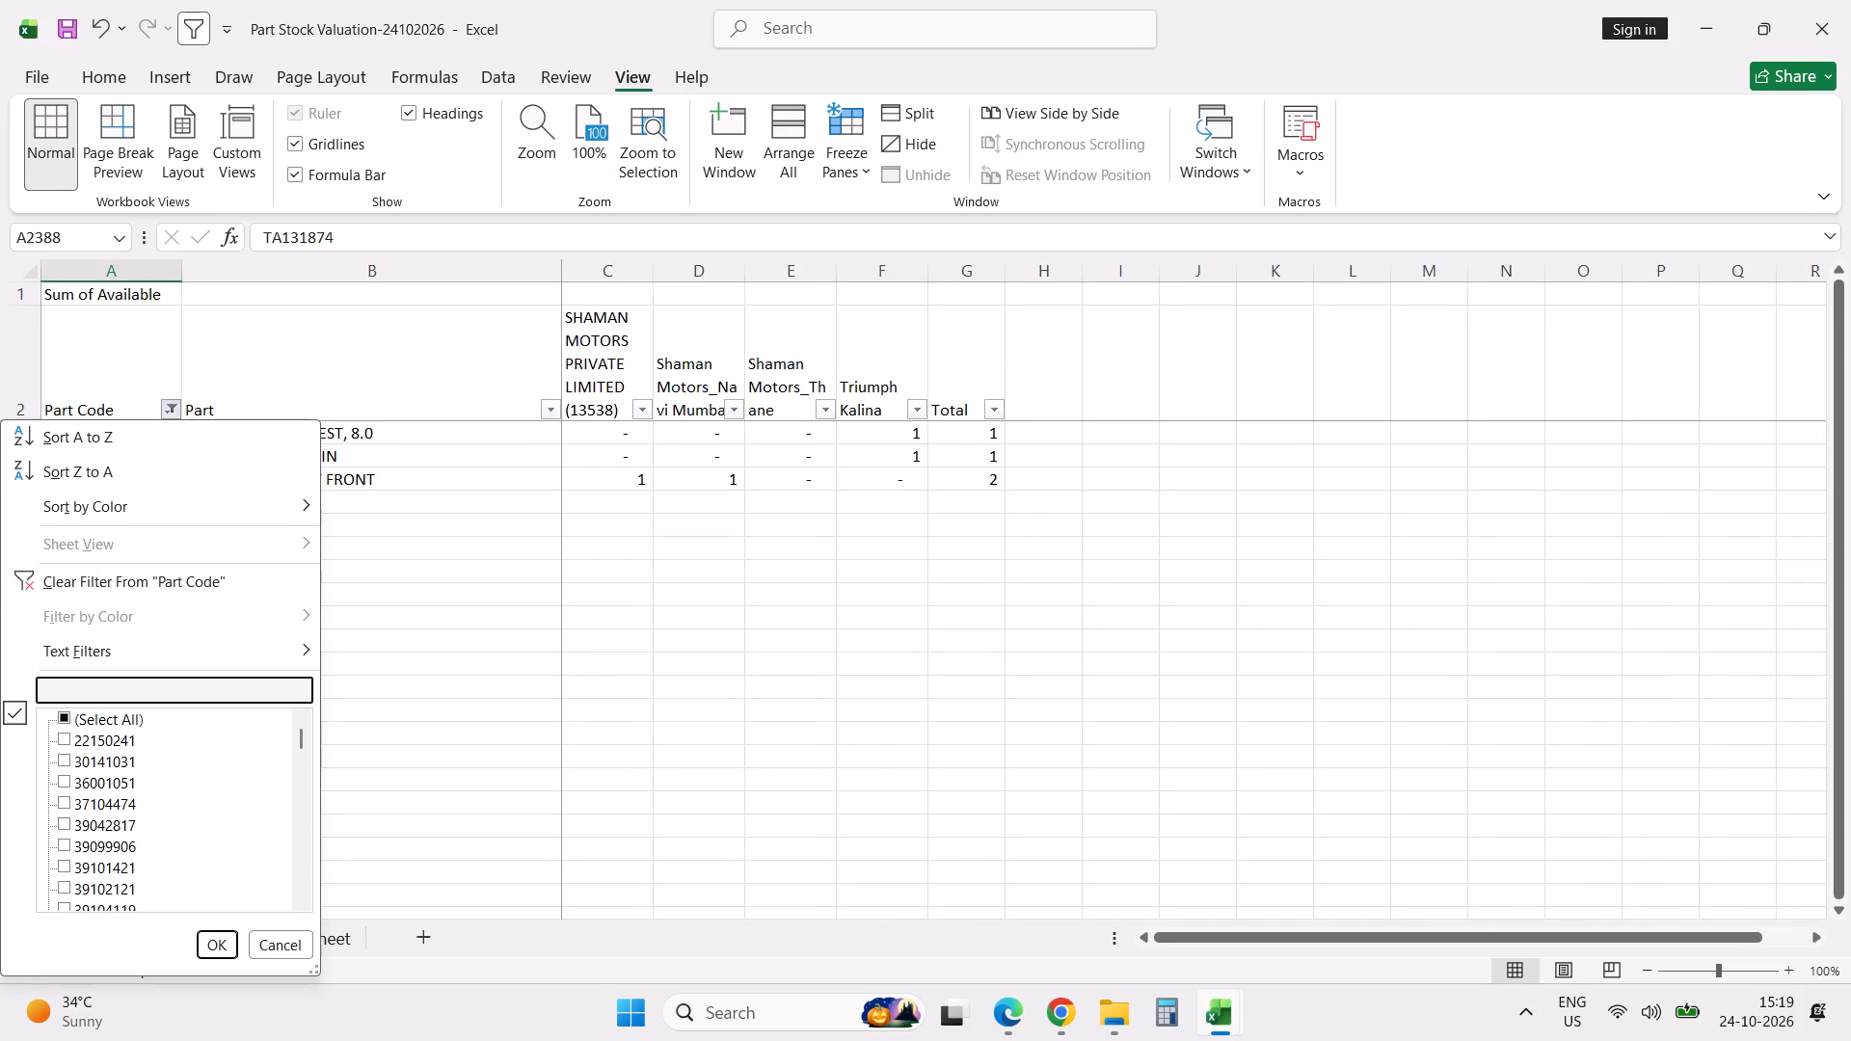
key(ctrl+v)
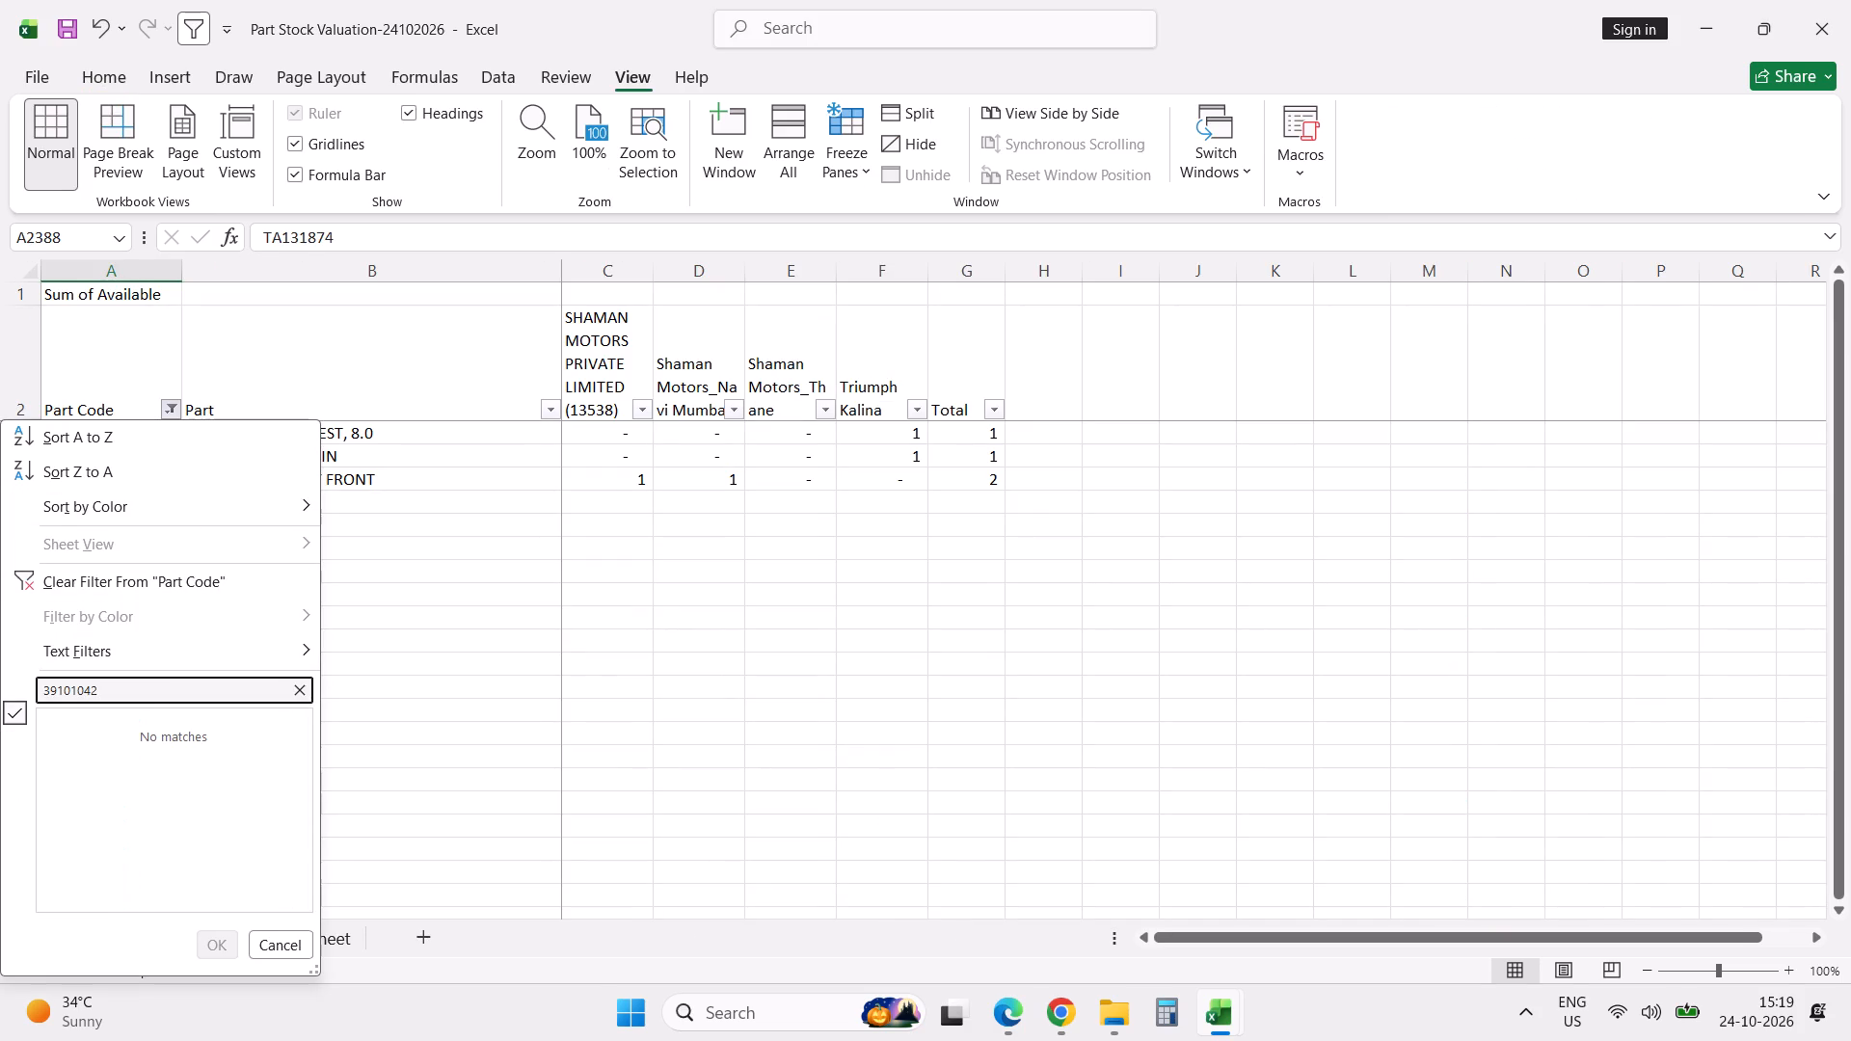
key(BackSpace)
key(BackSpace)
key(Escape)
key(alt+Tab)
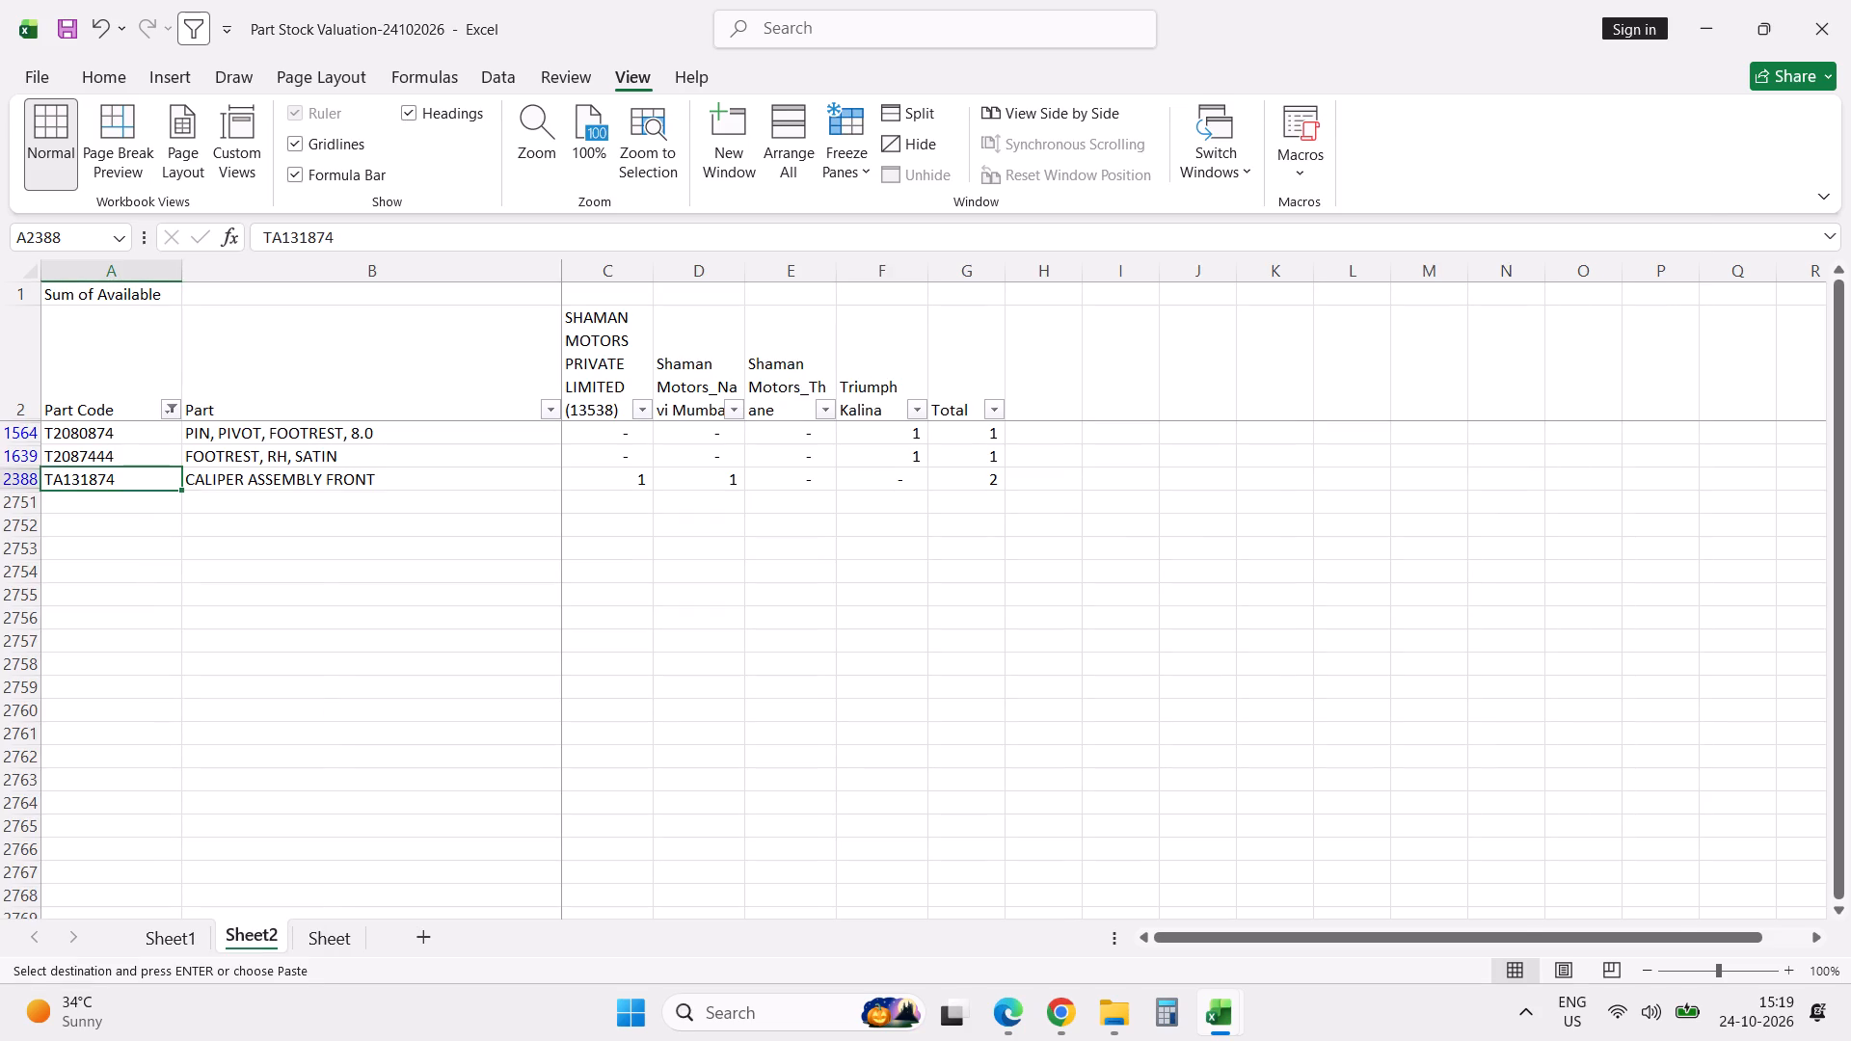
Filter the Part Code column in Sheet2 of the stock valuation by 421 and select 39101421.
click(172, 415)
click(178, 691)
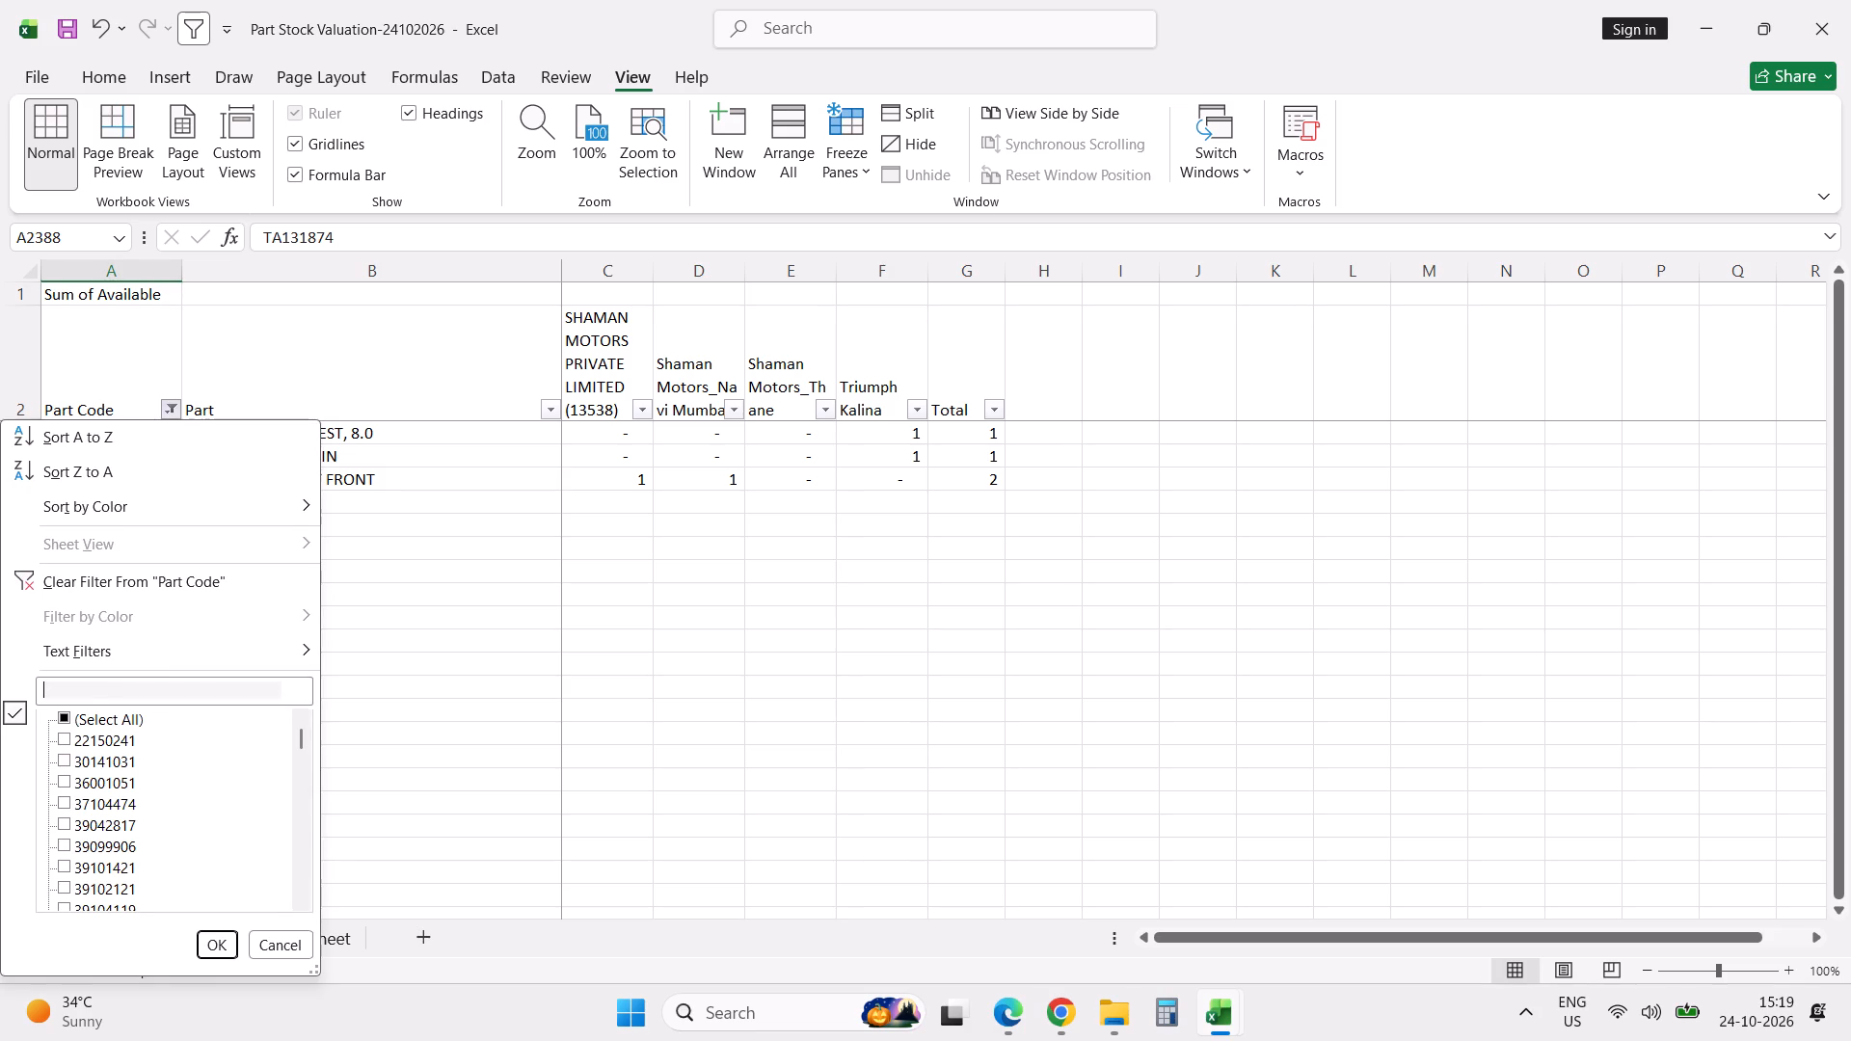
text(421)
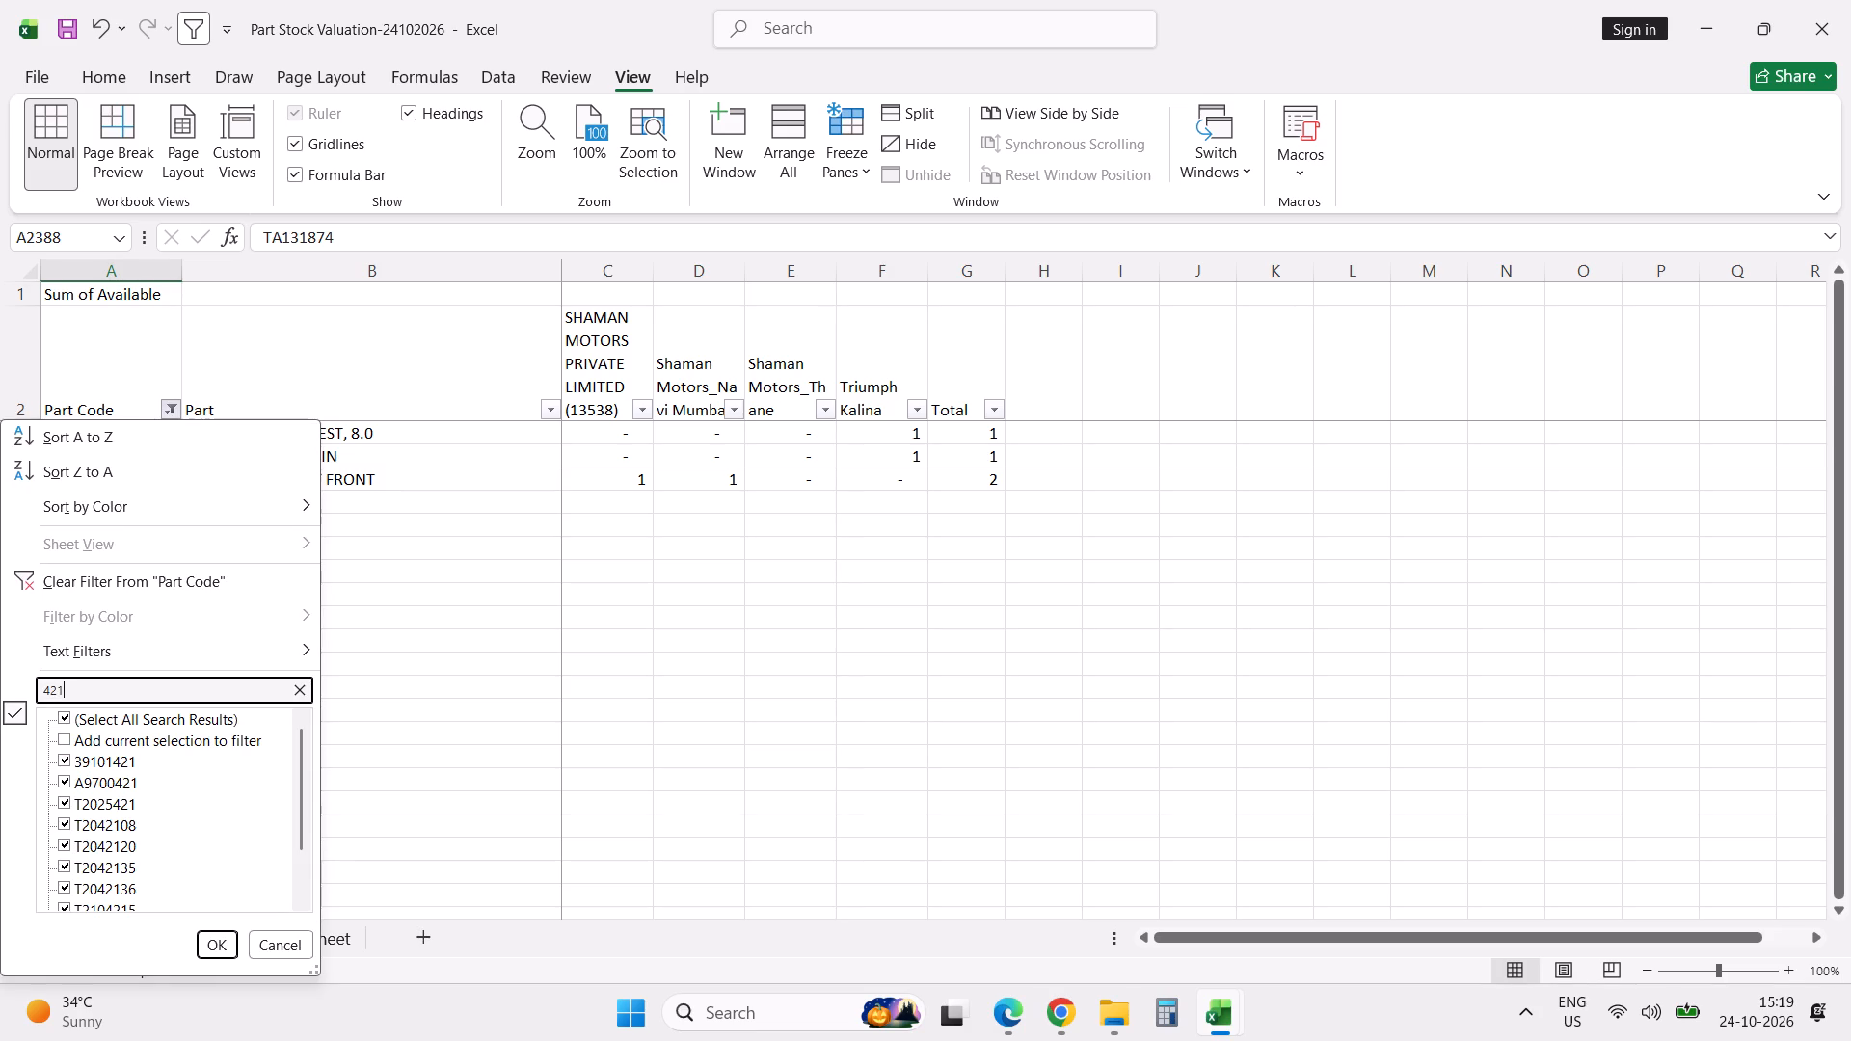
key(Return)
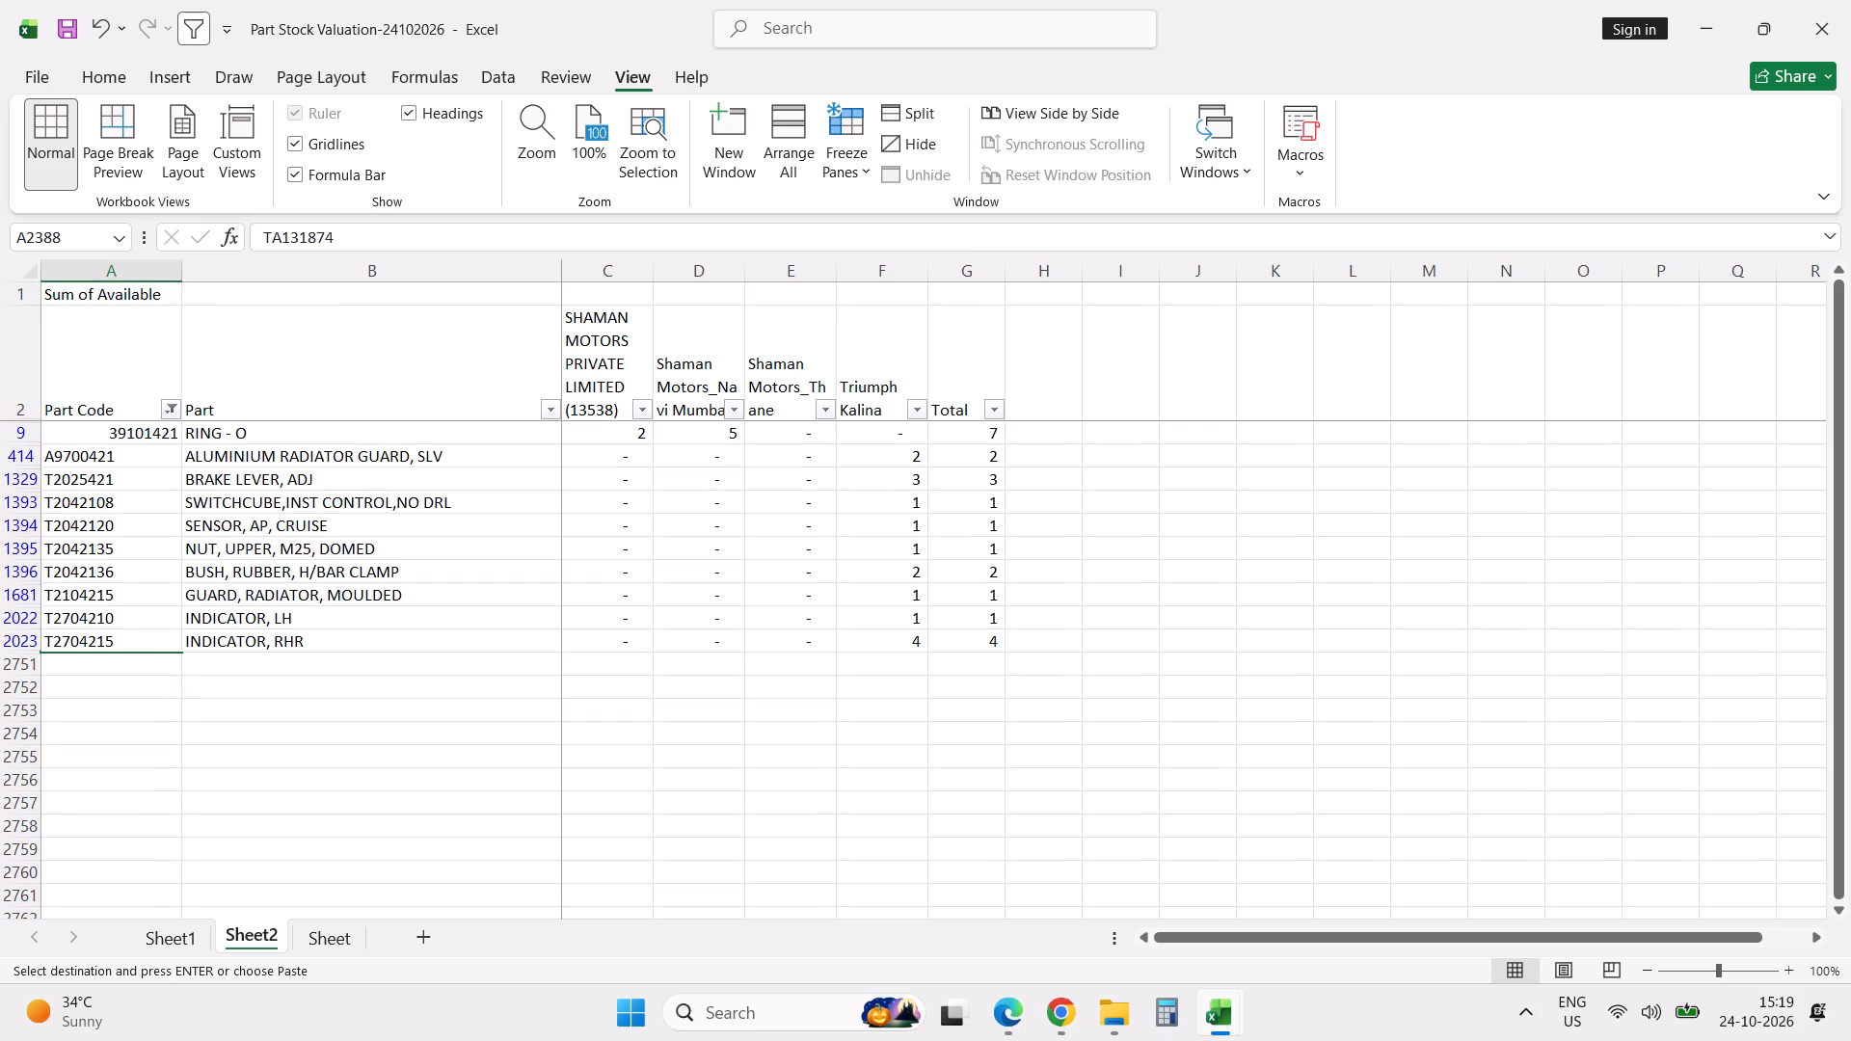
click(147, 432)
Copy part code 39101421 into Part No. cell C25 of the NM Stock Count sheet and re-enter the cell.
key(ctrl+c)
key(alt+Tab)
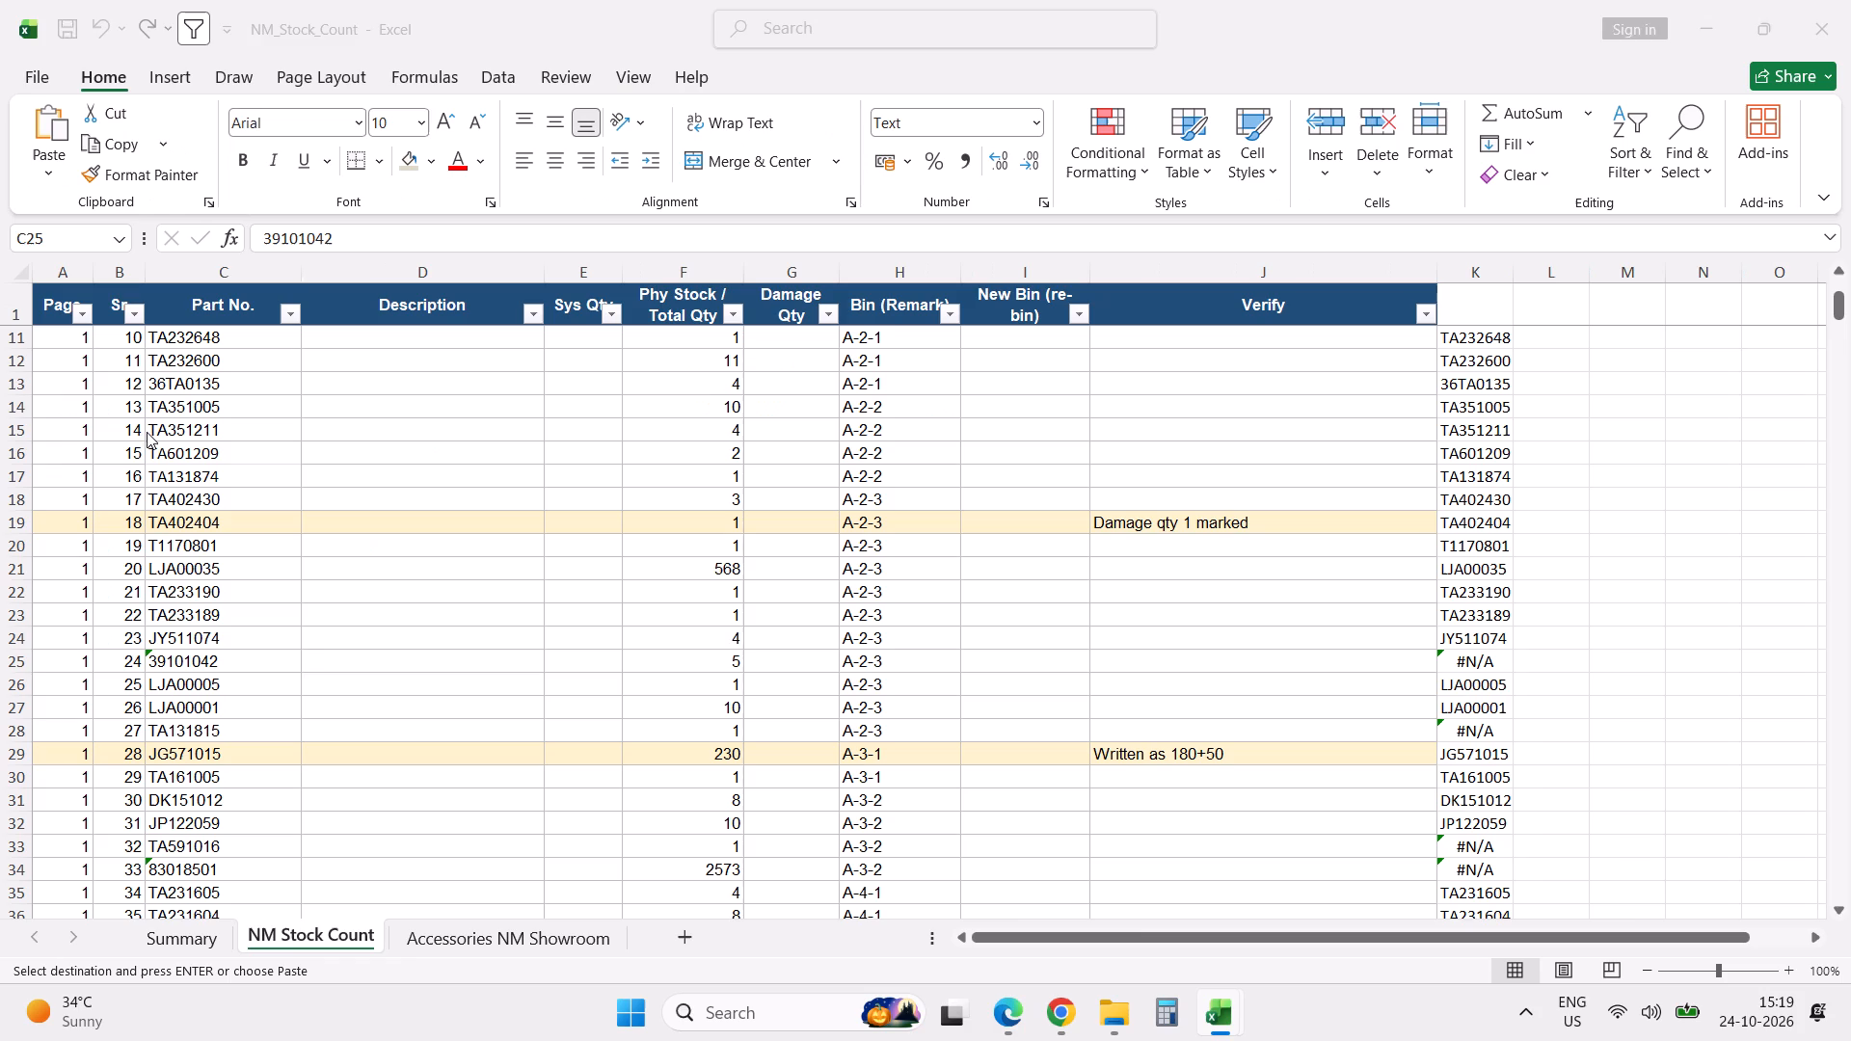
key(ctrl+v)
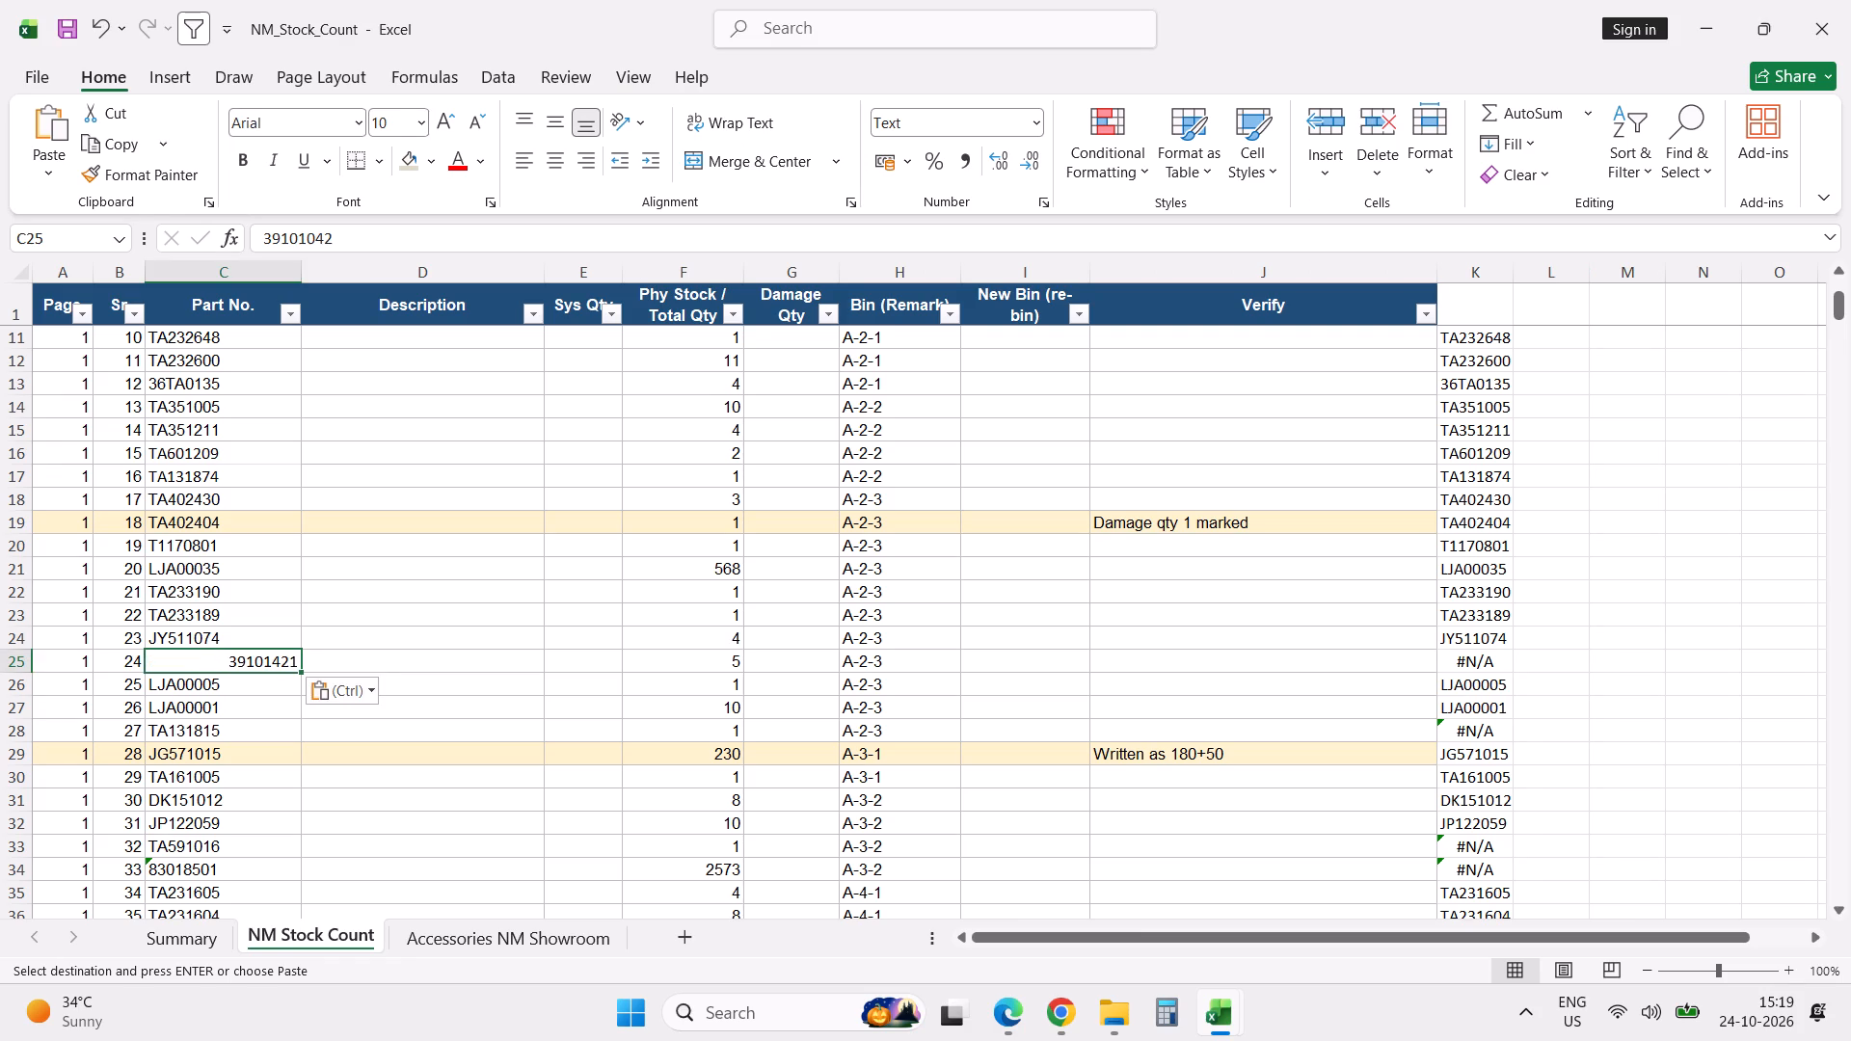
double_click(214, 659)
key(Tab)
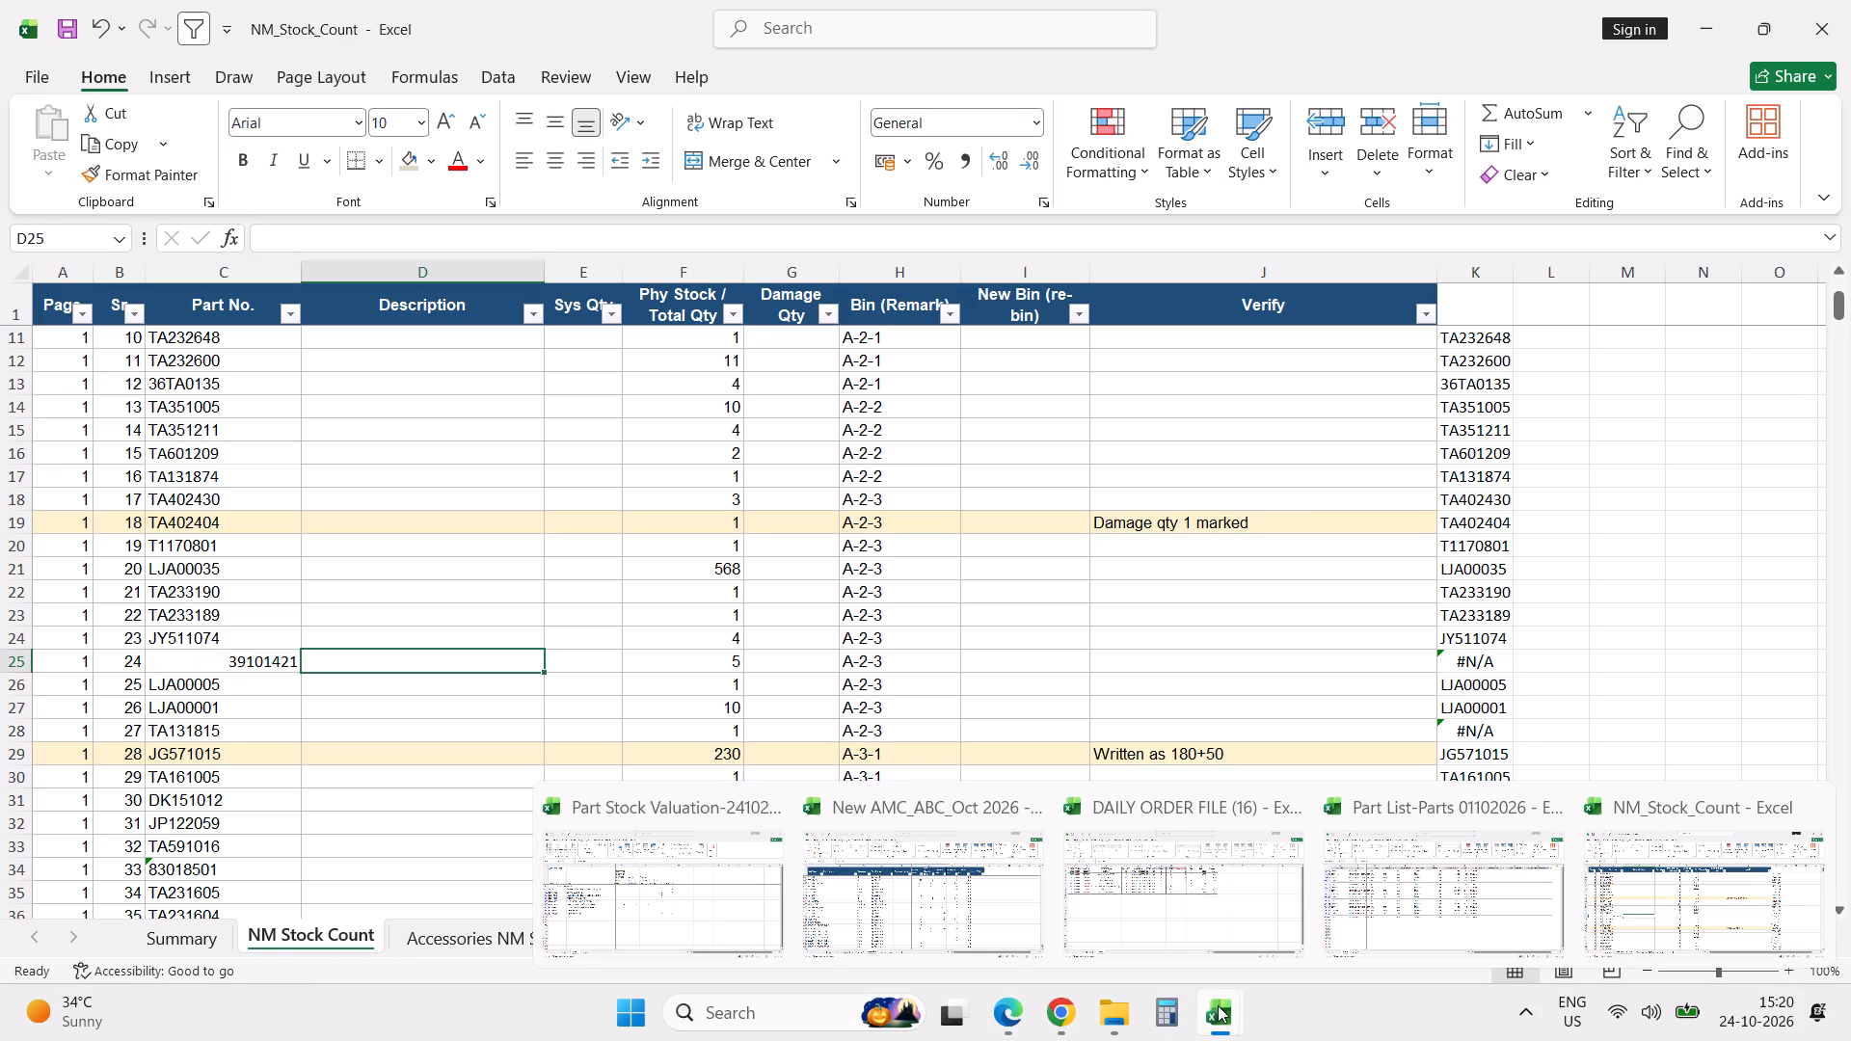
Switch to the Part List-Parts 01102026 workbook and remove the filter from its parts table.
click(1373, 905)
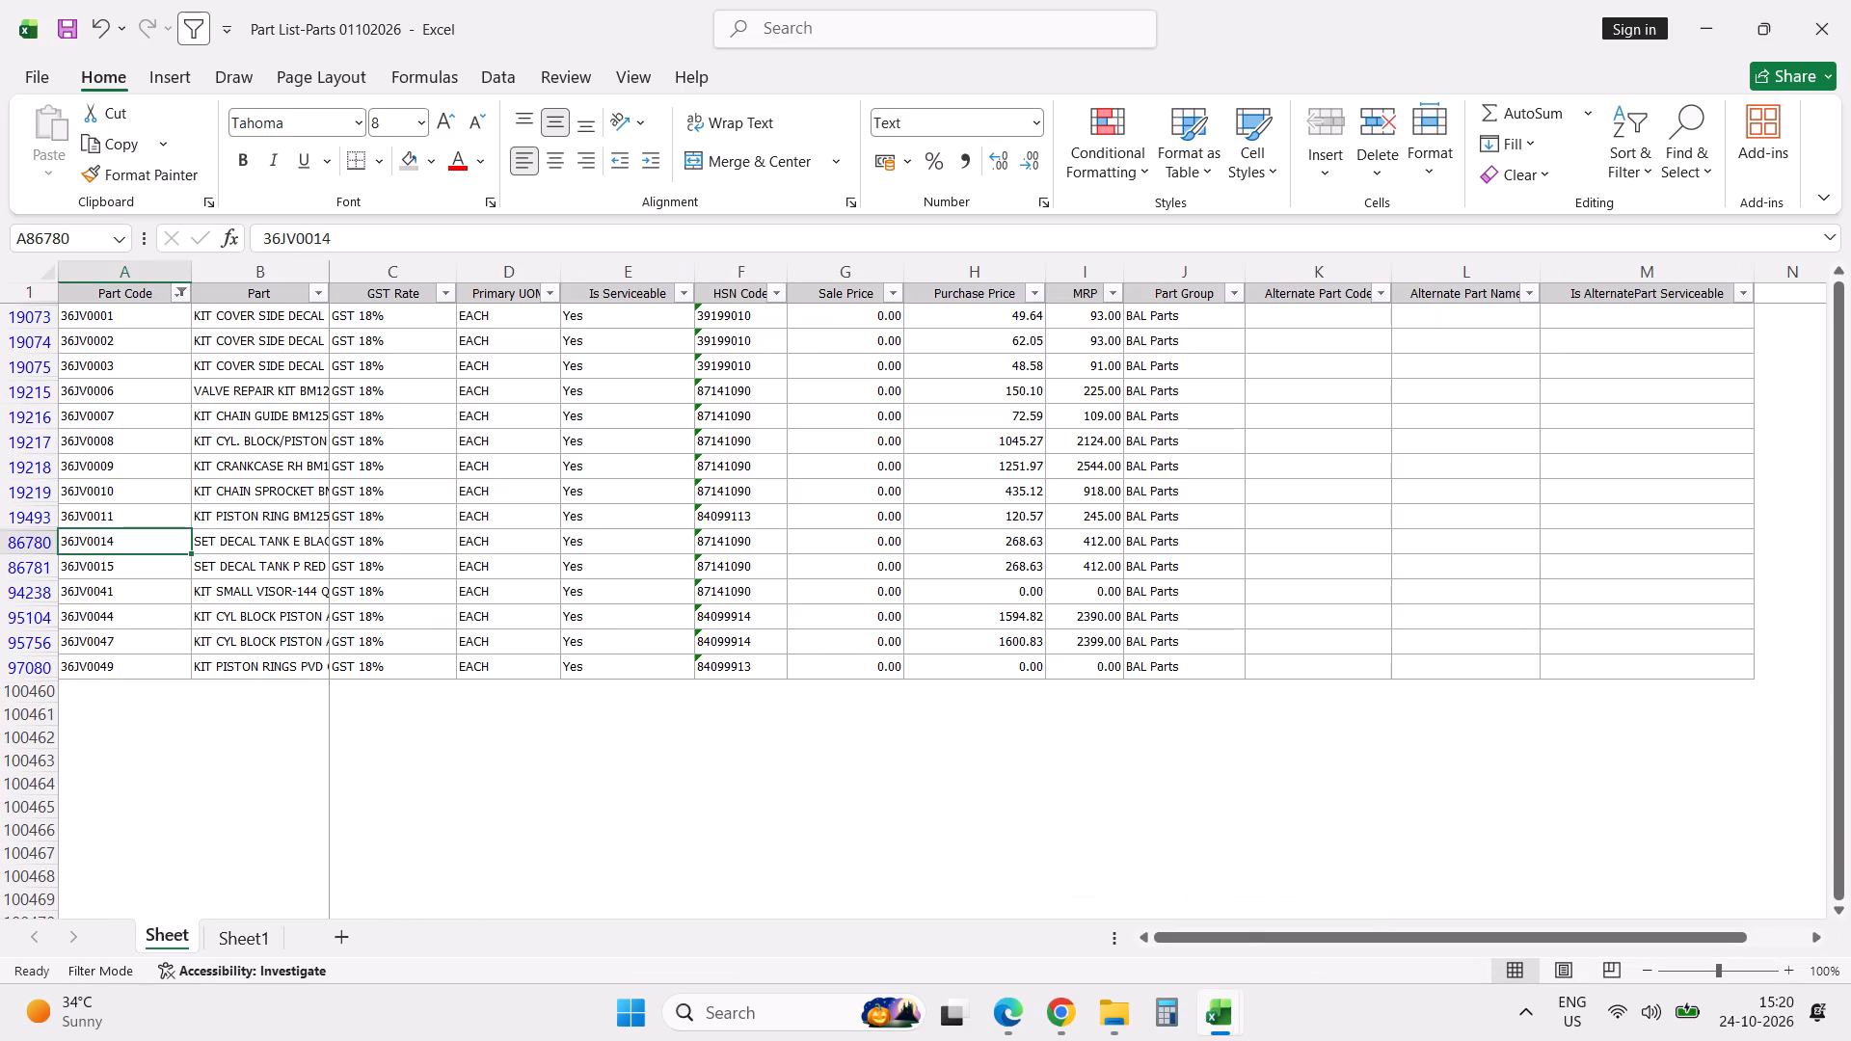
key(ctrl+f)
key(ctrl+v)
key(Return)
key(Escape)
key(Escape)
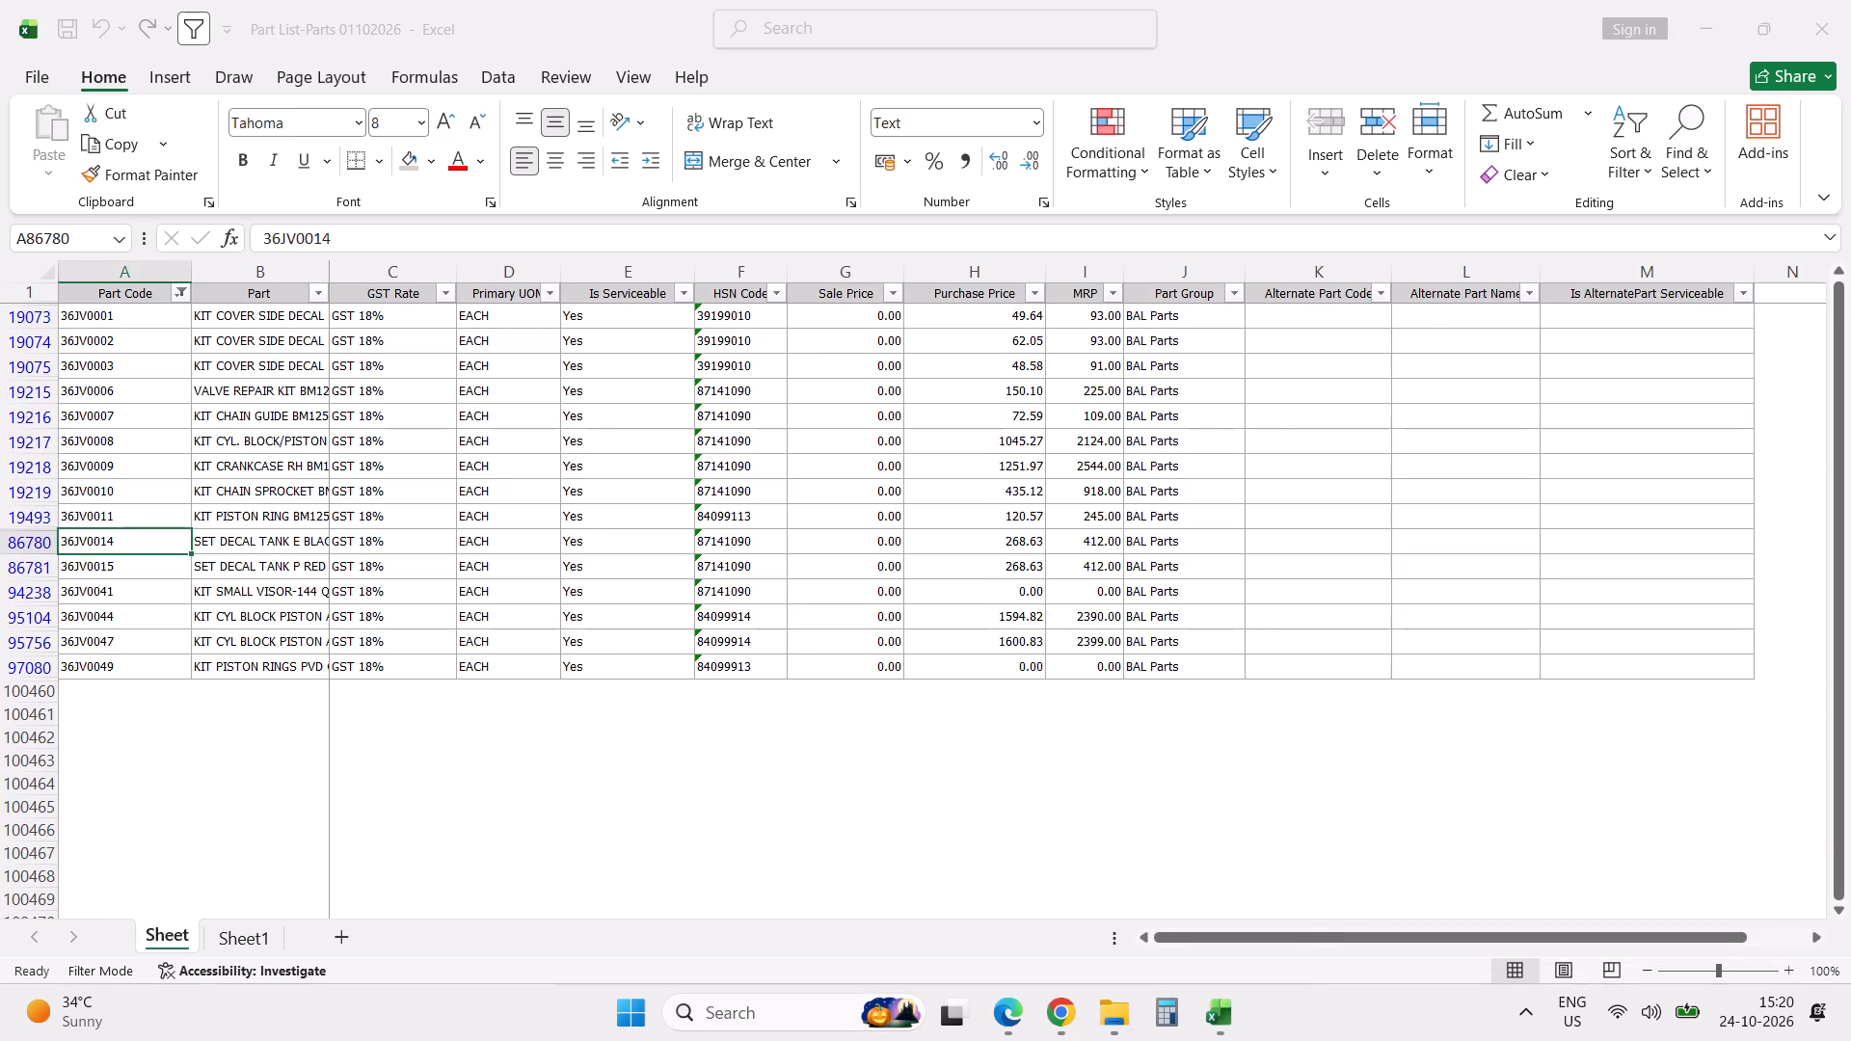
key(alt+d)
text(ff)
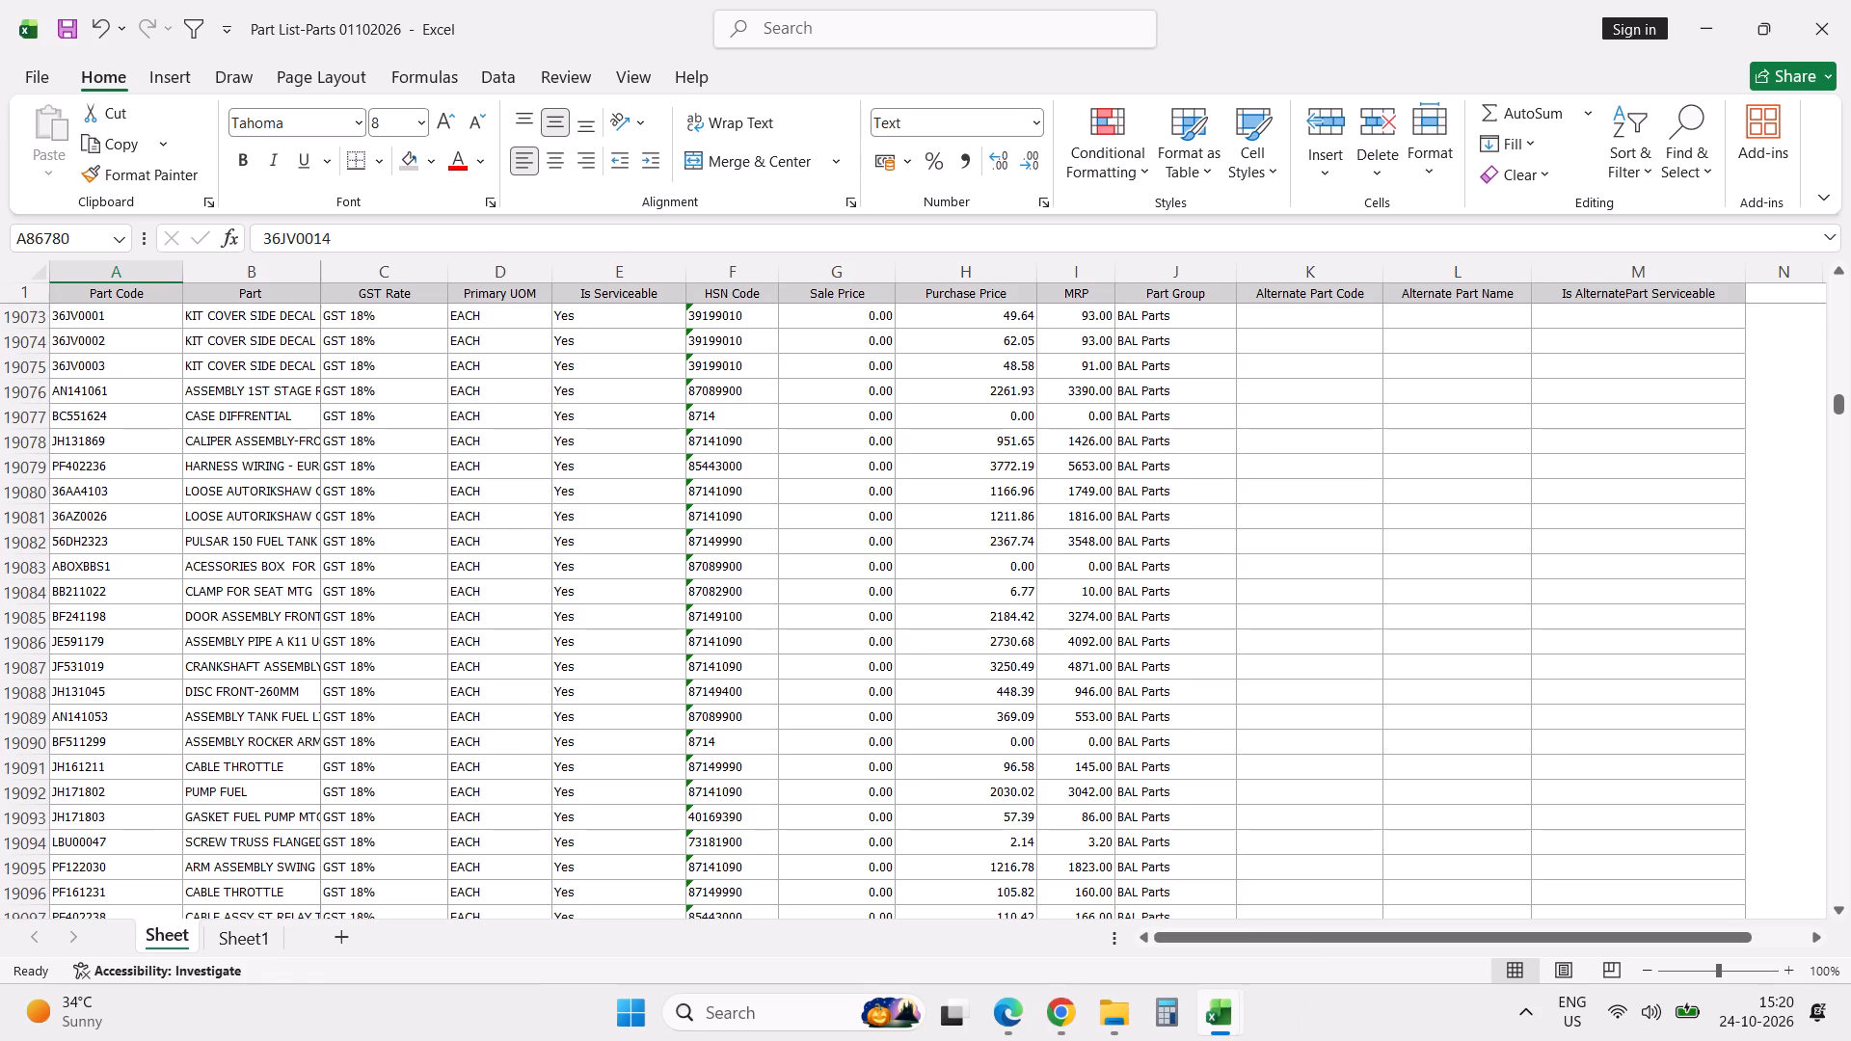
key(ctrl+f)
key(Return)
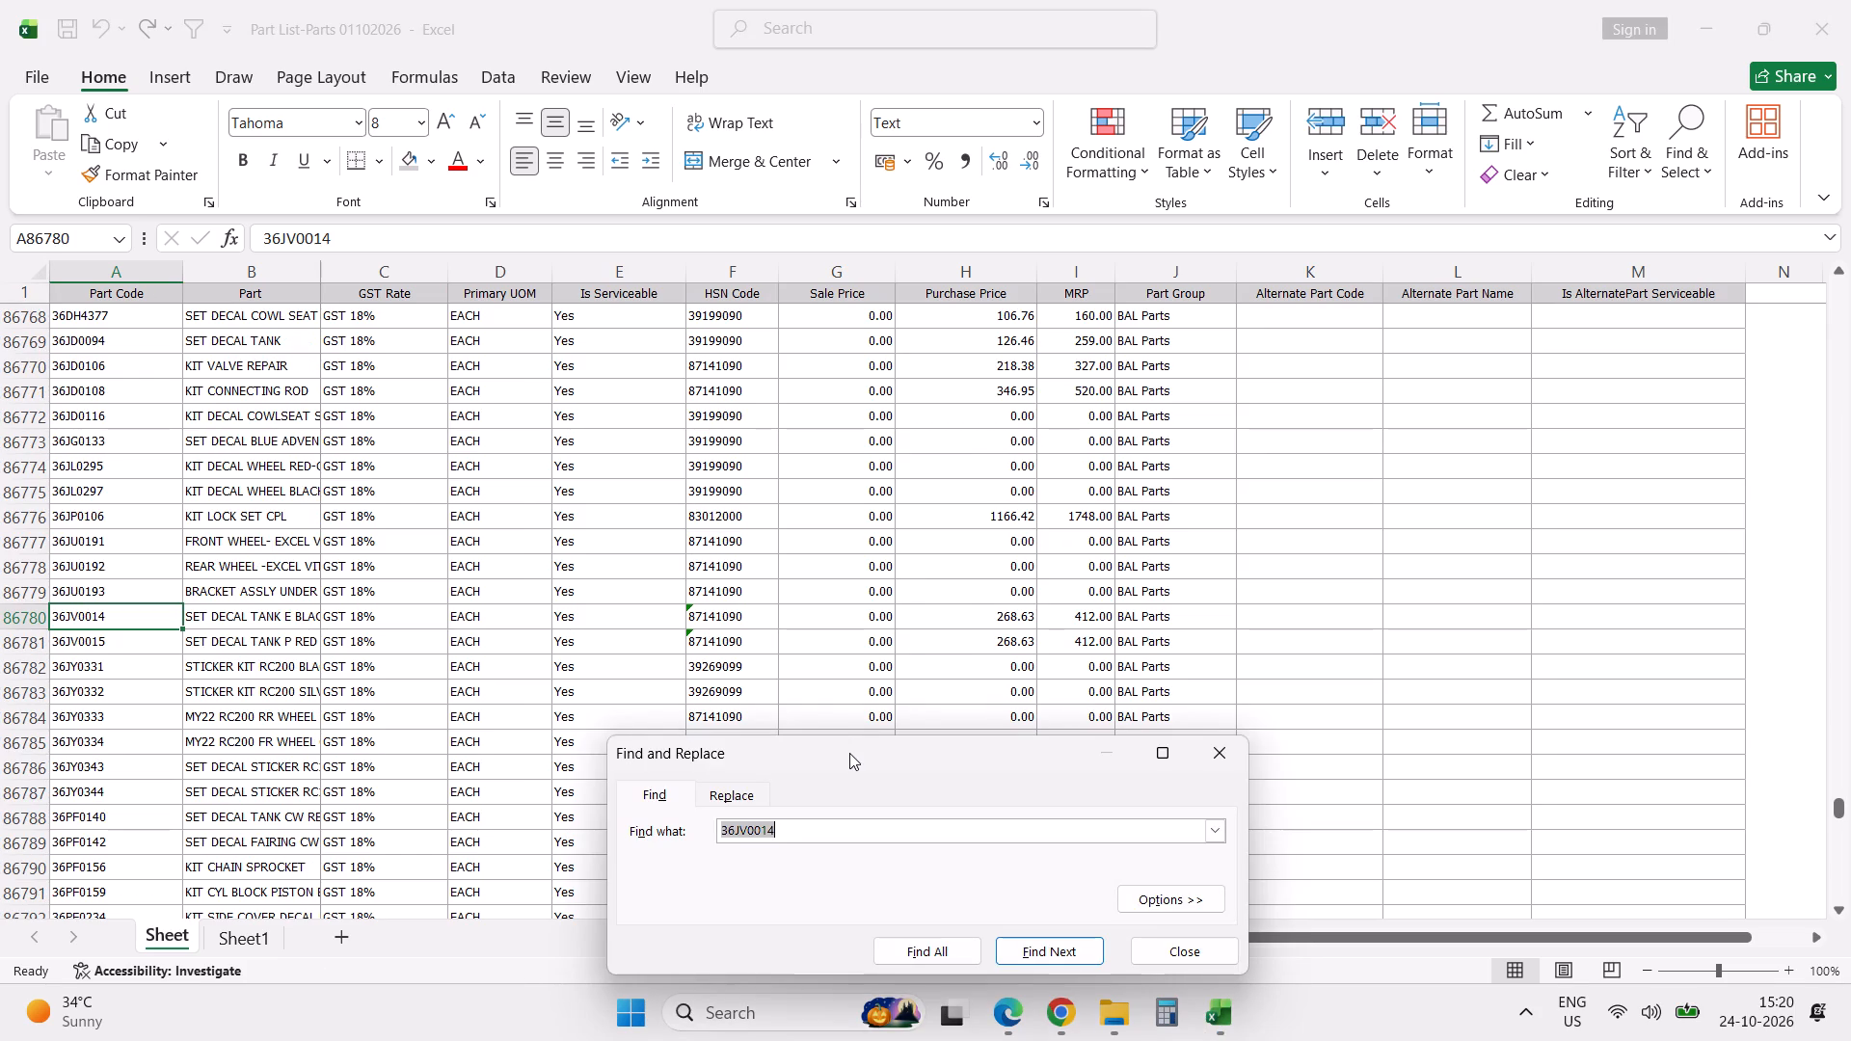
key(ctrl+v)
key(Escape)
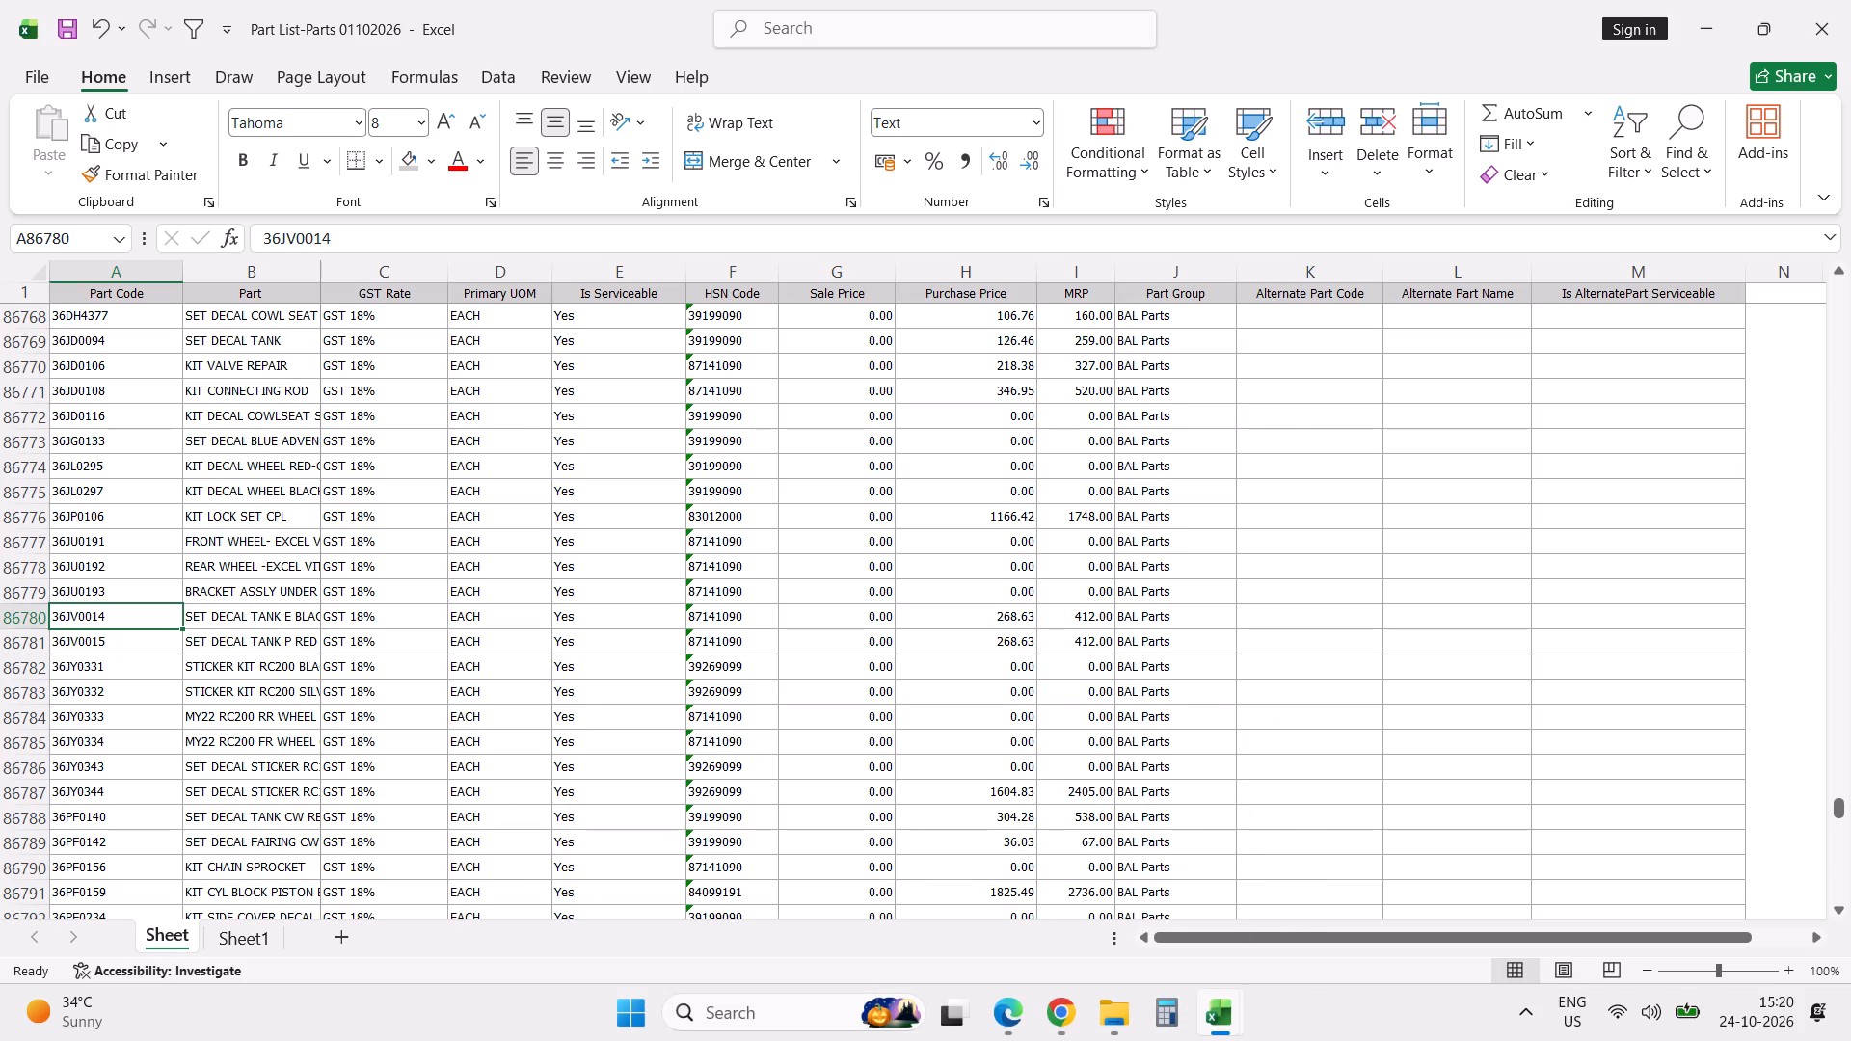
Find the part number from C25 of NM Stock Count in the part list and copy its Part Code cell 39101421 into C25.
key(alt+Tab)
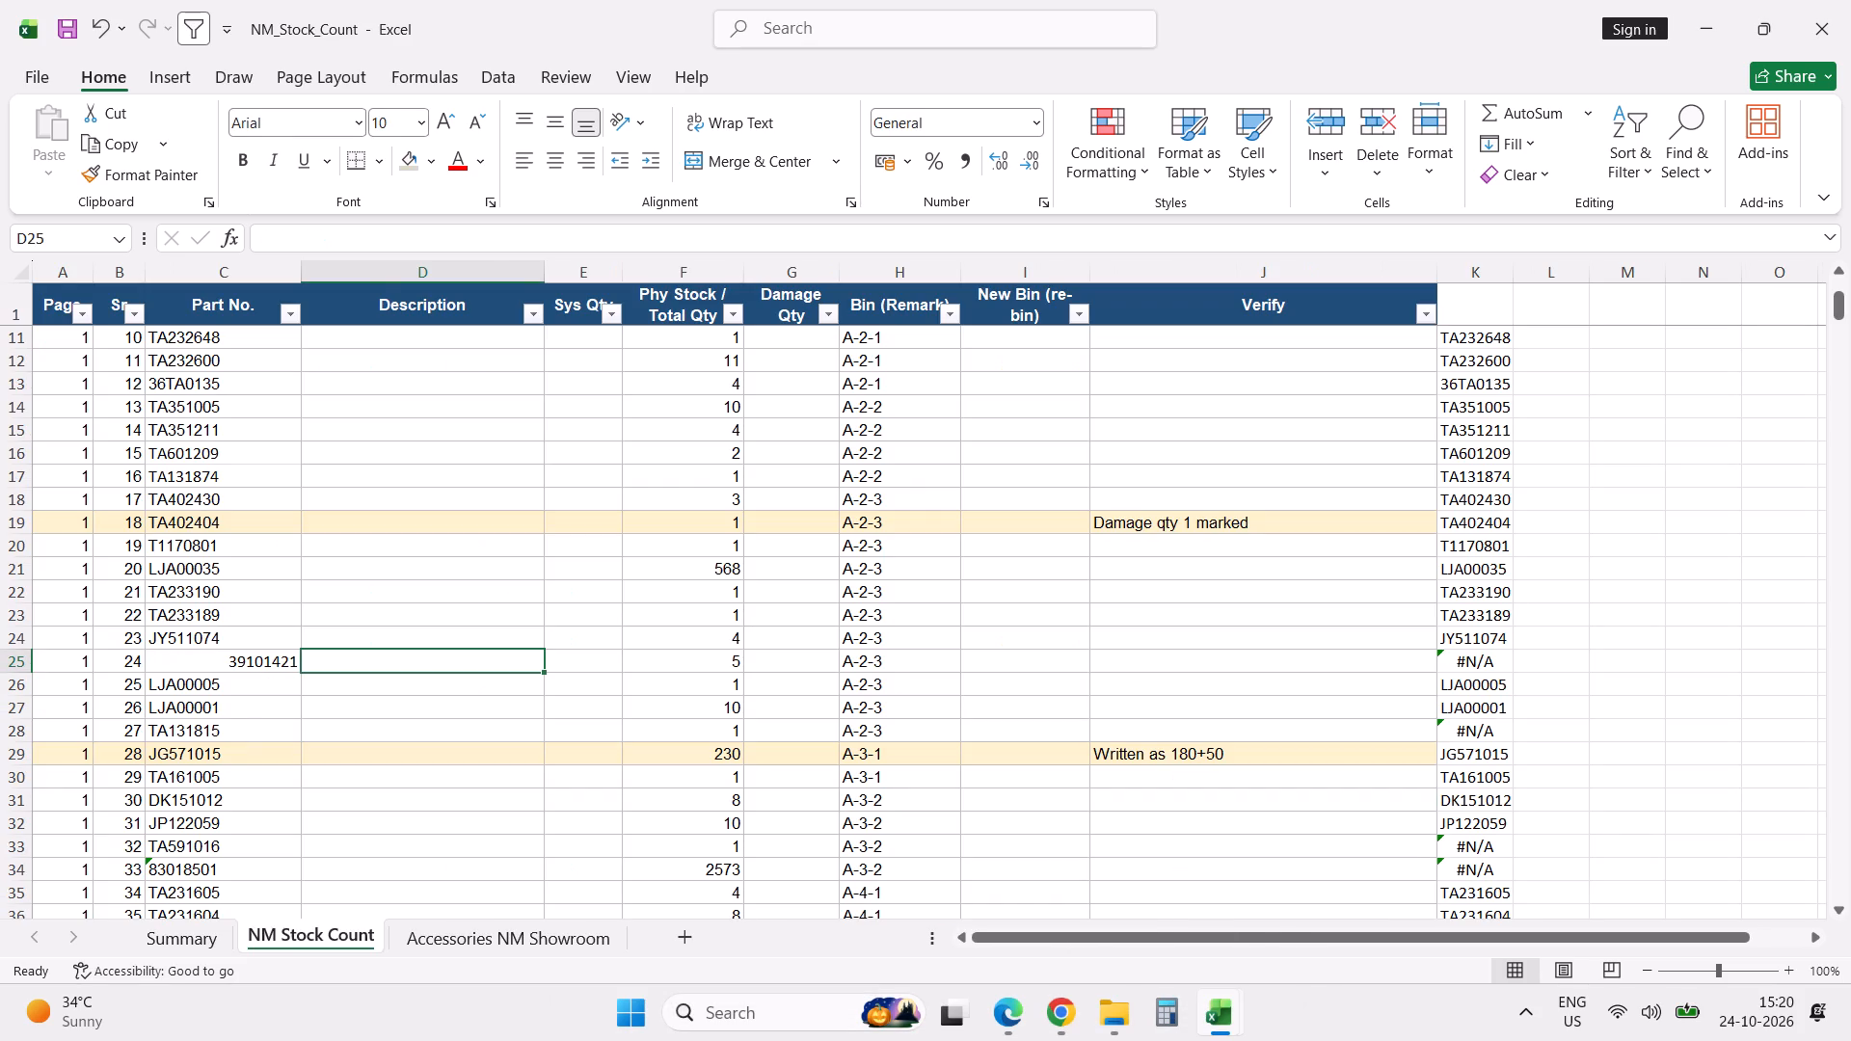
key(Left)
key(ctrl+c)
key(alt+Tab)
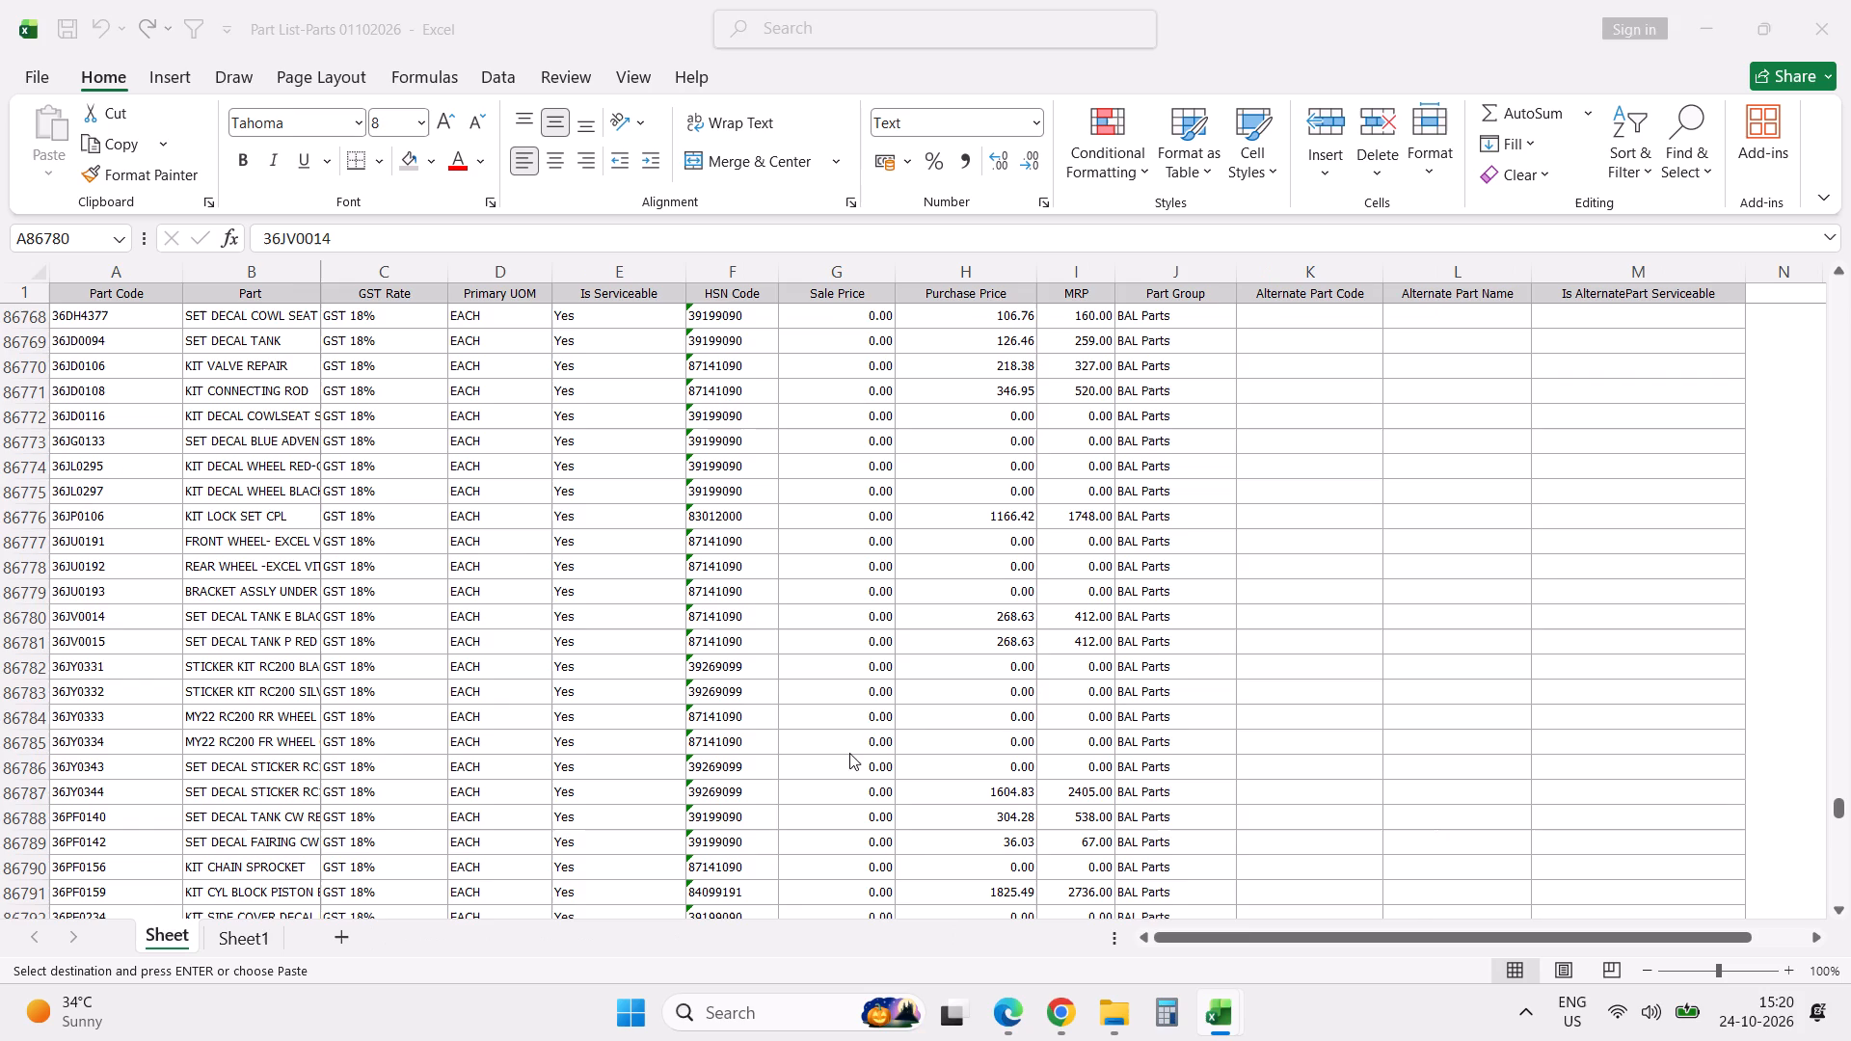
key(ctrl+f)
key(ctrl+v)
key(Return)
key(Escape)
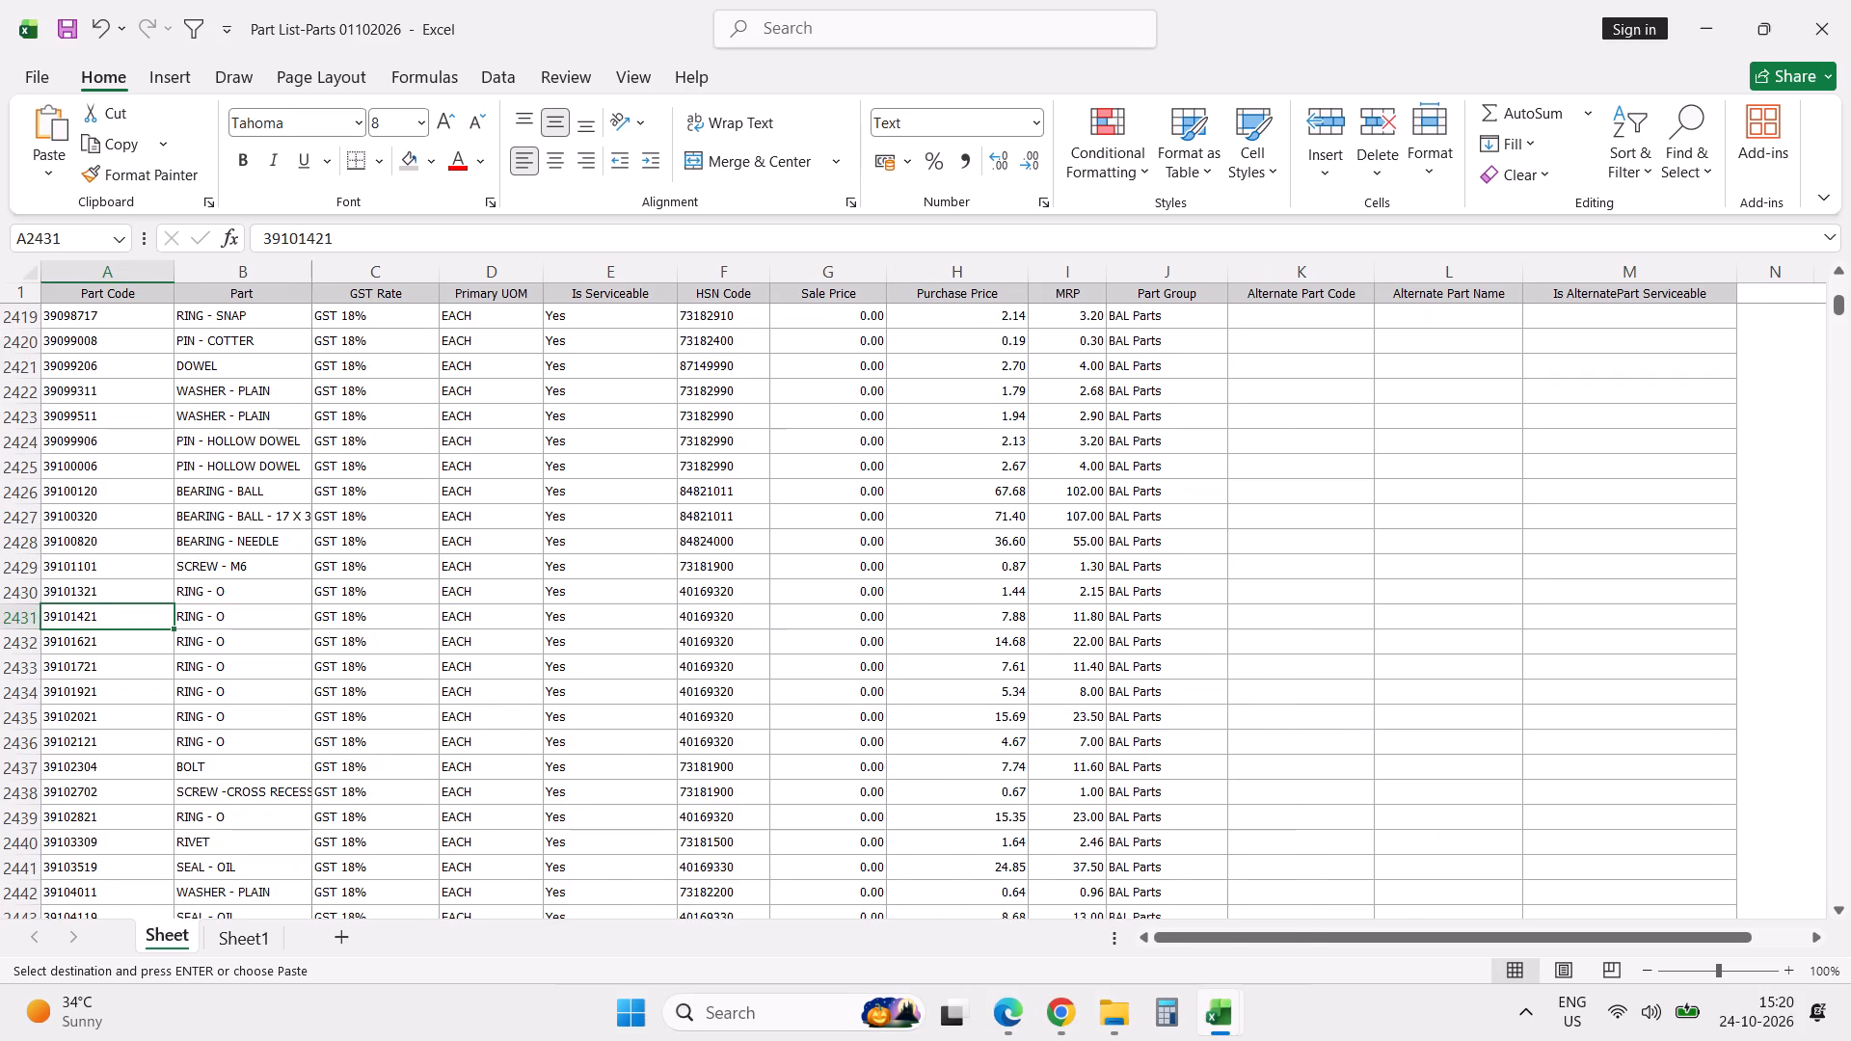
key(ctrl+c)
key(alt+Tab)
key(Return)
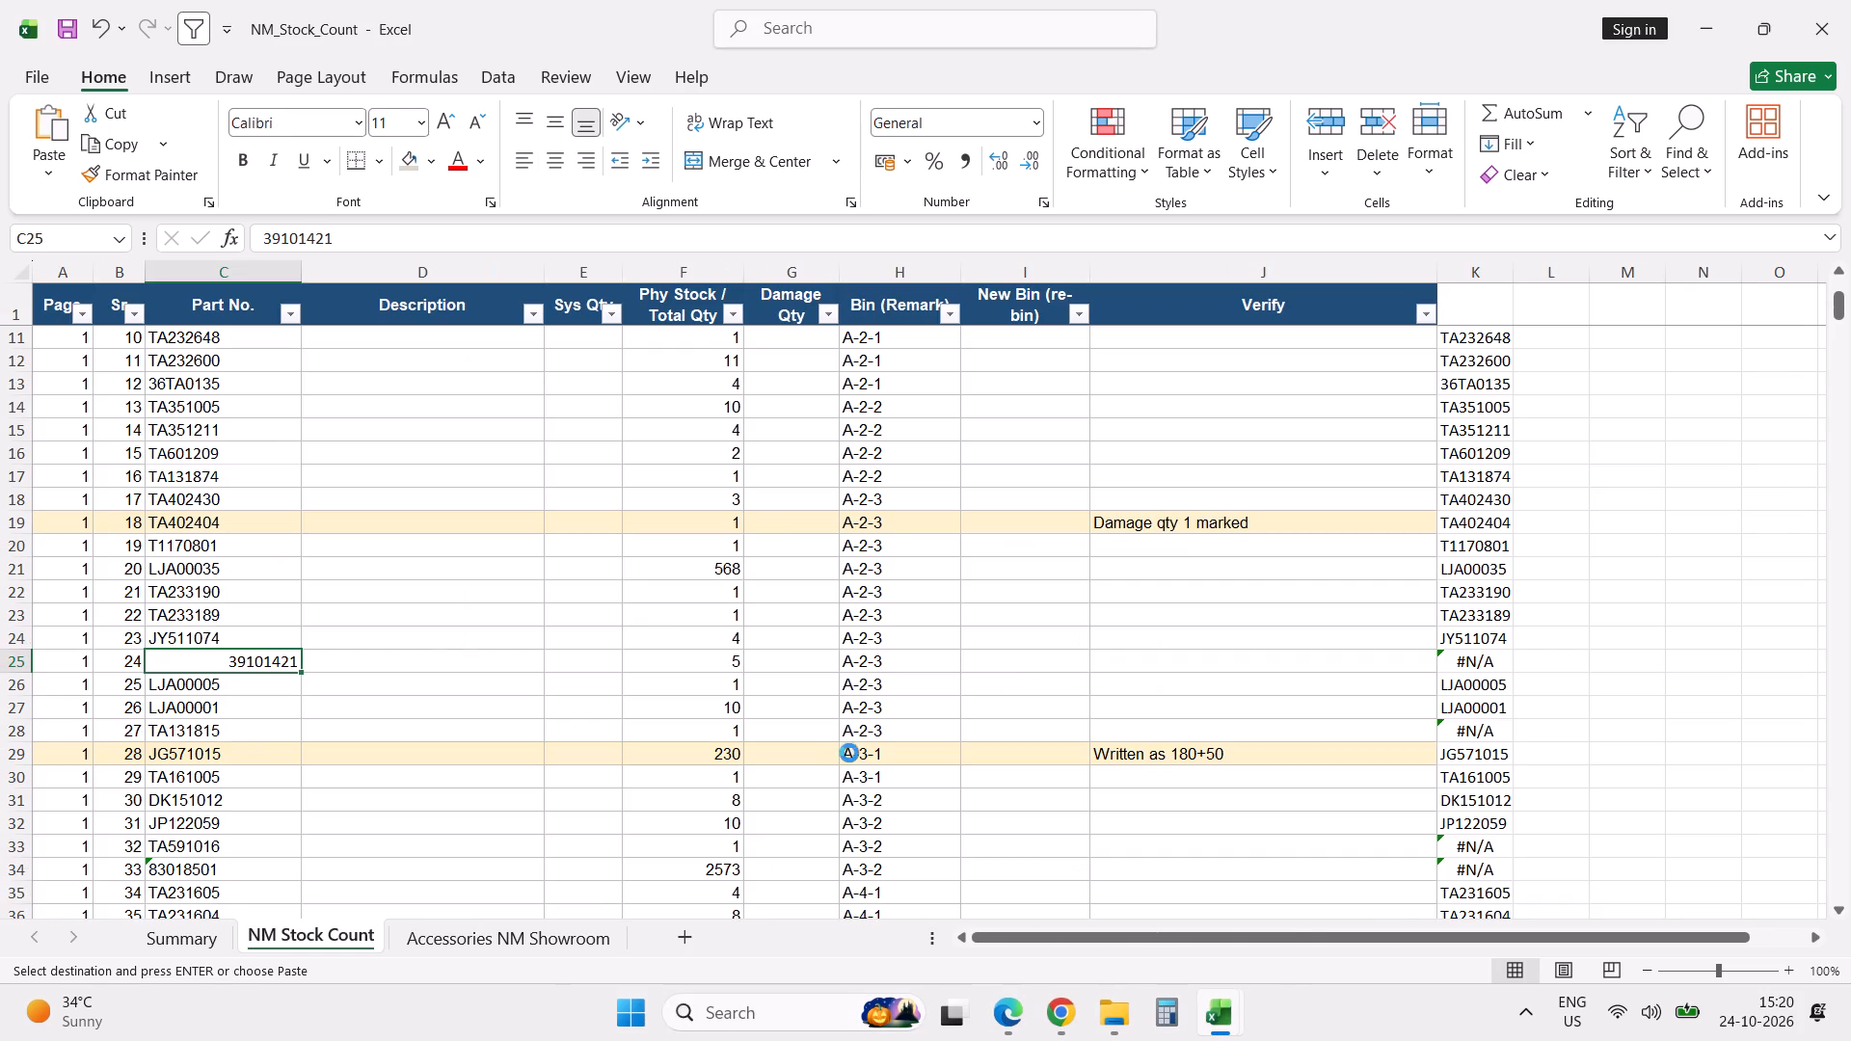
Correct the part number in C28 of the NM Stock Count sheet to TA131814.
key(Down)
key(Down)
key(Down)
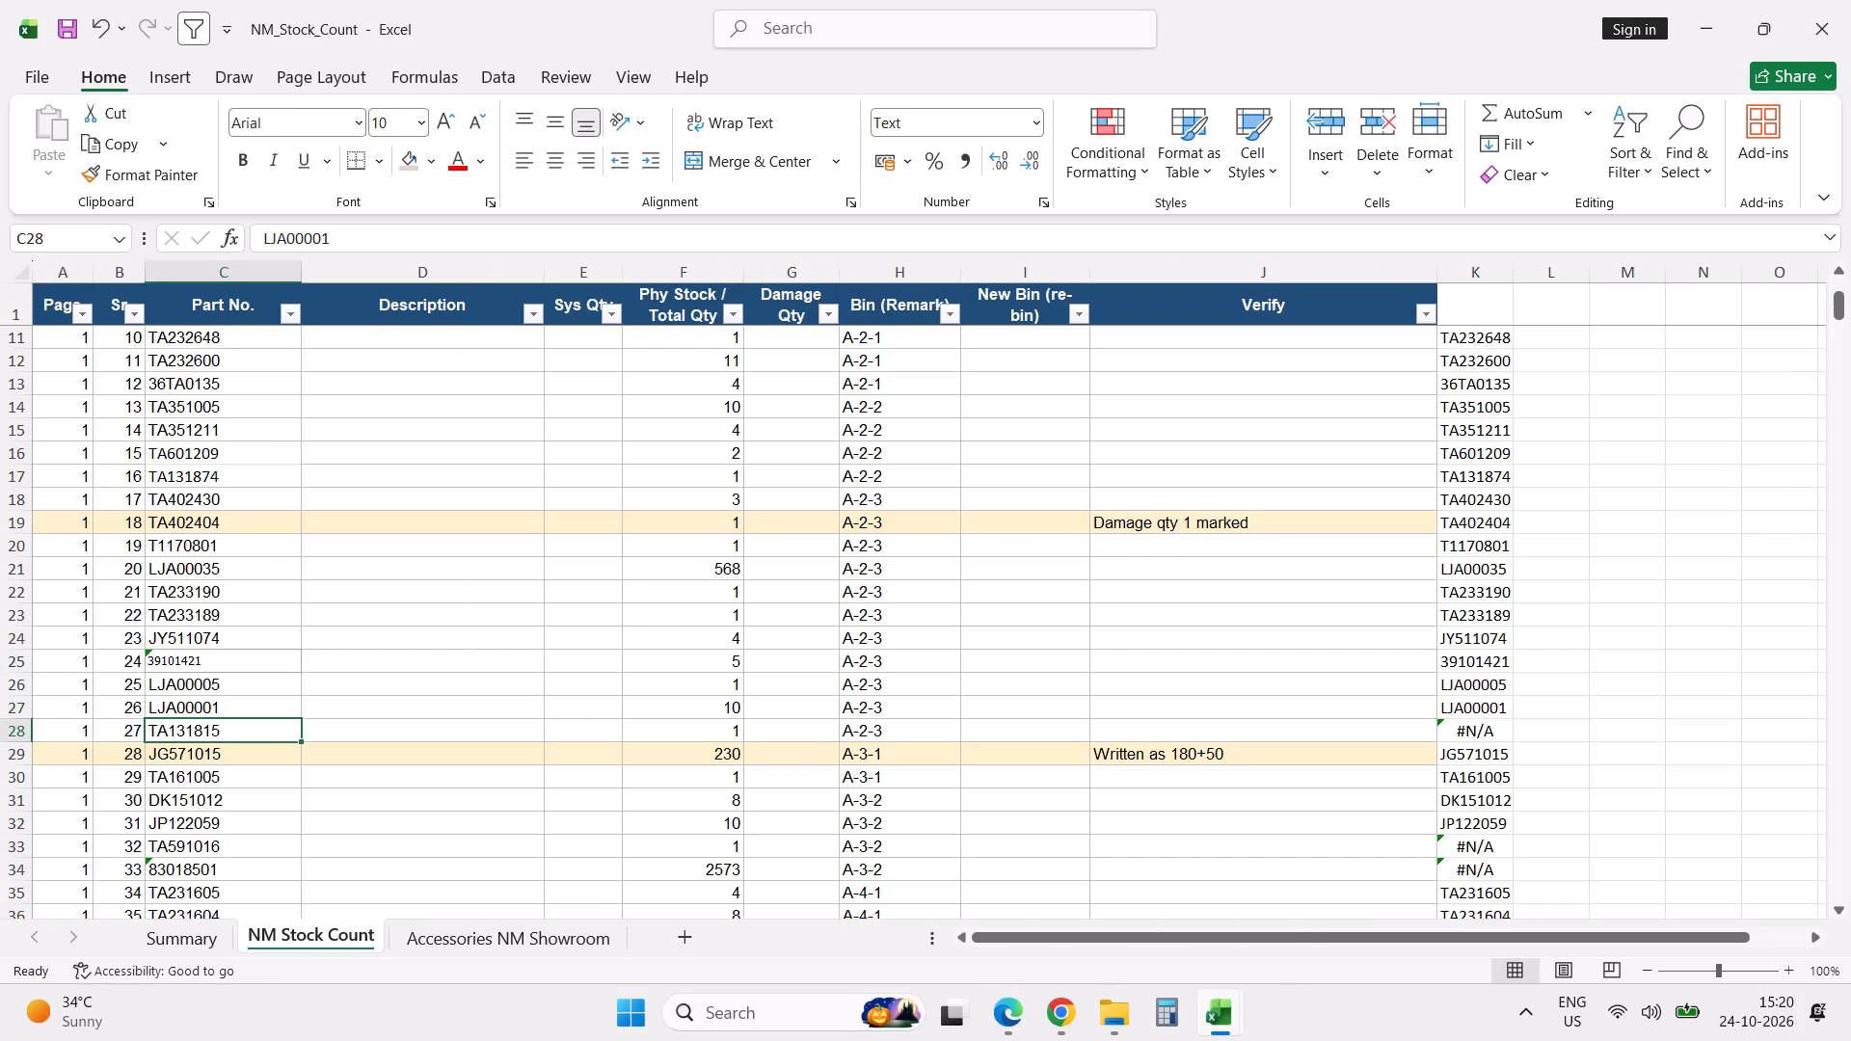
key(shift+space)
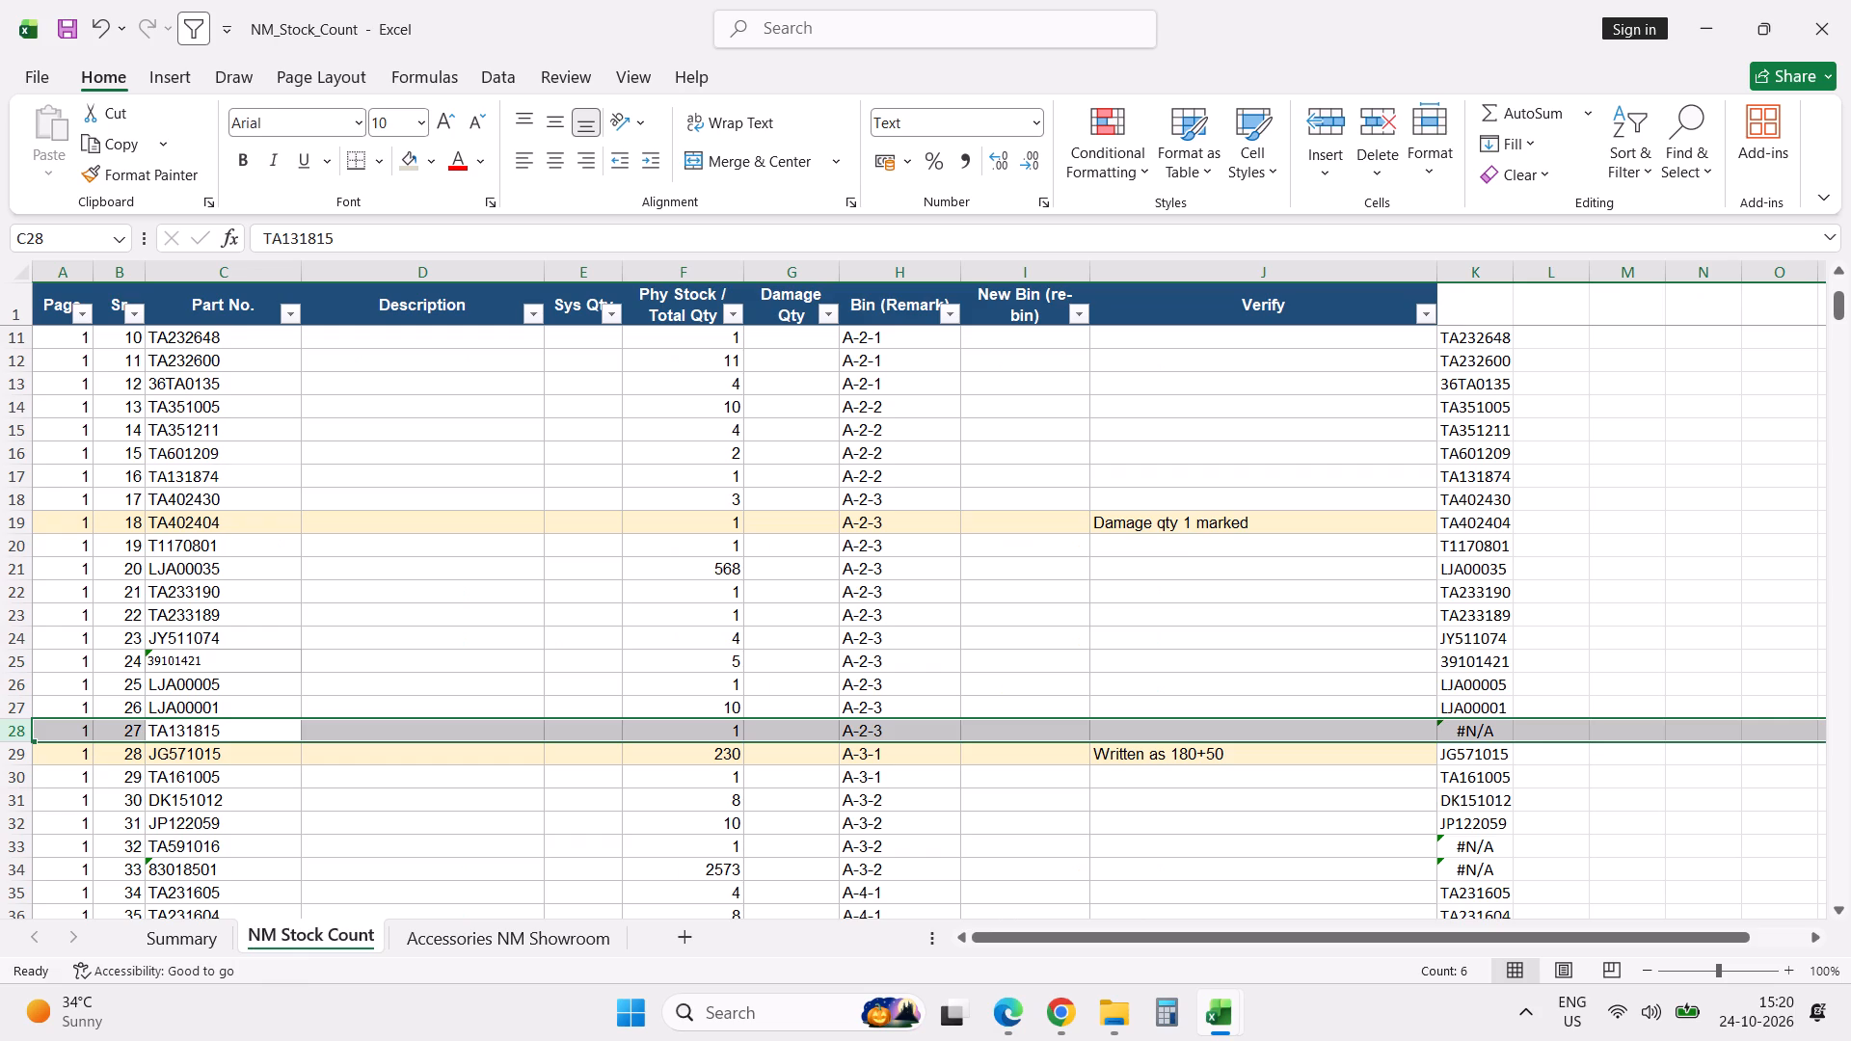
double_click(240, 730)
key(BackSpace)
key(4)
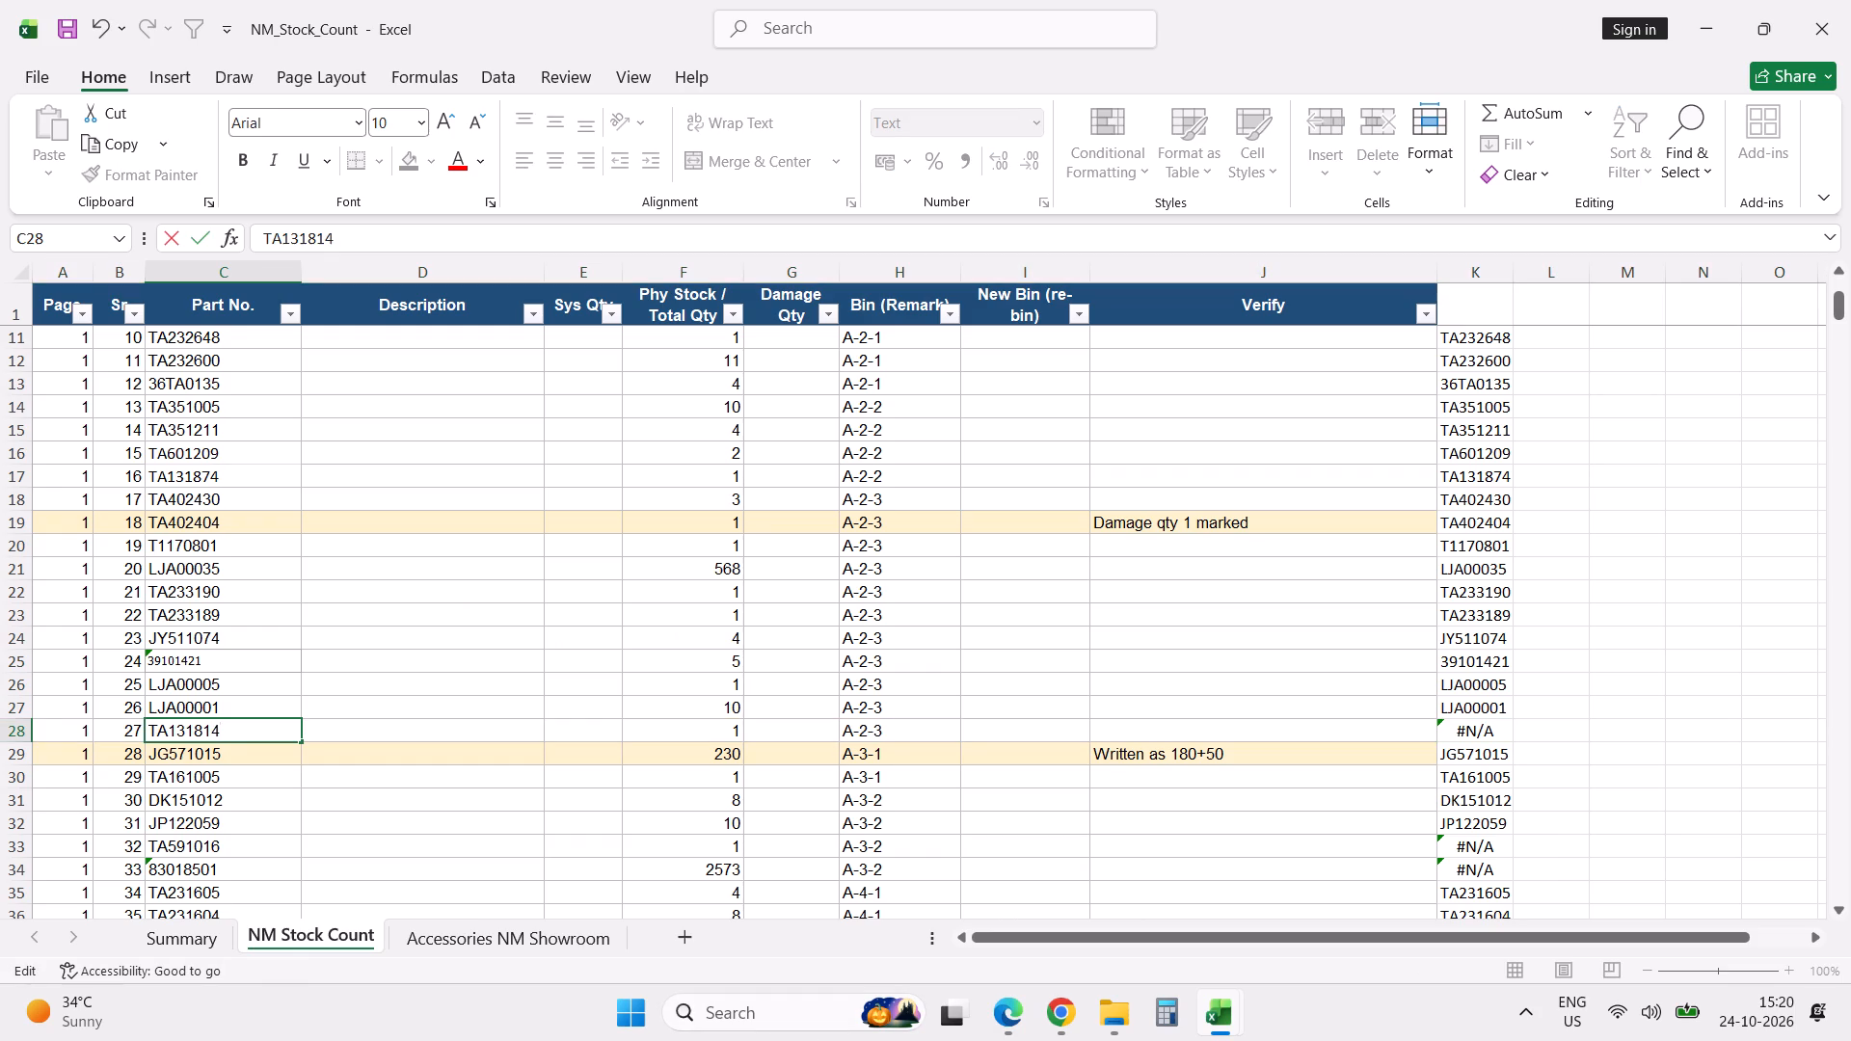
key(Return)
Correct the part number in C33 of the NM Stock Count sheet to TA571016.
scroll(240, 730, down, 3)
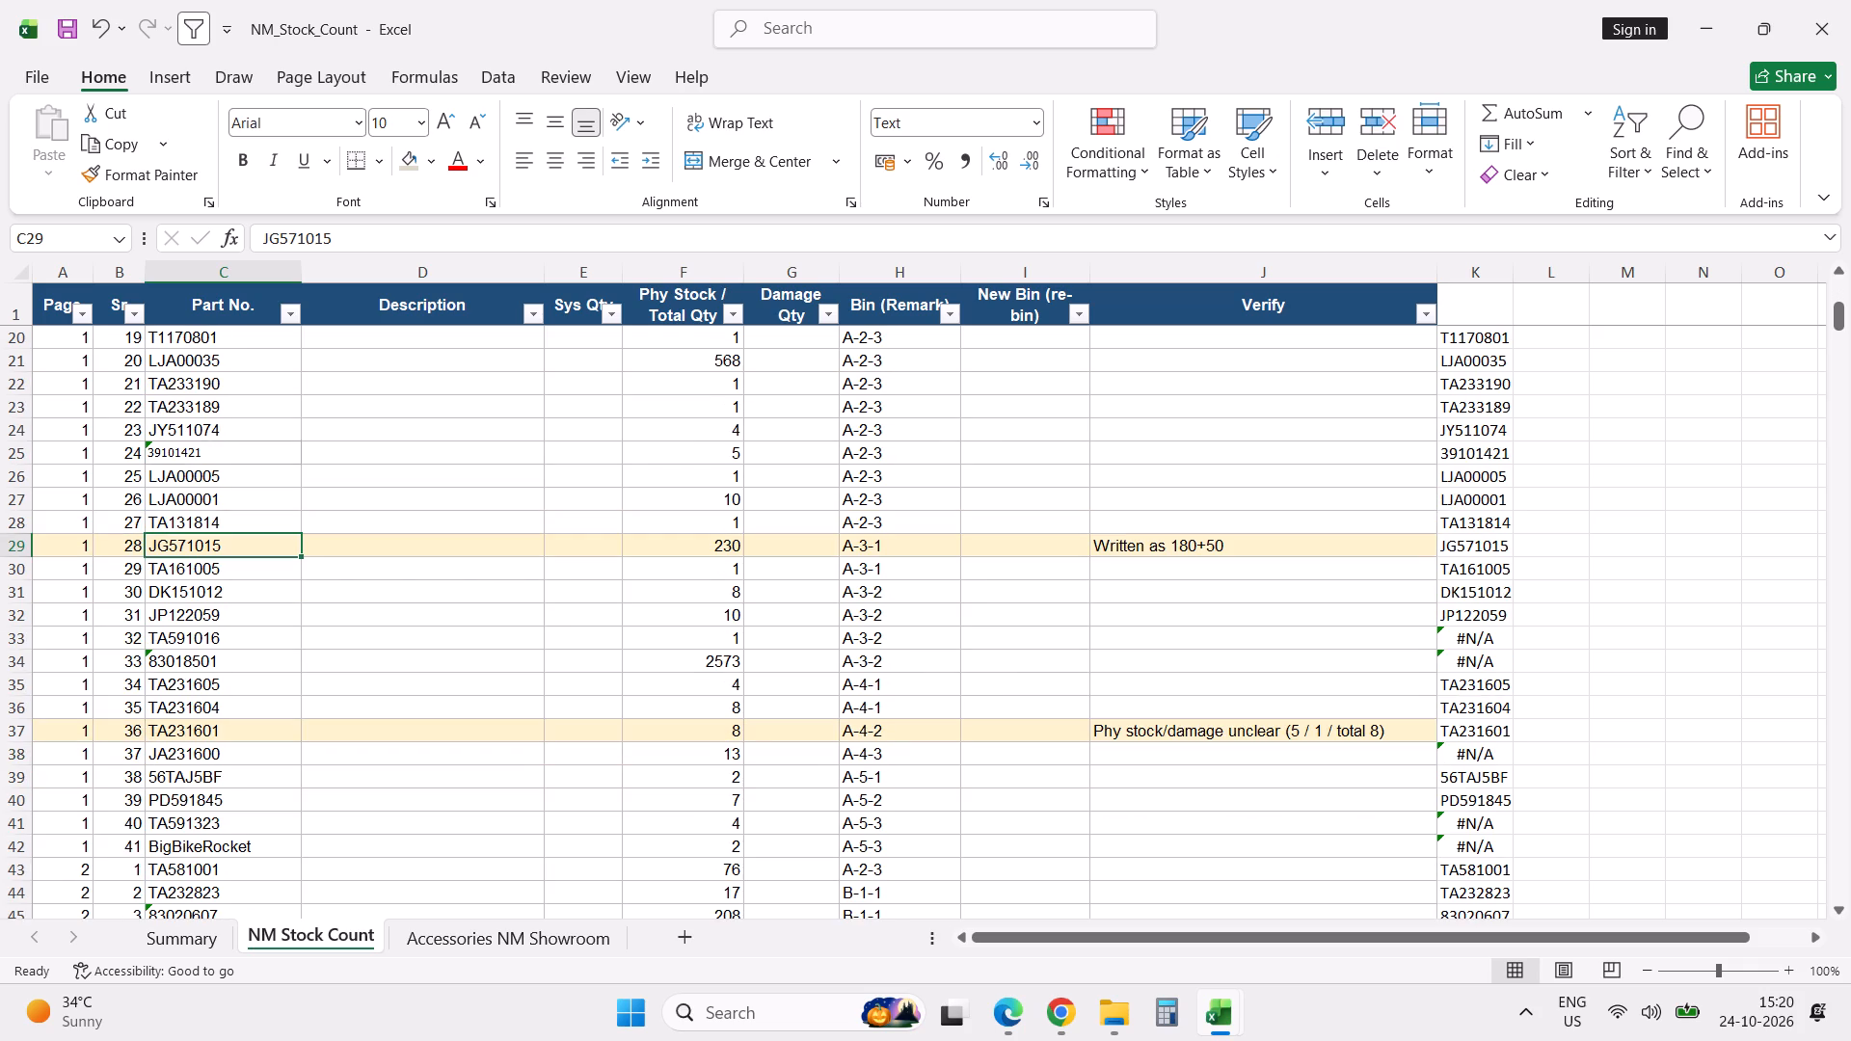
click(21, 641)
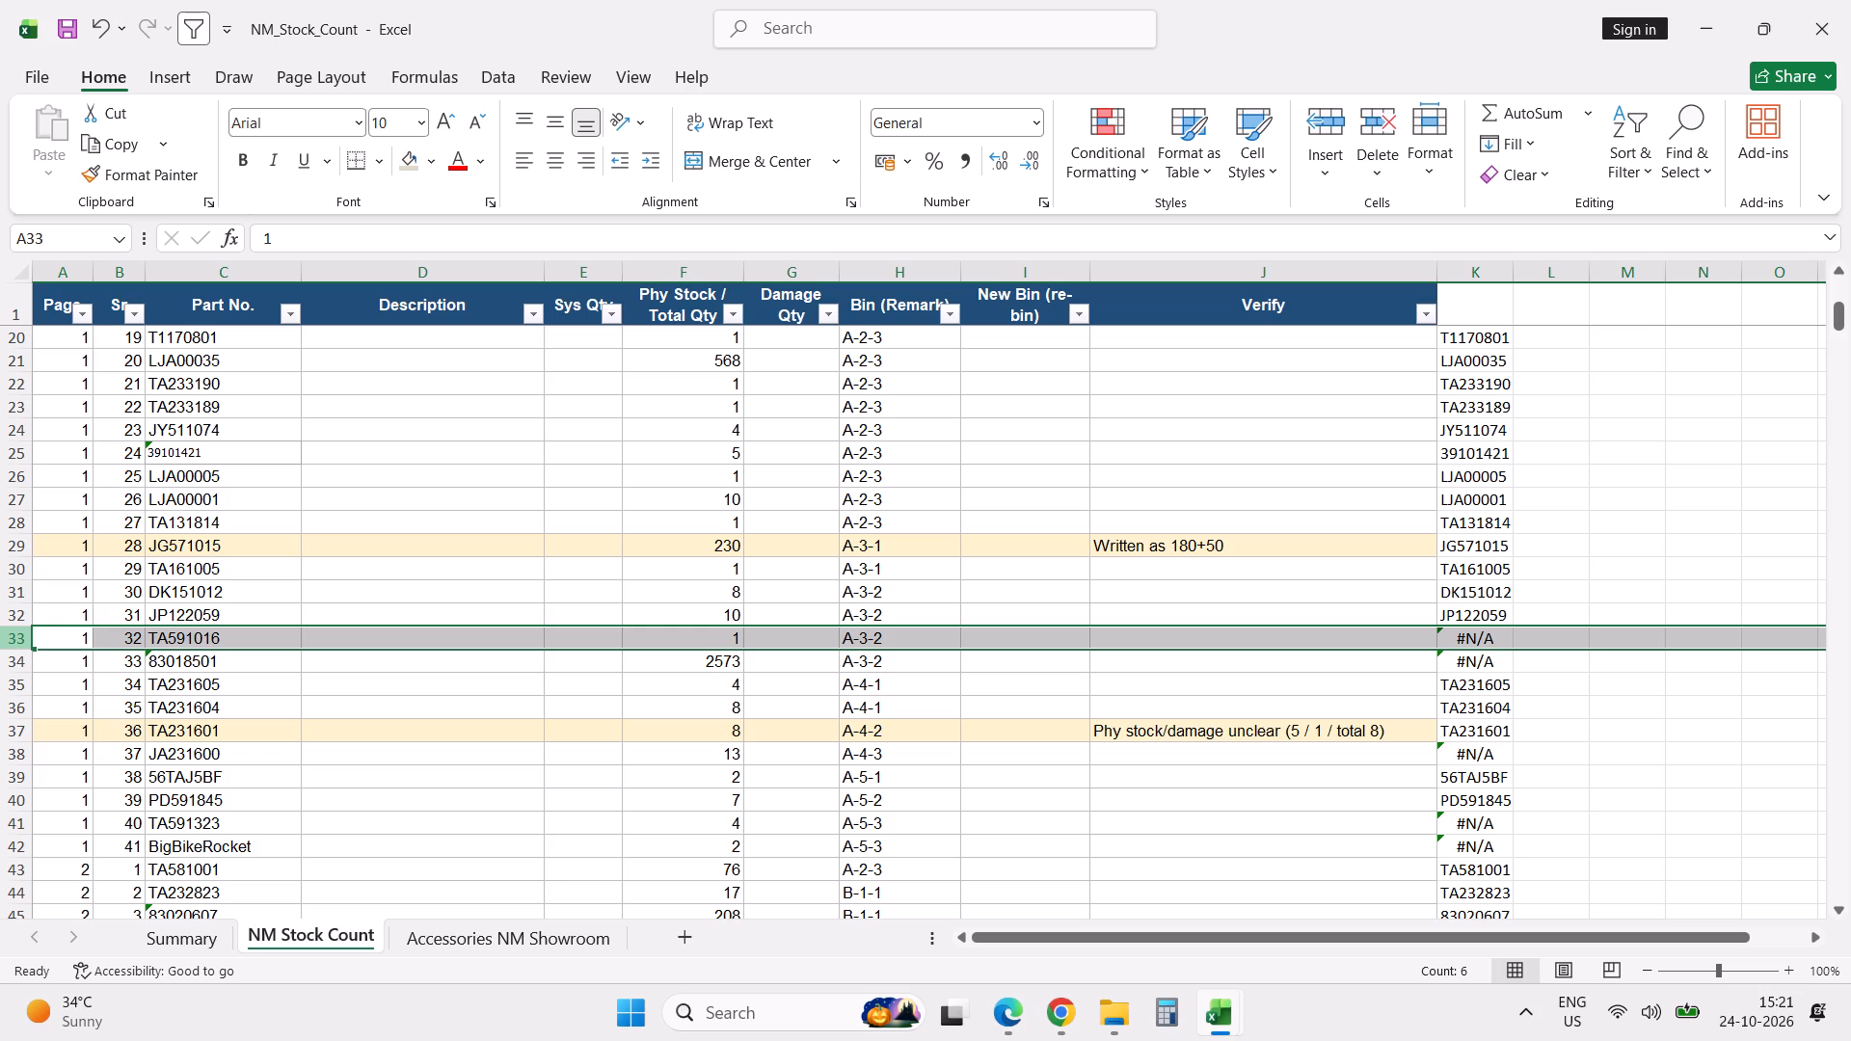
double_click(180, 632)
key(Right)
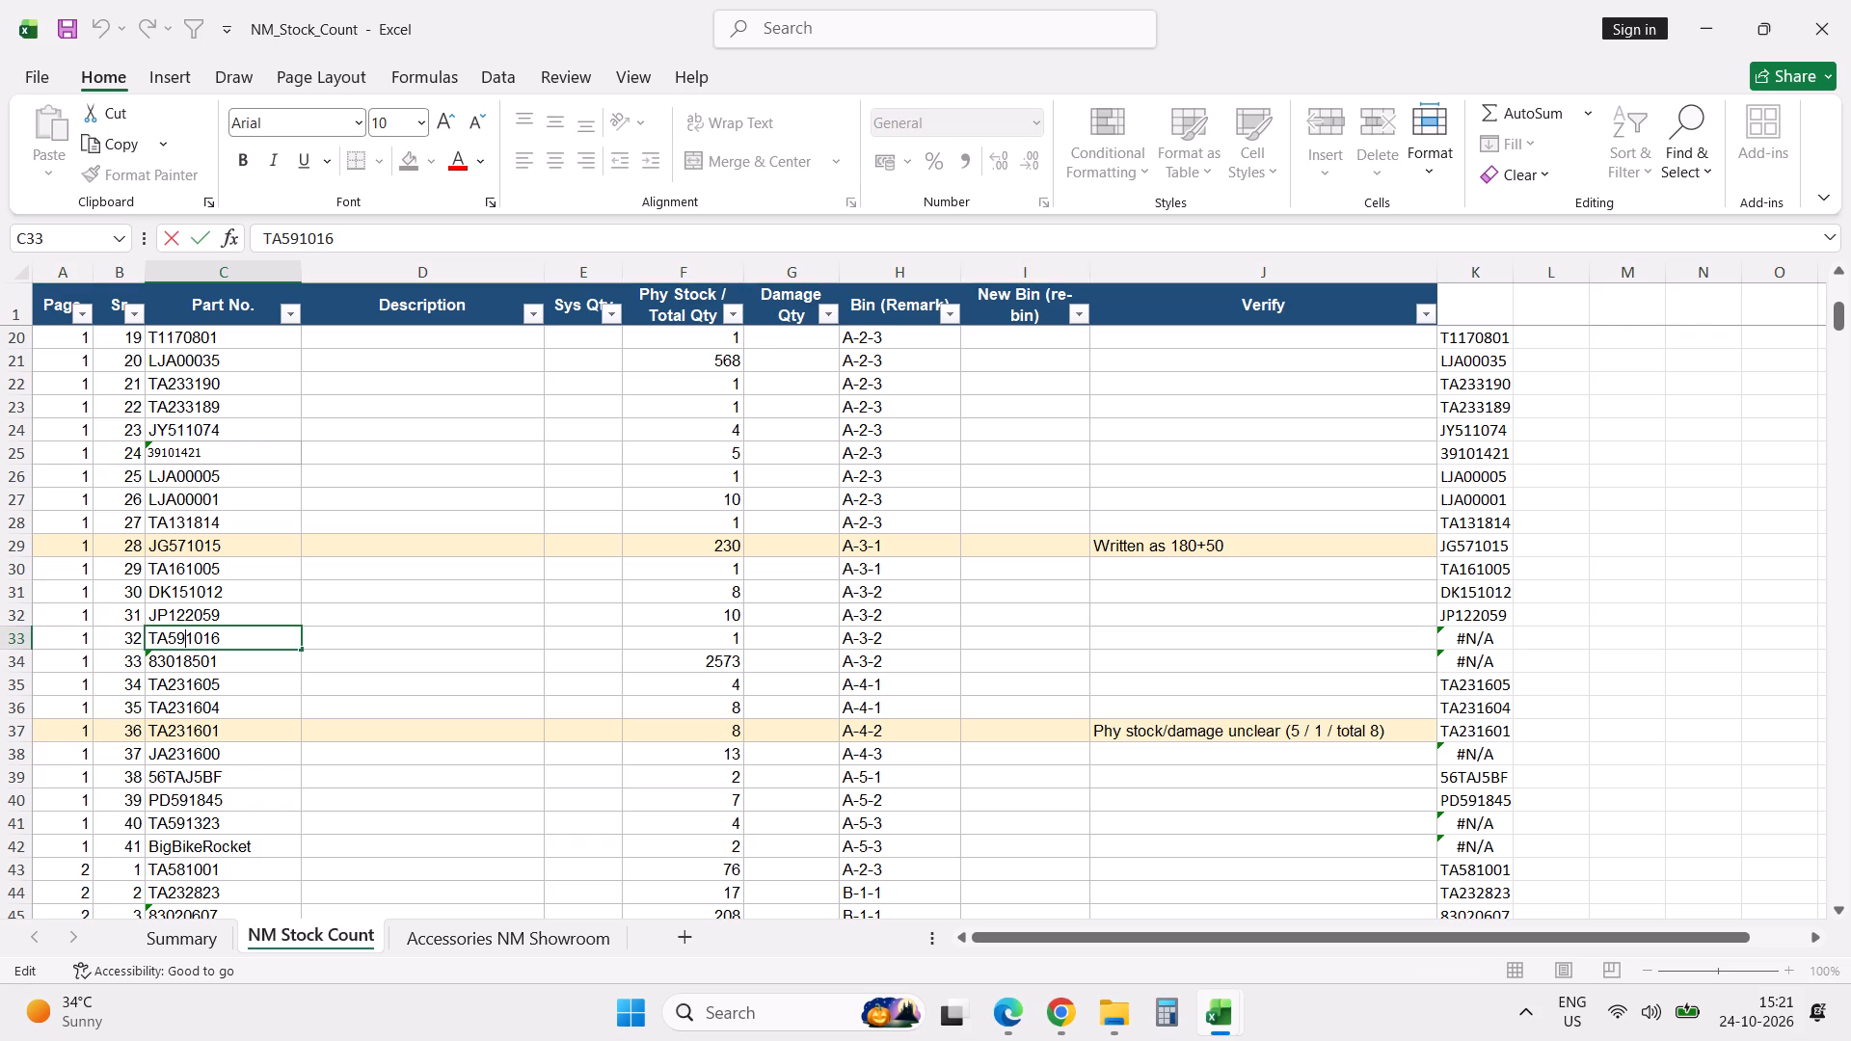
key(BackSpace)
key(7)
key(Return)
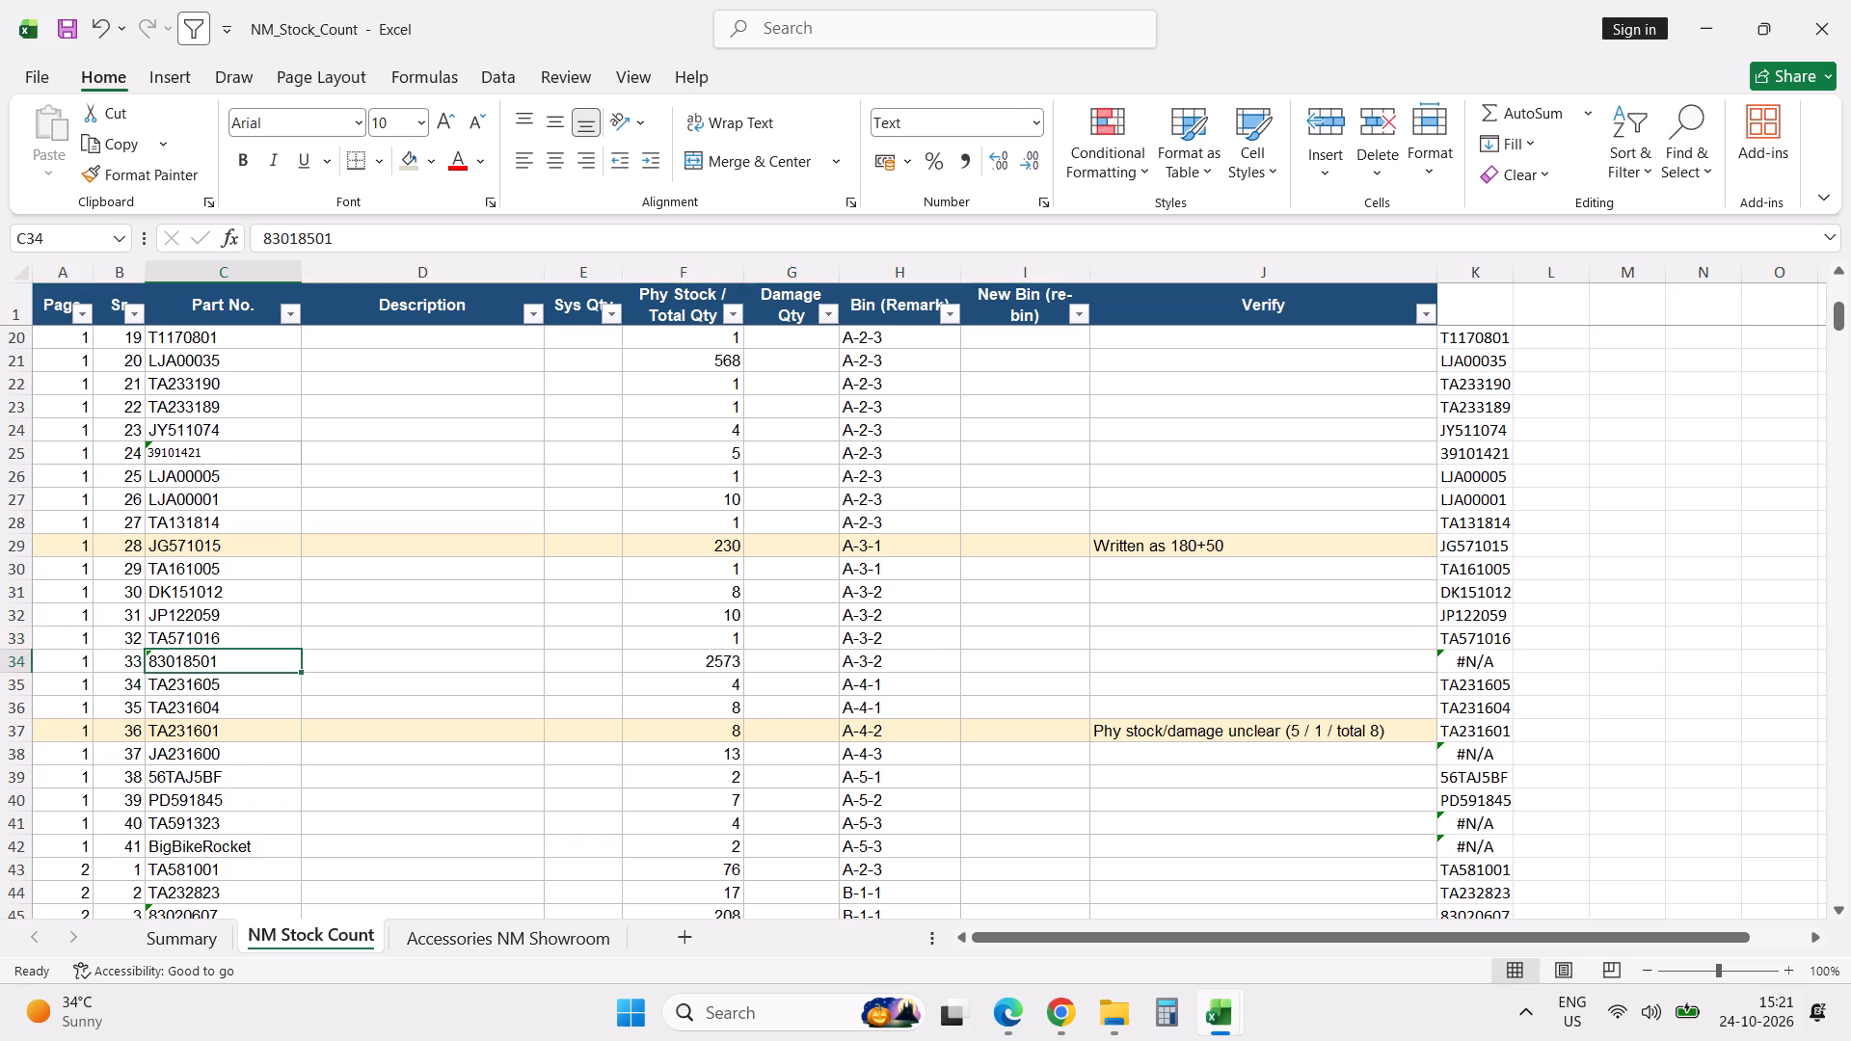
Correct the part number in C34 of the NM Stock Count sheet to 83010501.
double_click(185, 661)
key(0)
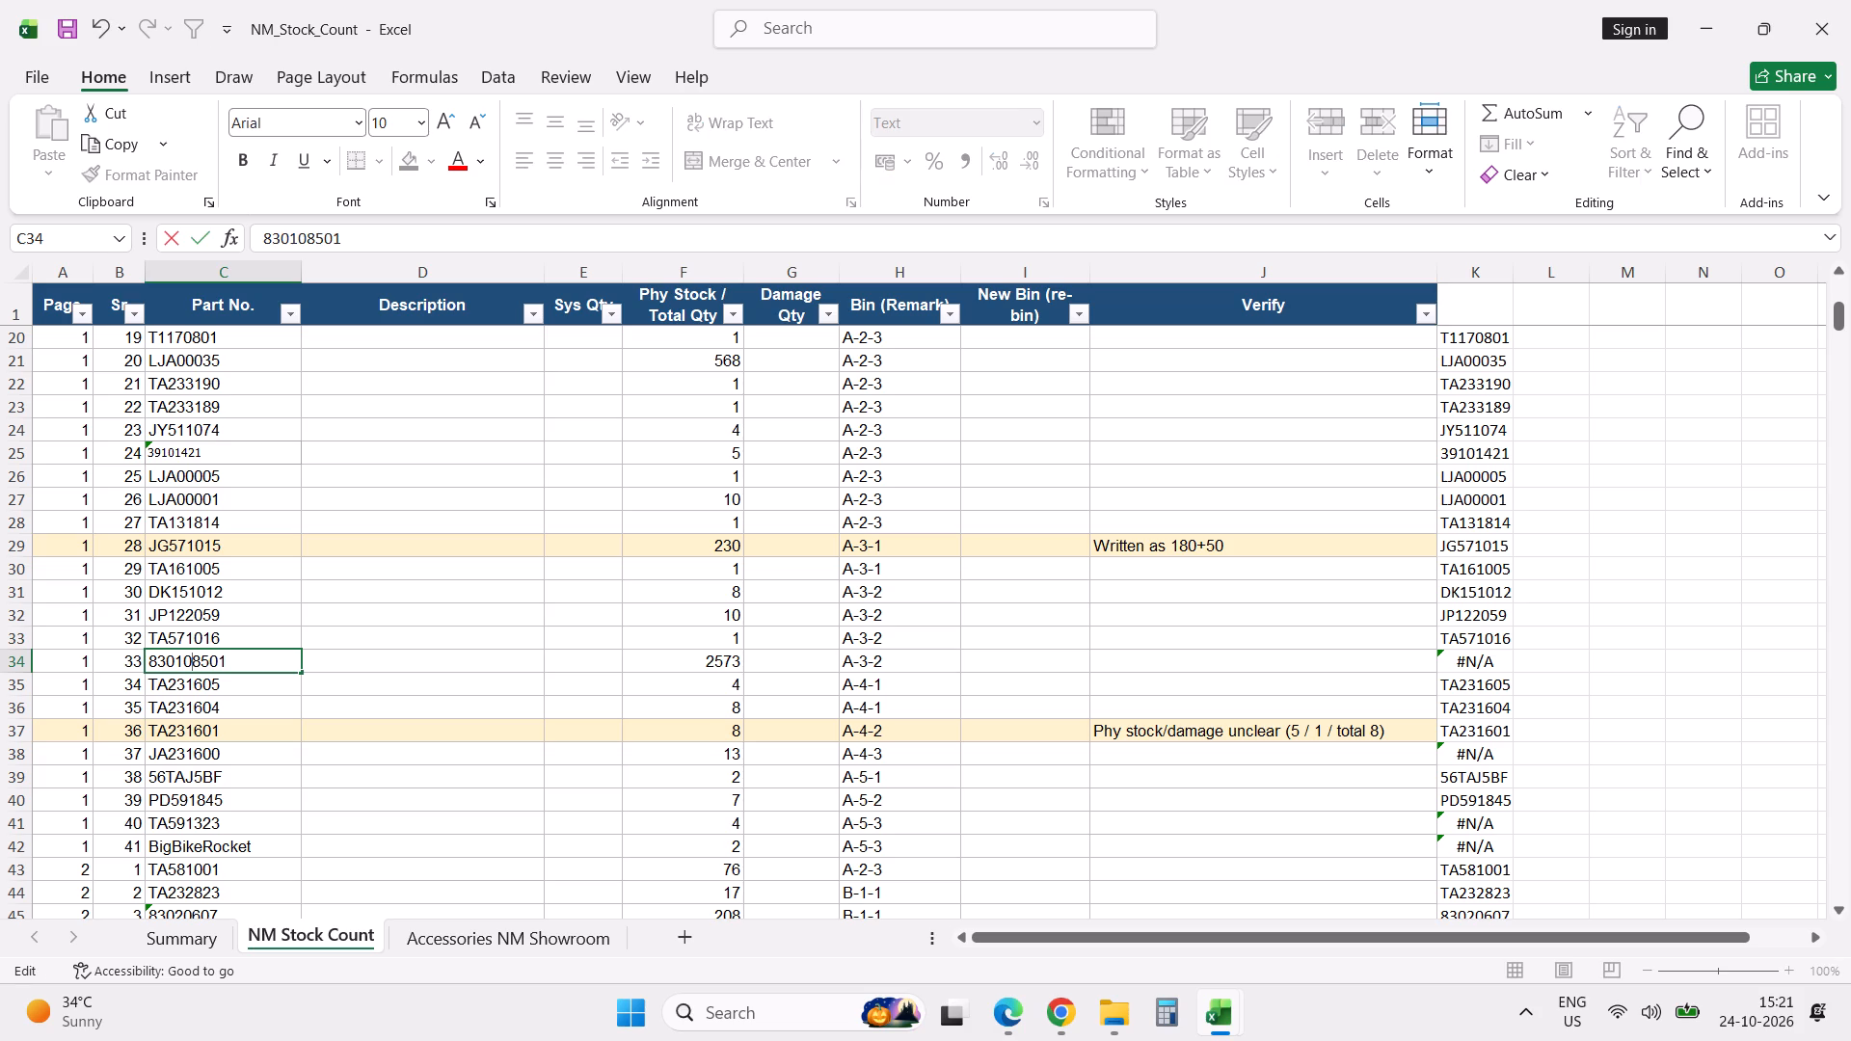
key(shift+Right)
key(Delete)
key(Return)
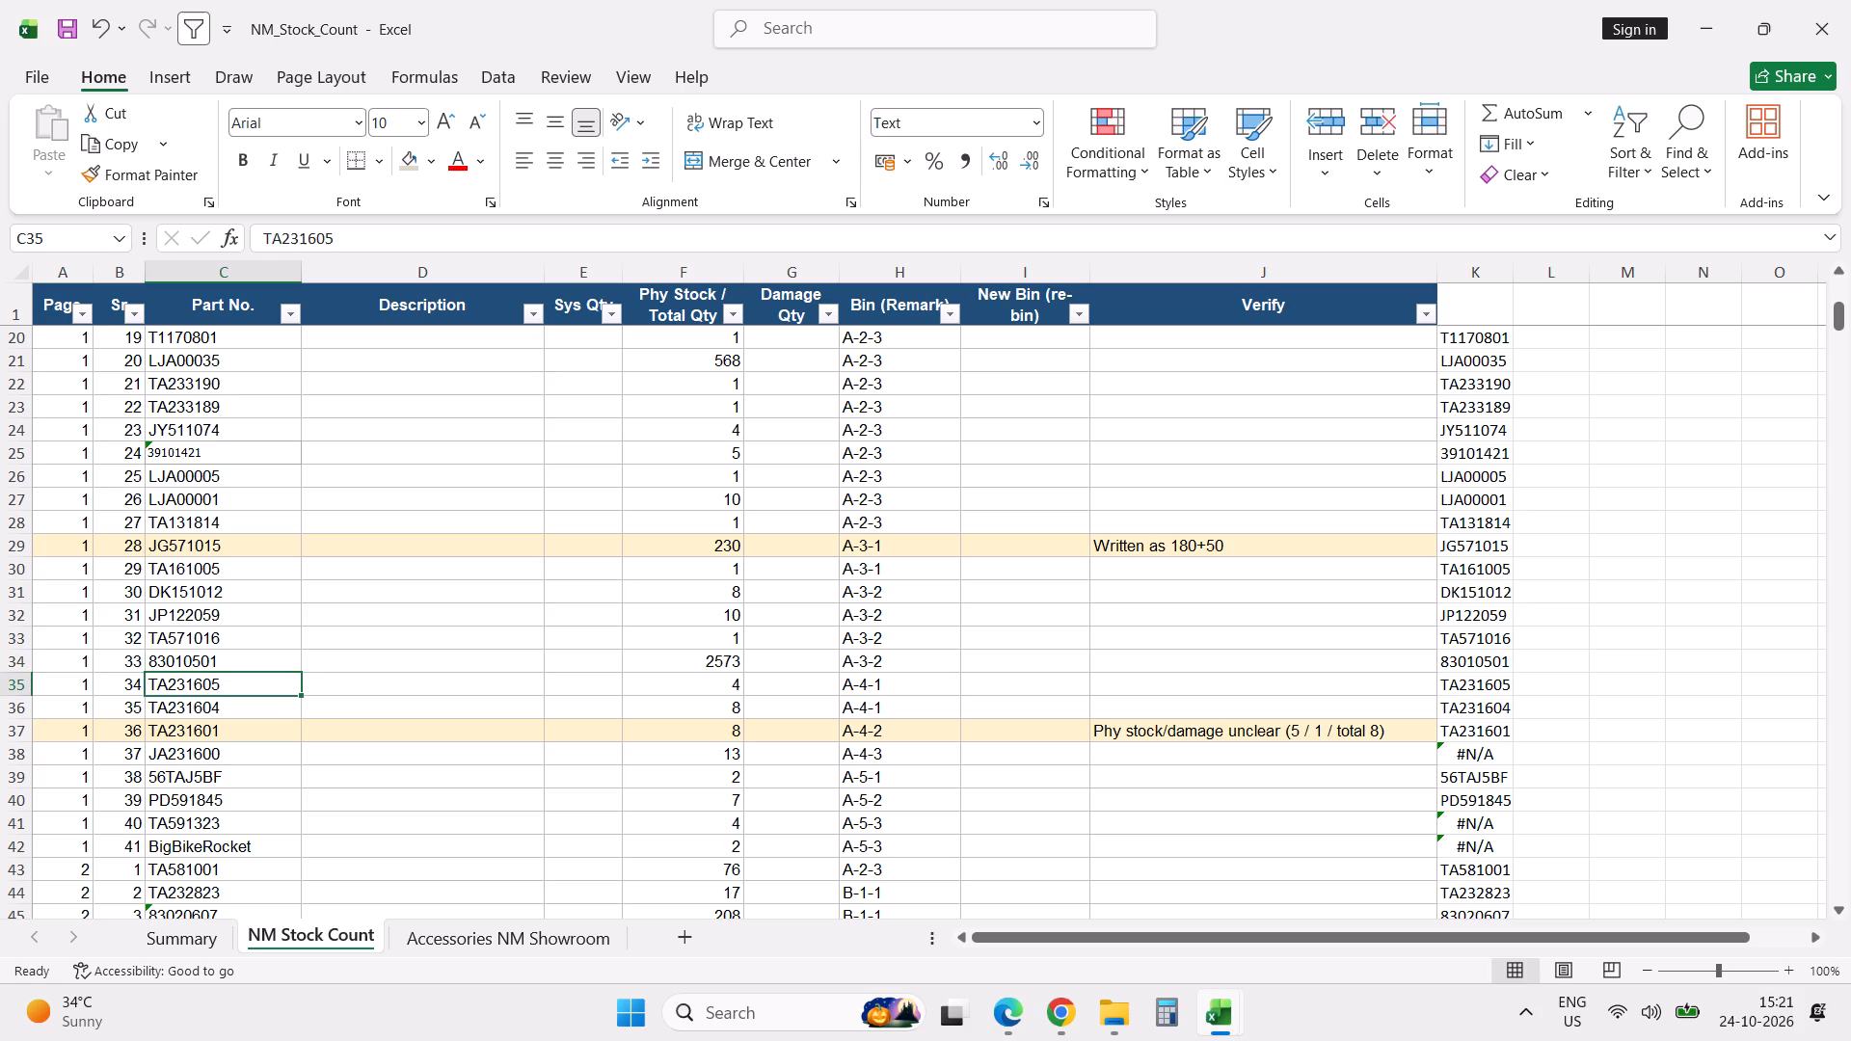
Correct the part number in C38 of the NM Stock Count sheet to TA231600.
key(Down)
key(Down)
key(Down)
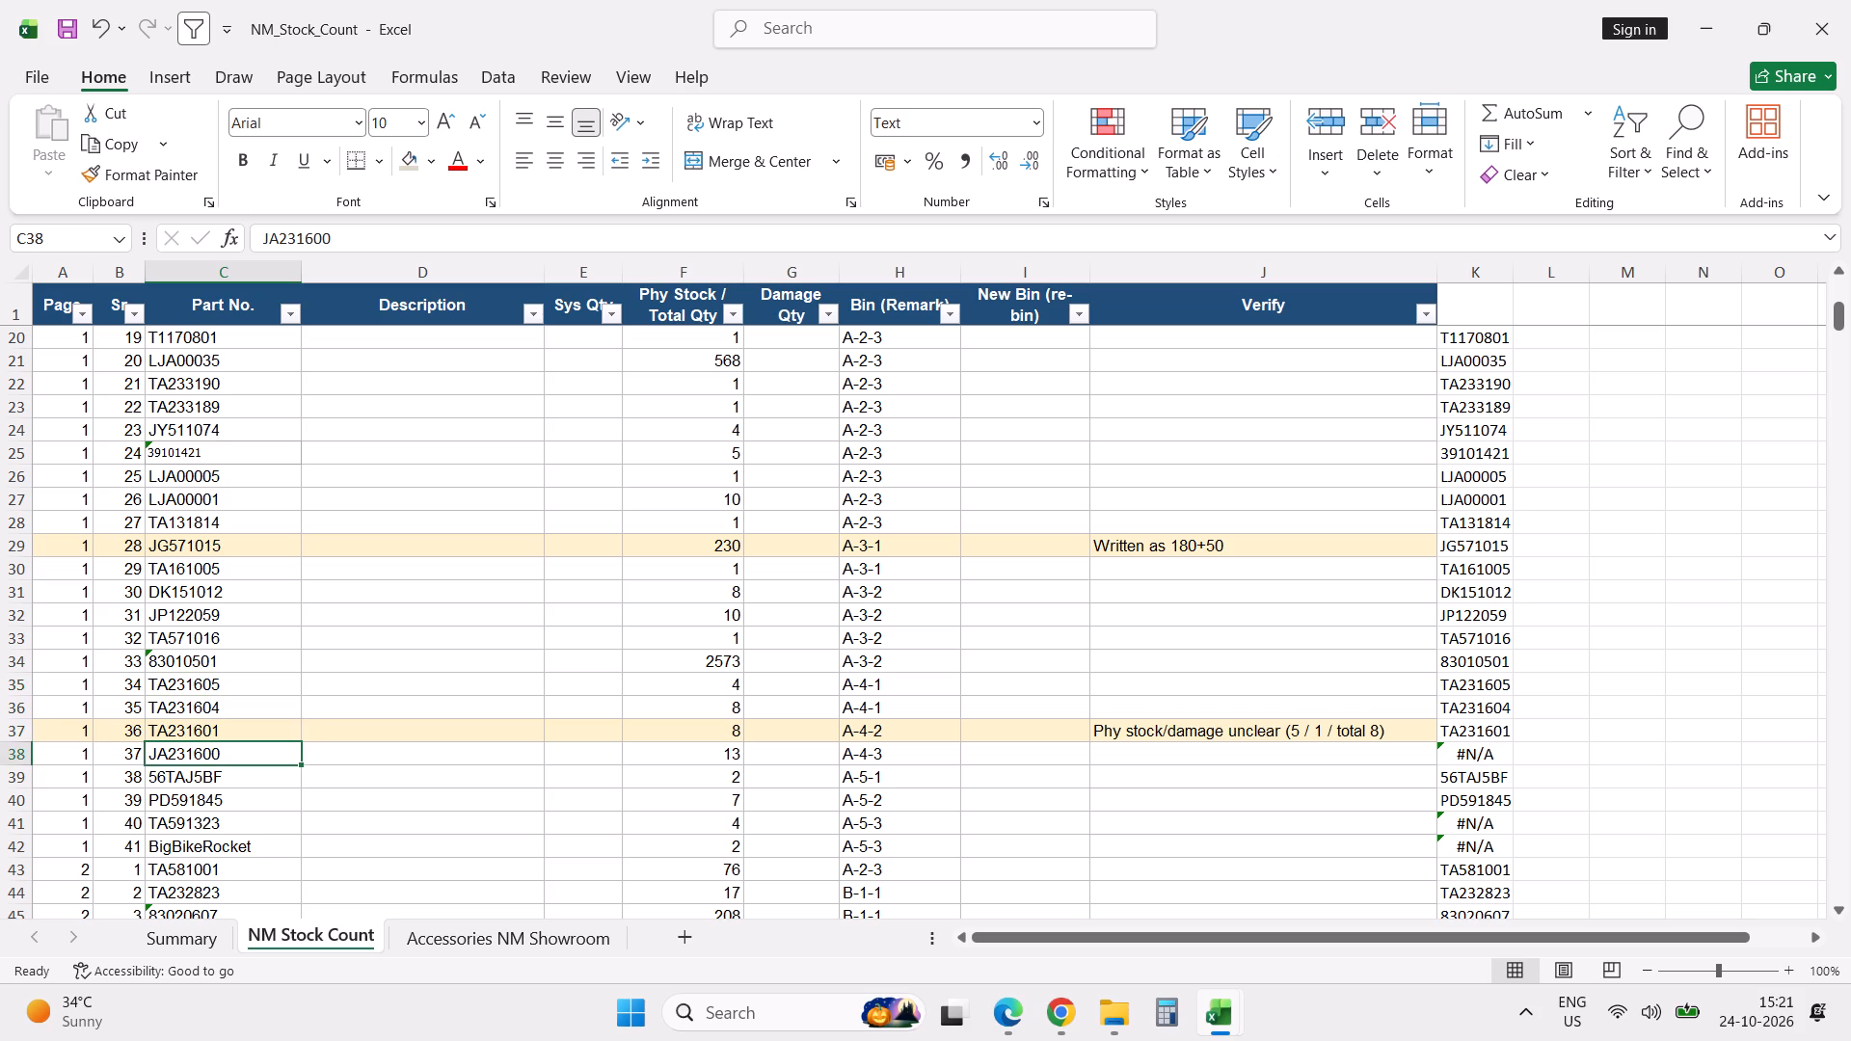
key(shift+space)
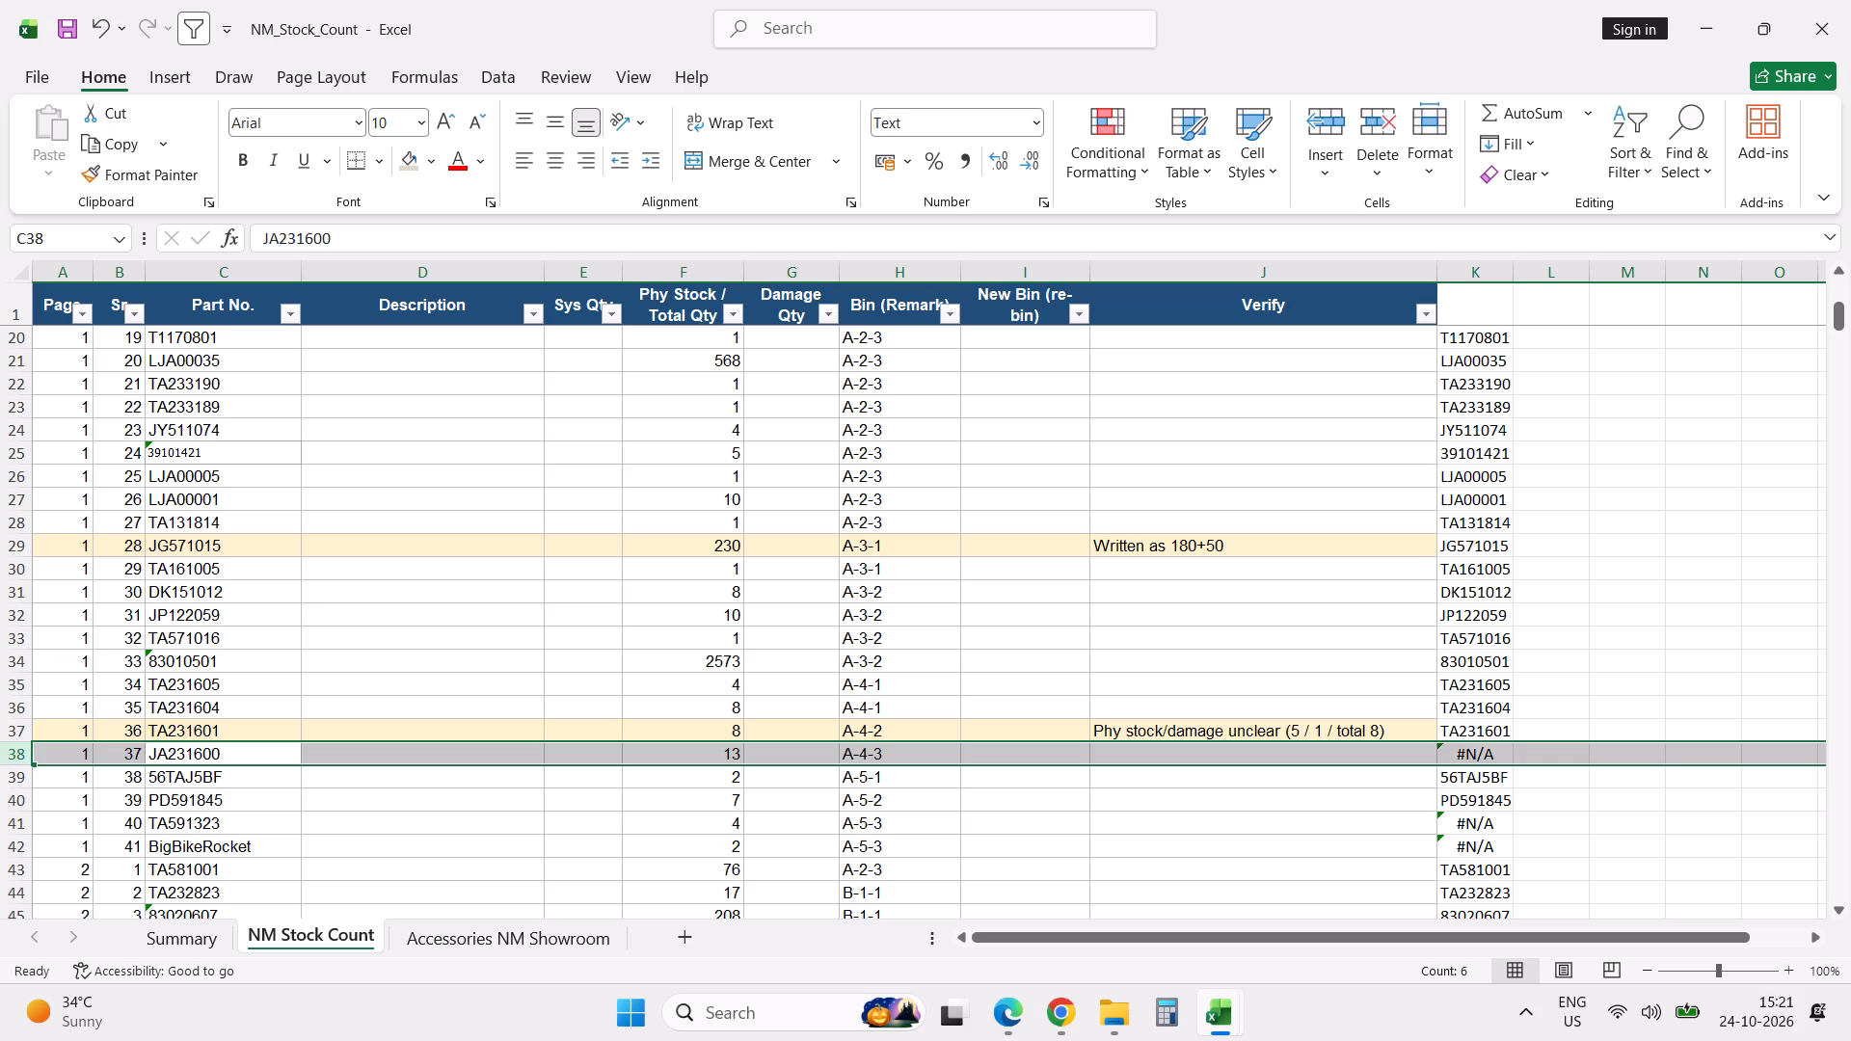
click(270, 241)
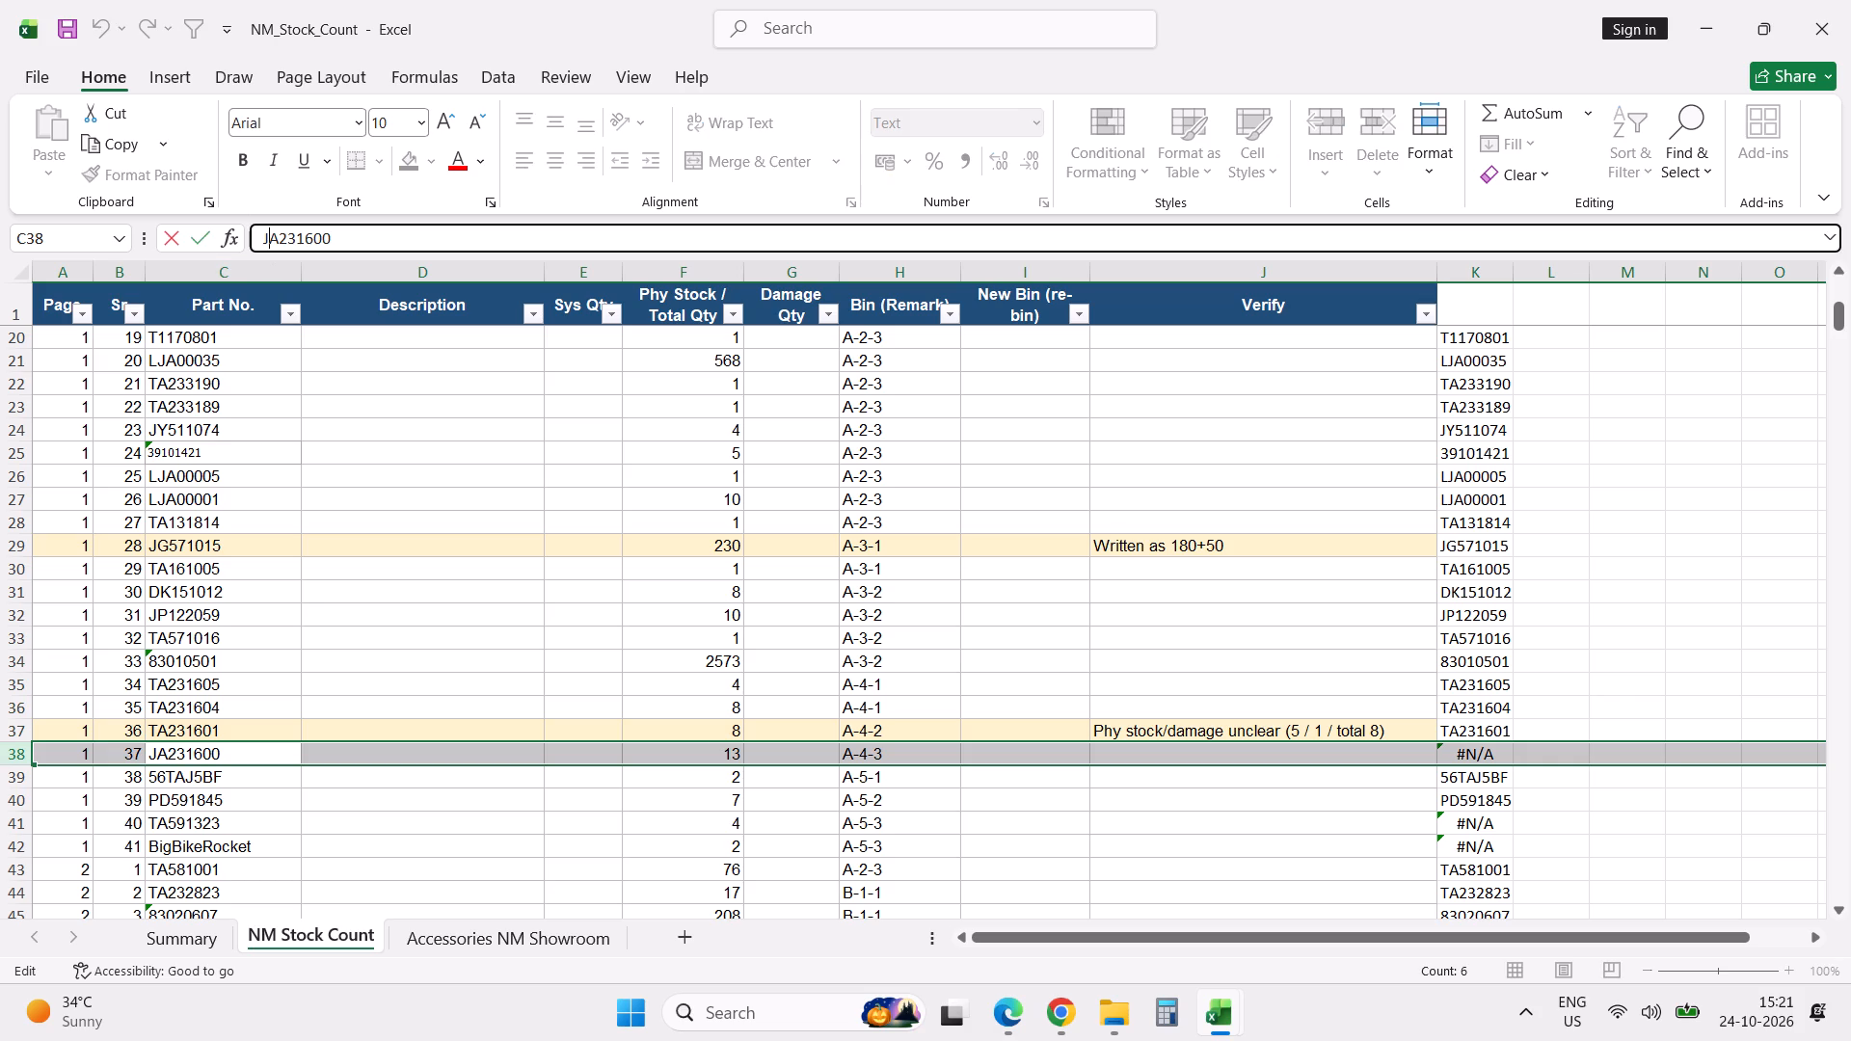
key(BackSpace)
key(t)
key(Return)
Examine the part numbers in rows 41 and 42 of the NM Stock Count sheet that lack a lookup match.
key(Down)
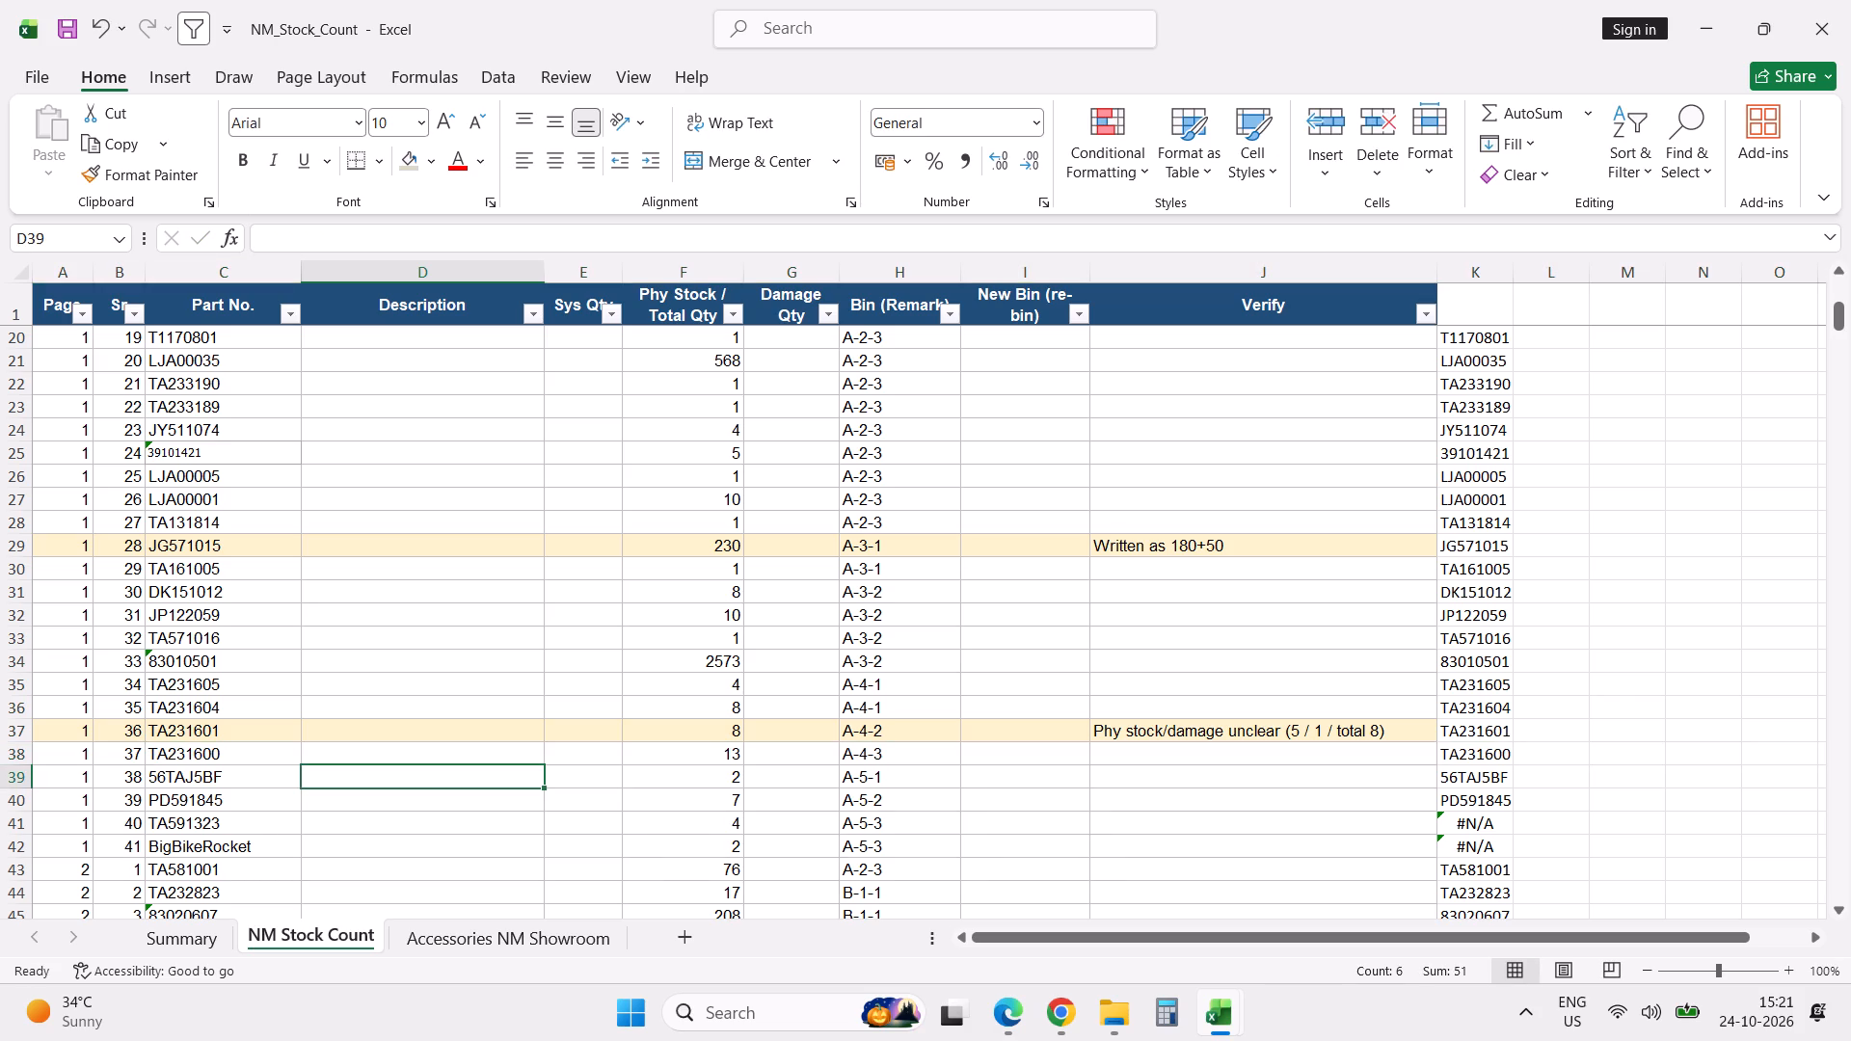
key(Down)
key(Down)
key(Down)
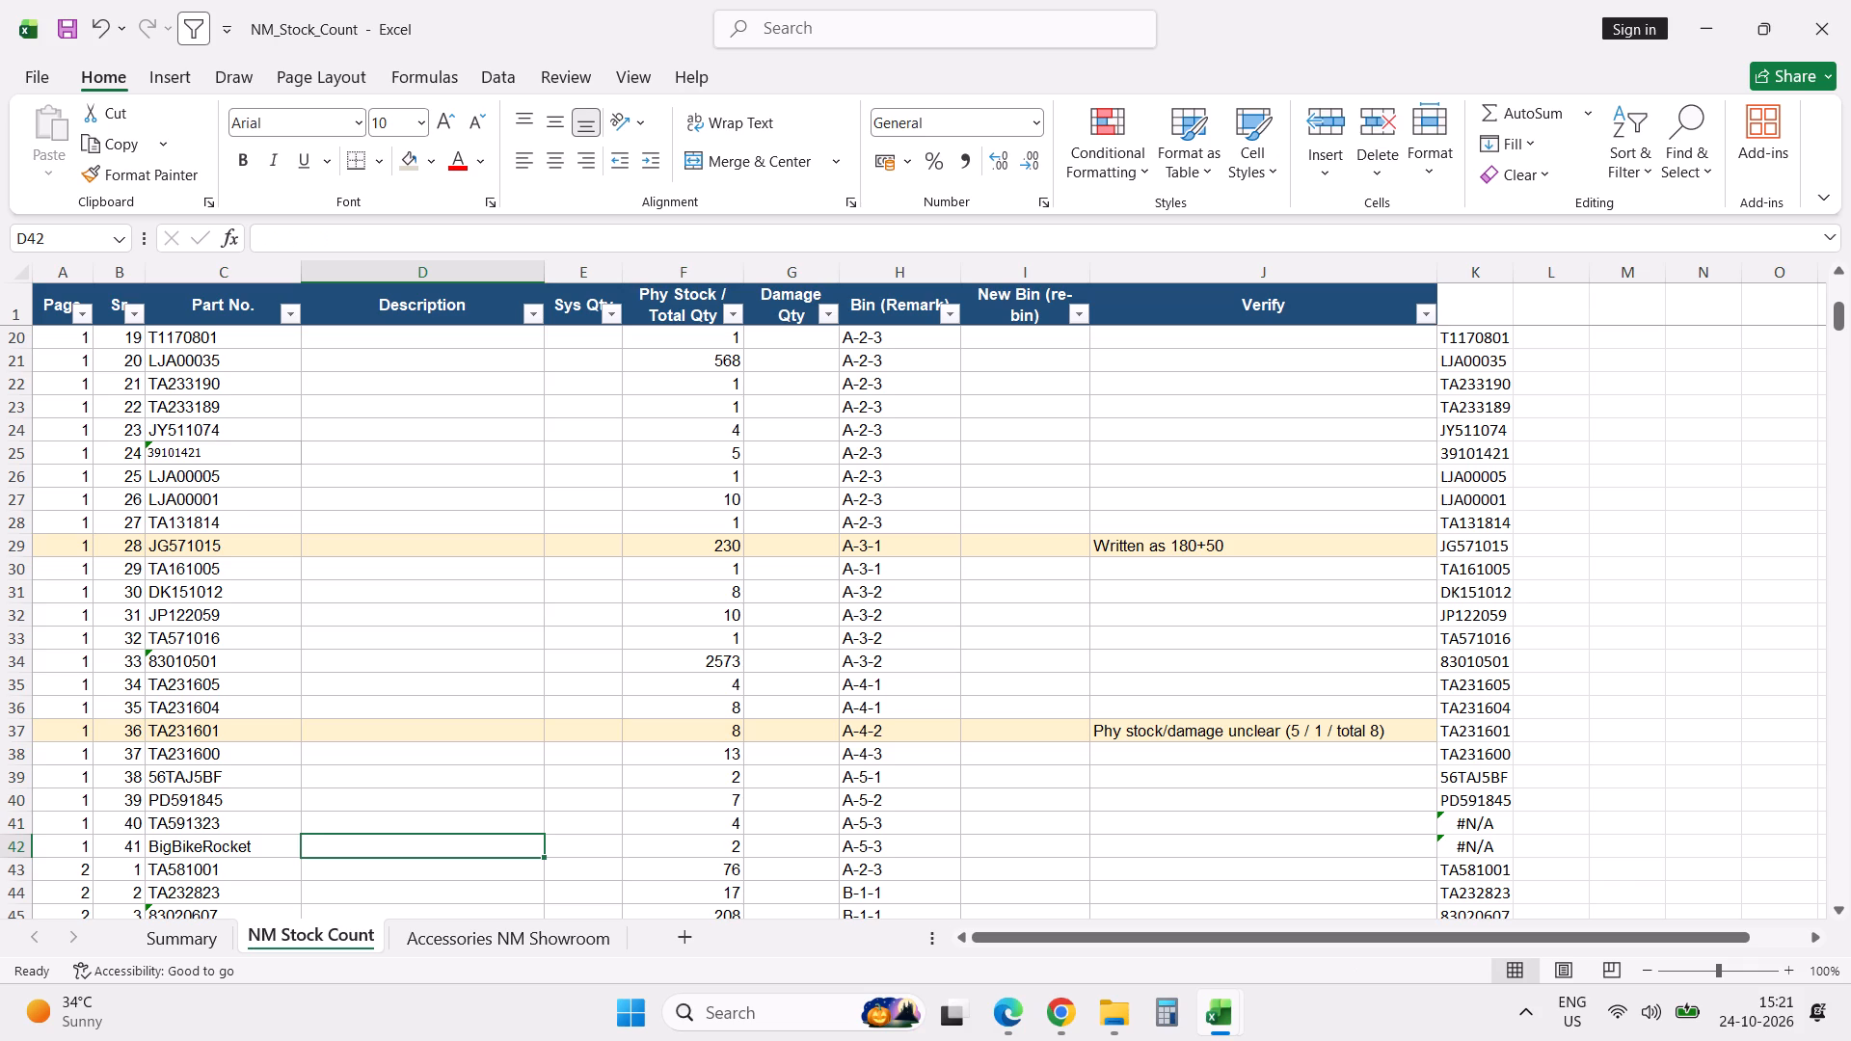
key(Left)
key(Left)
key(Right)
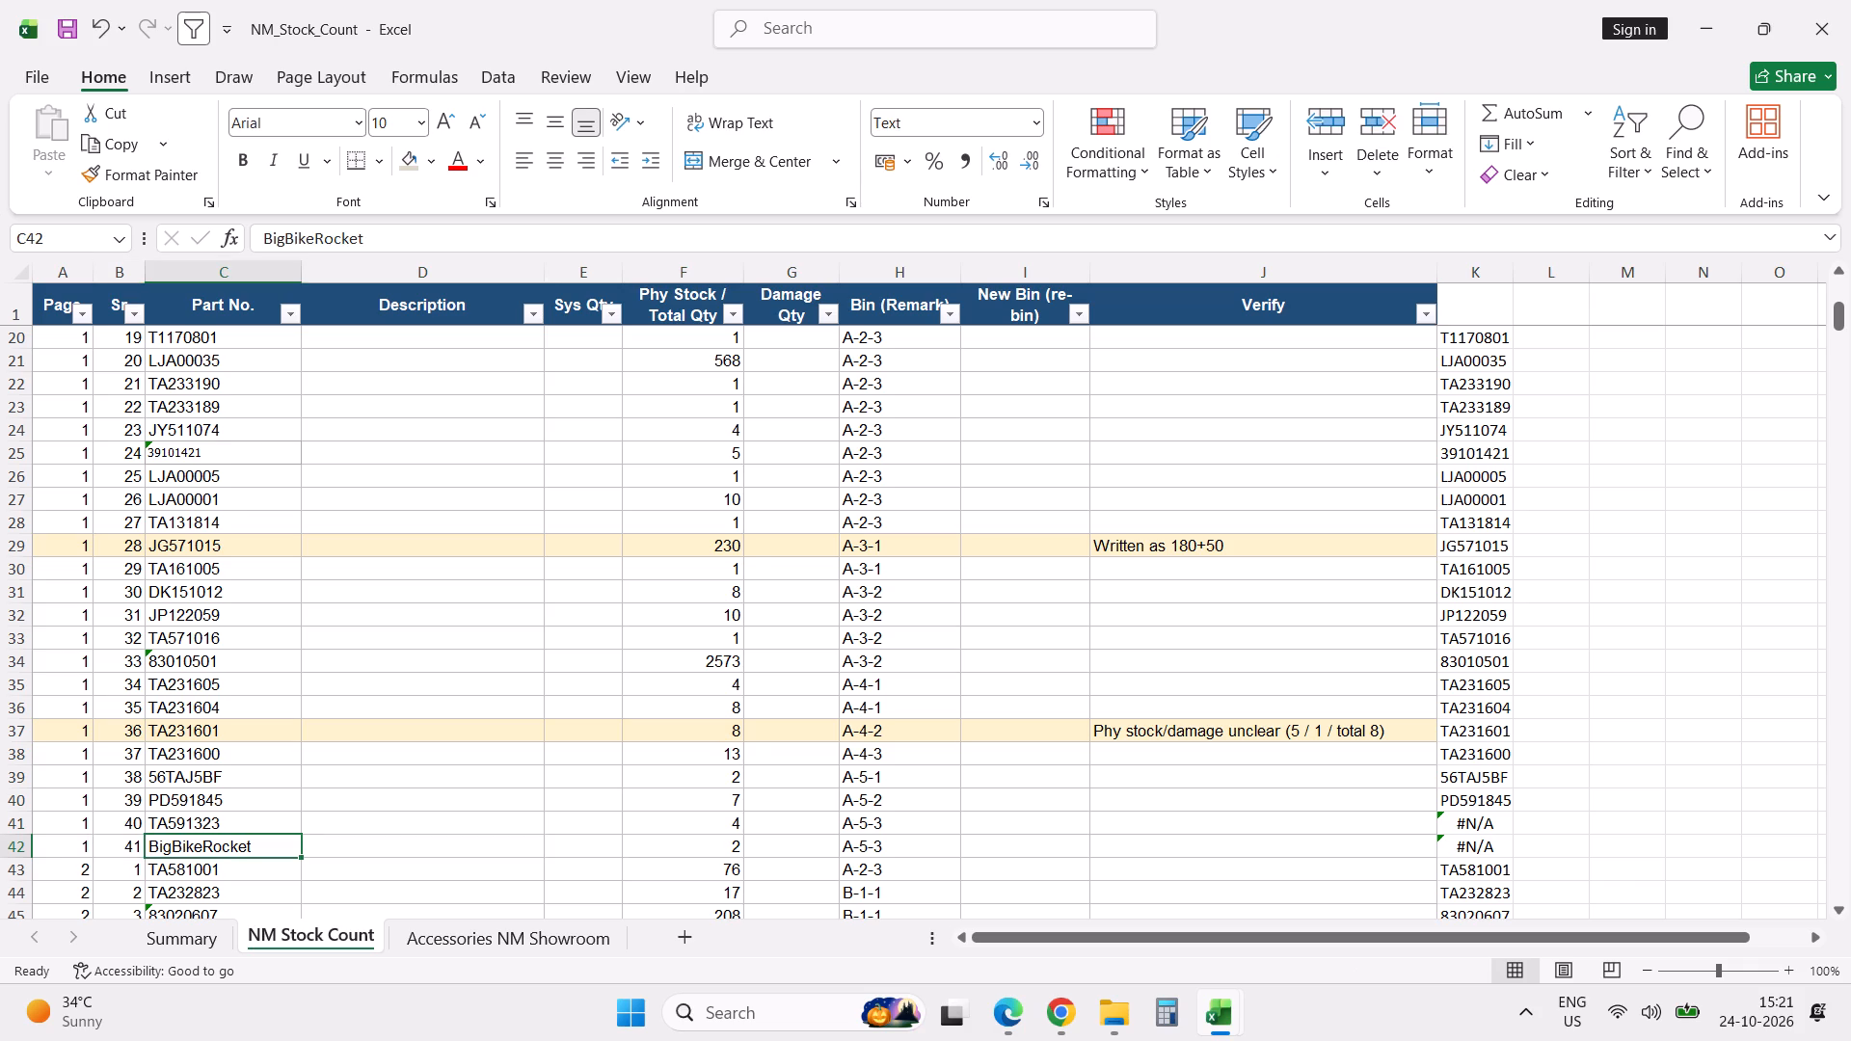
key(Right)
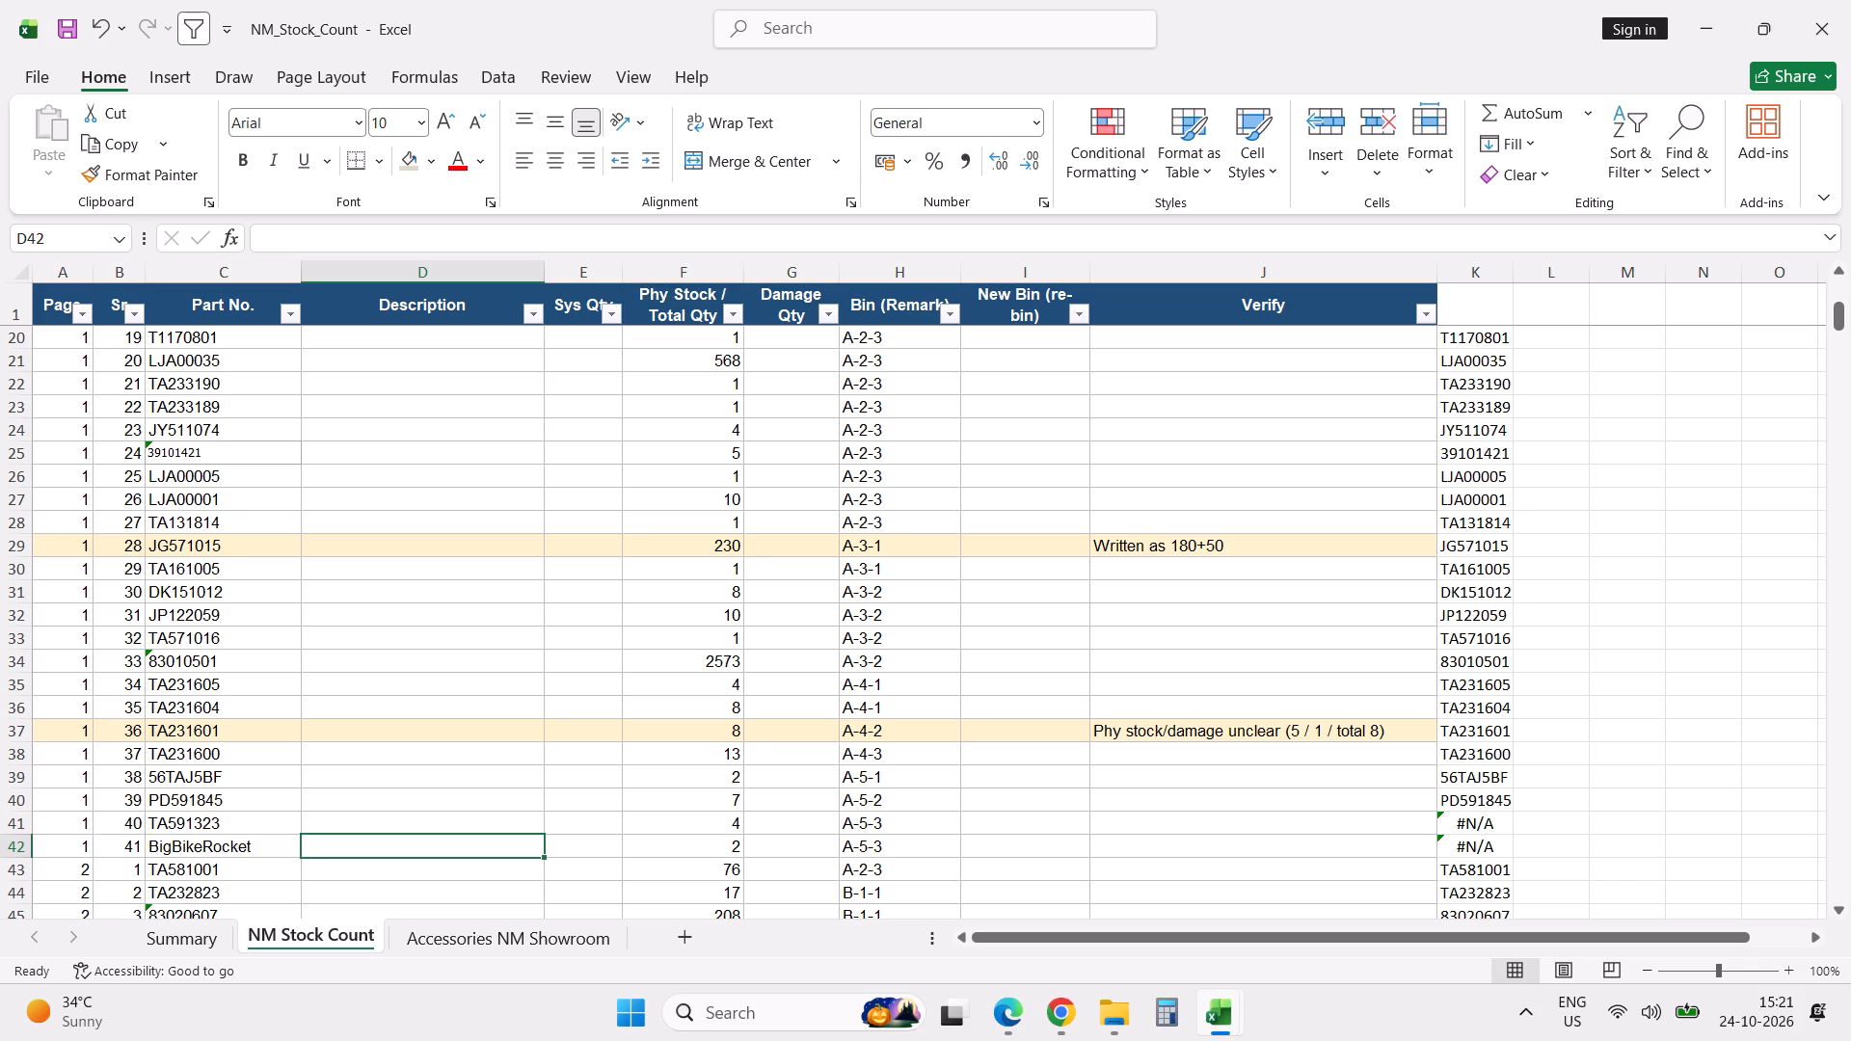
key(Up)
key(Left)
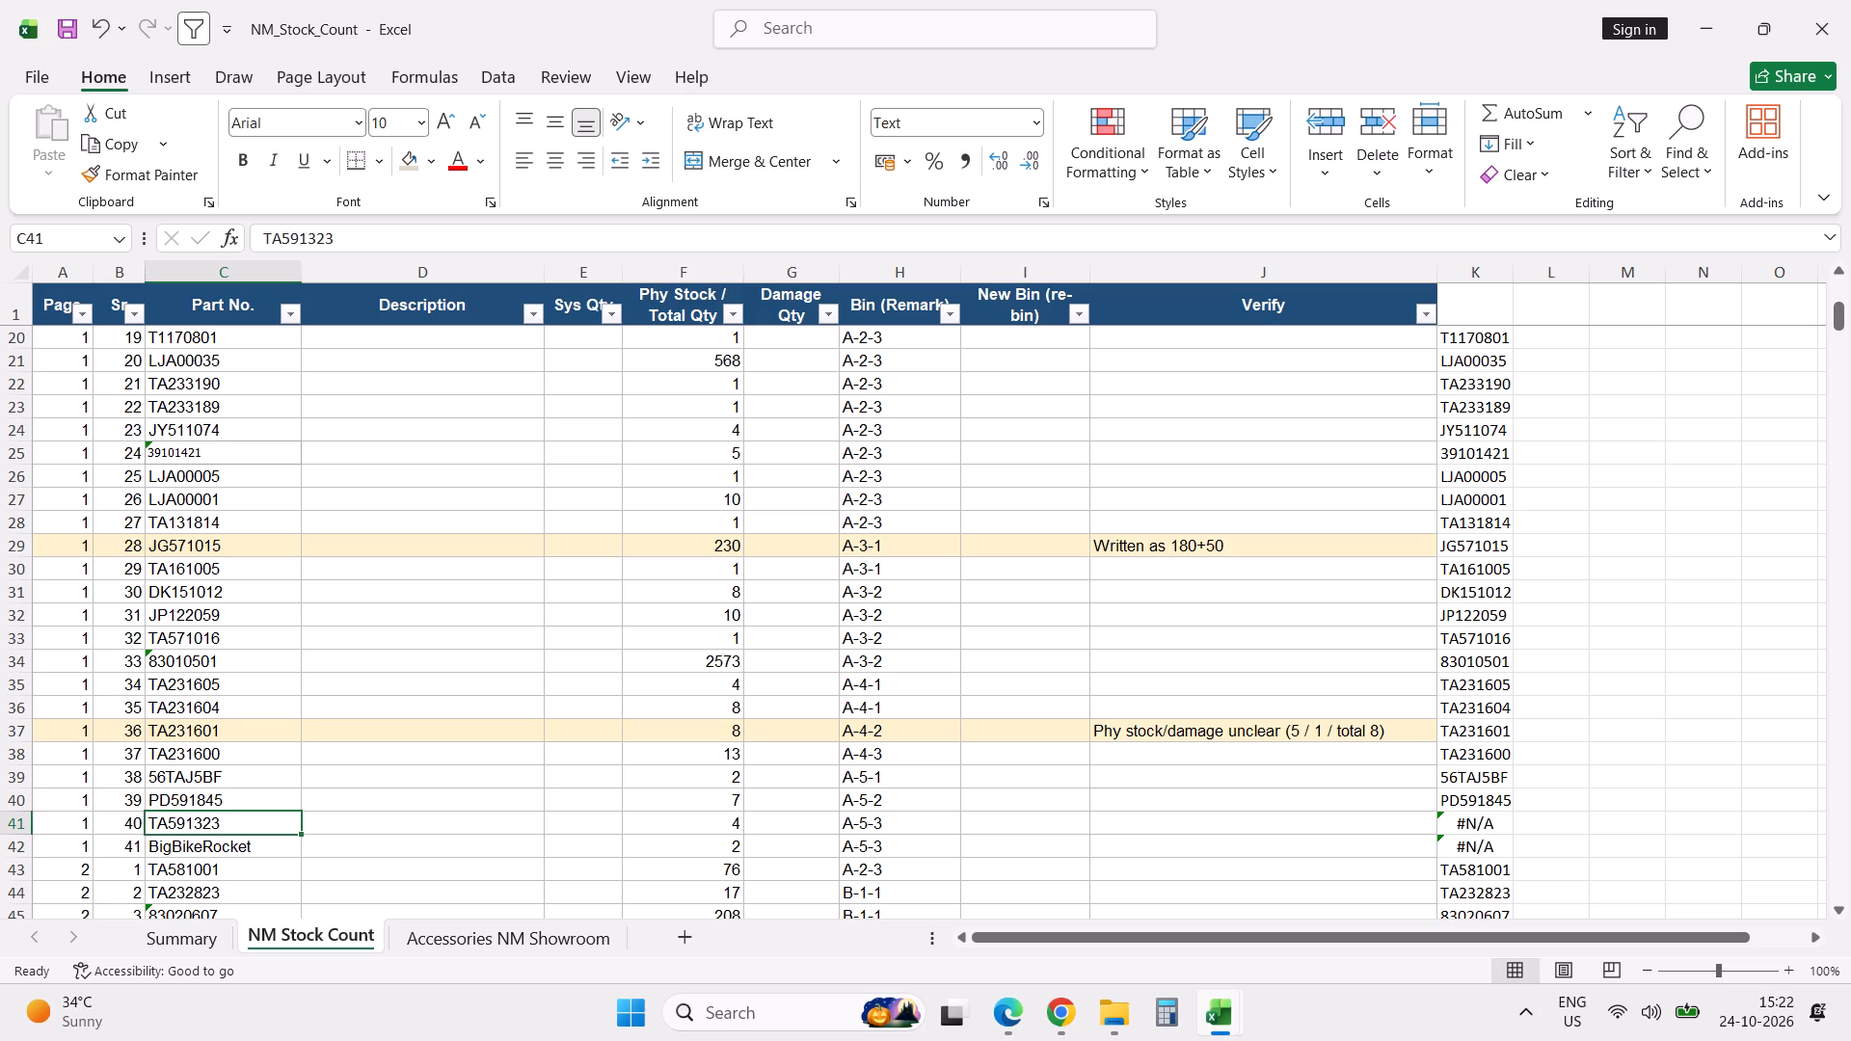
Switch to the Part Stock Valuation workbook and filter the Part Code column on Sheet2 by TA591.
key(alt+Tab)
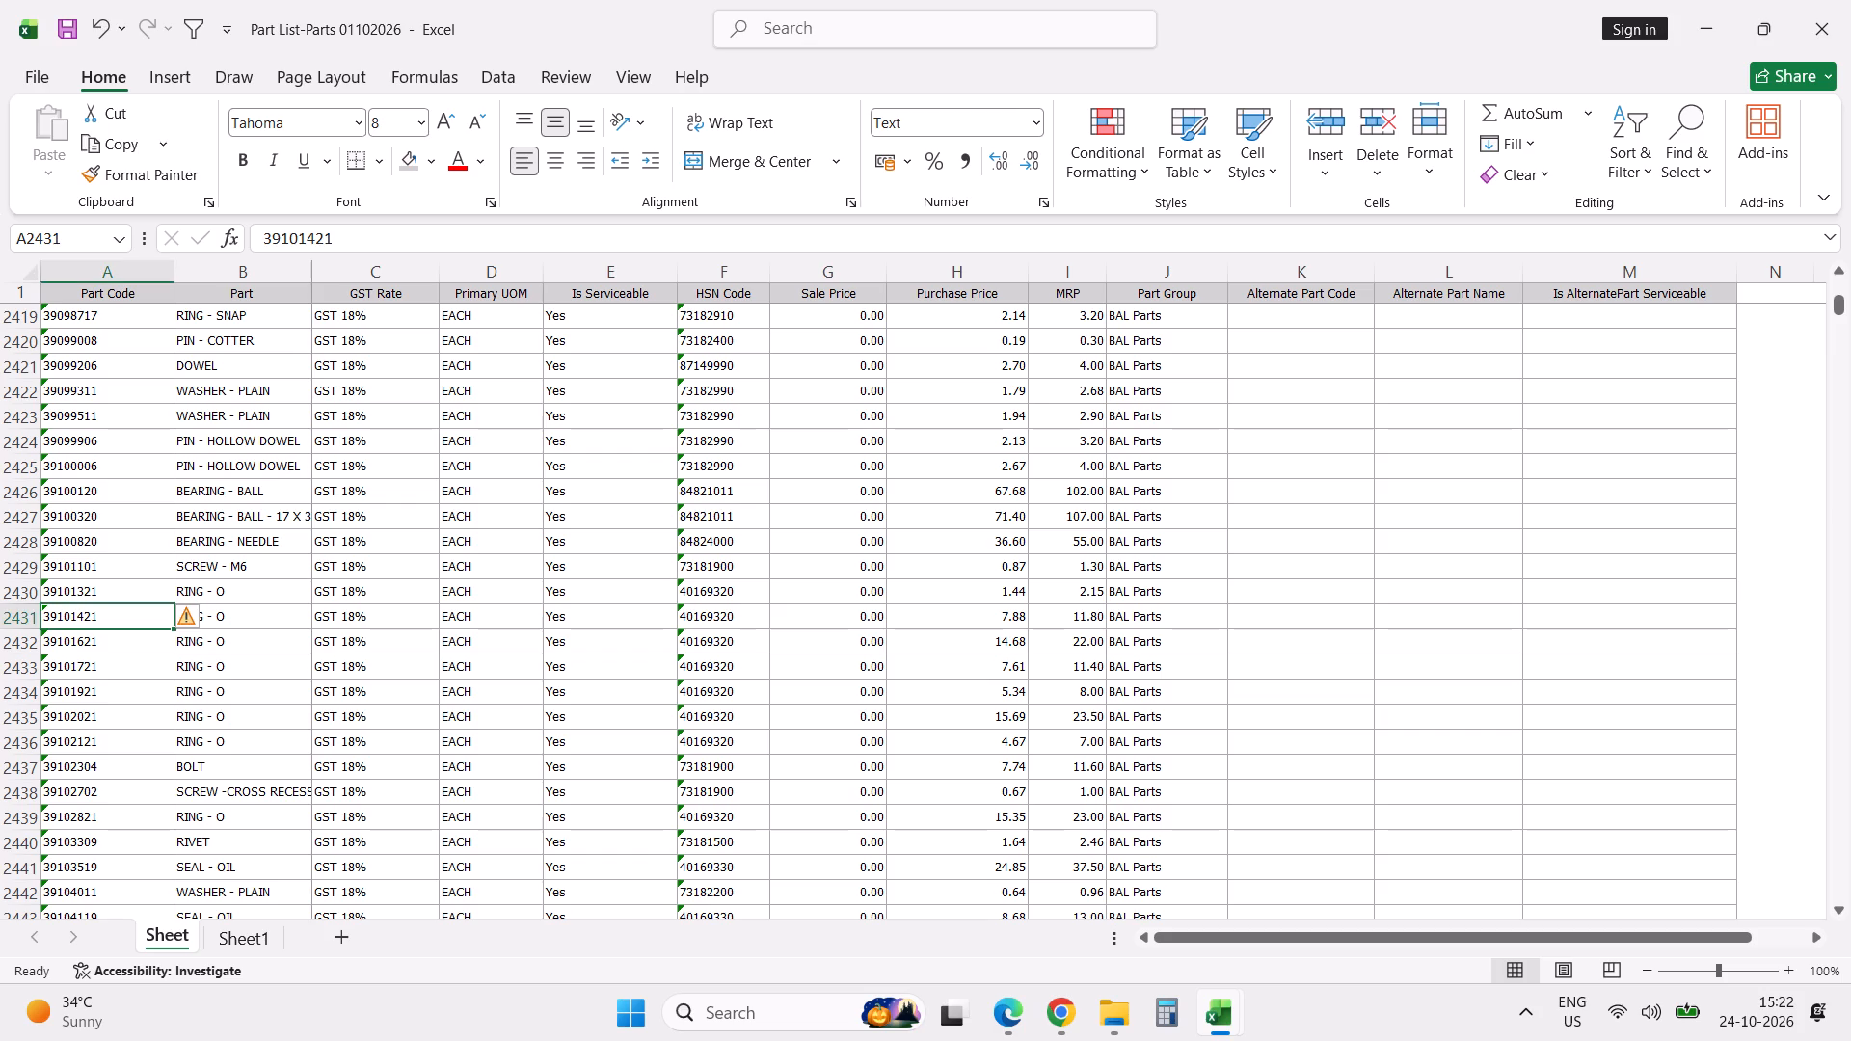
key(alt+Tab)
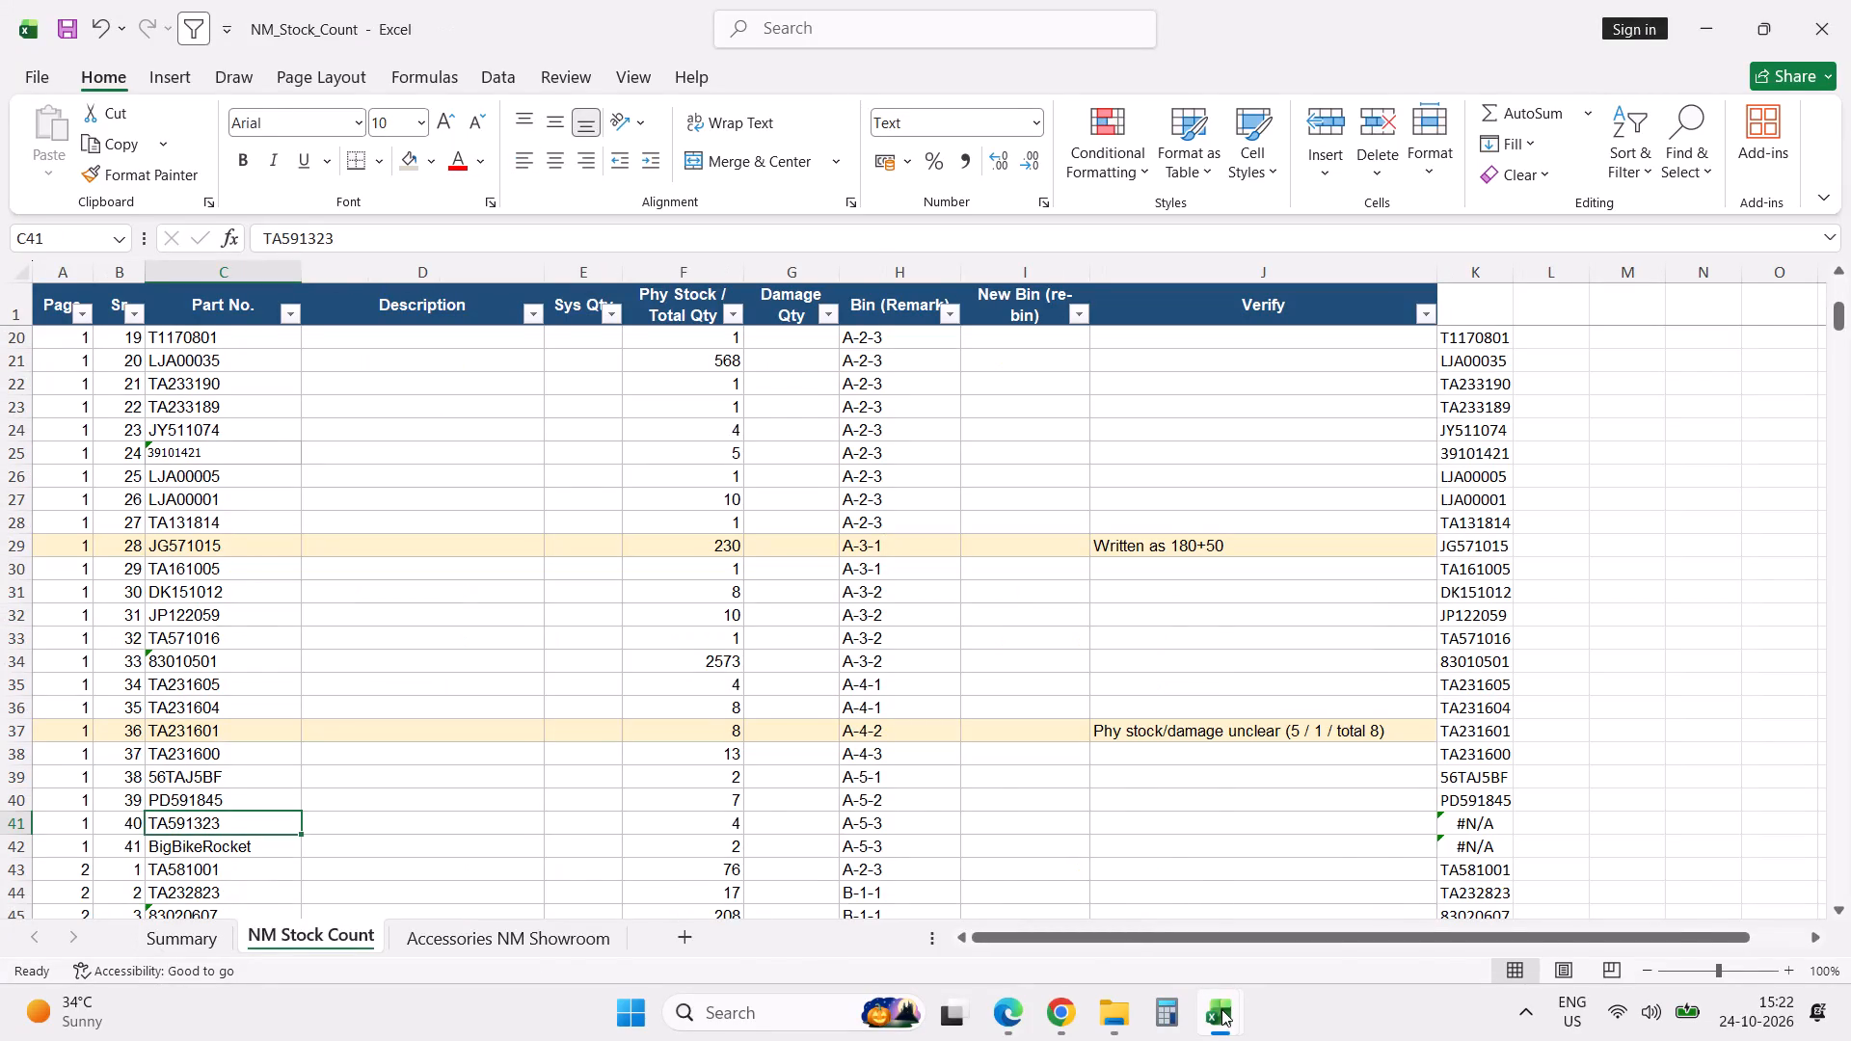
click(1221, 1008)
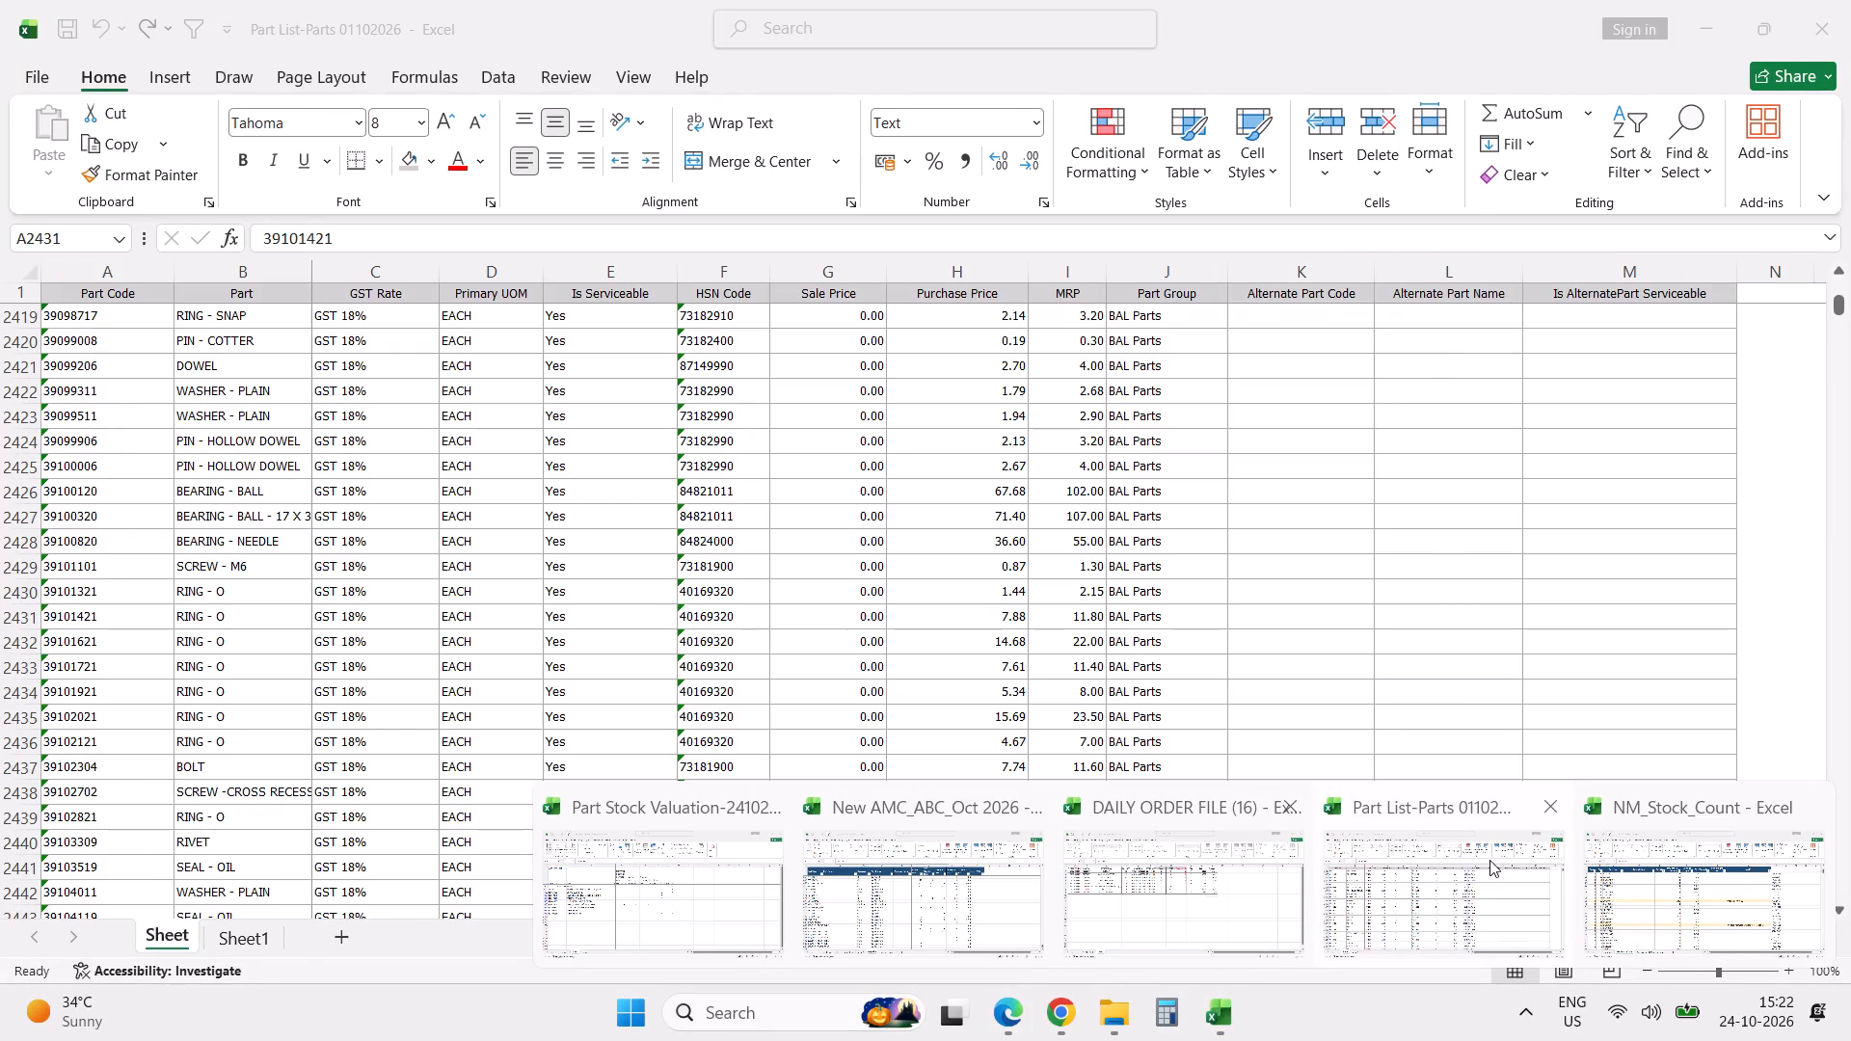
click(744, 881)
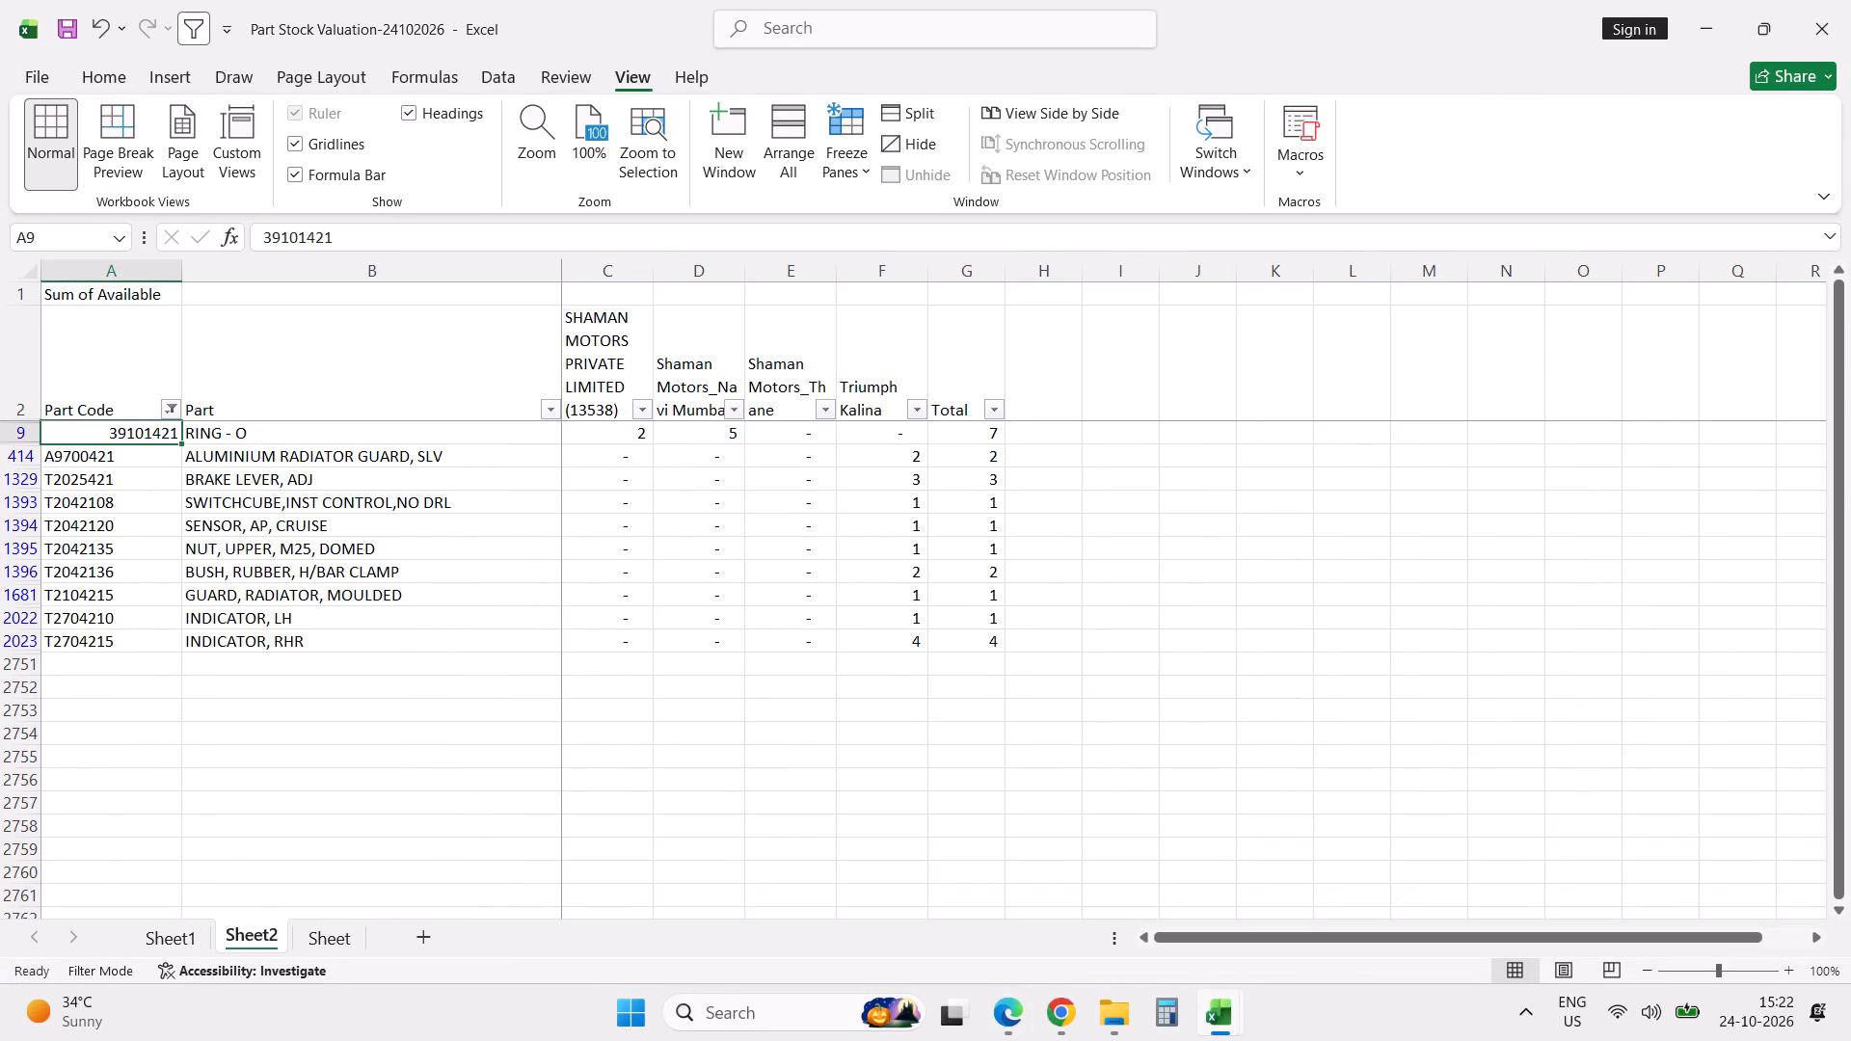
click(170, 401)
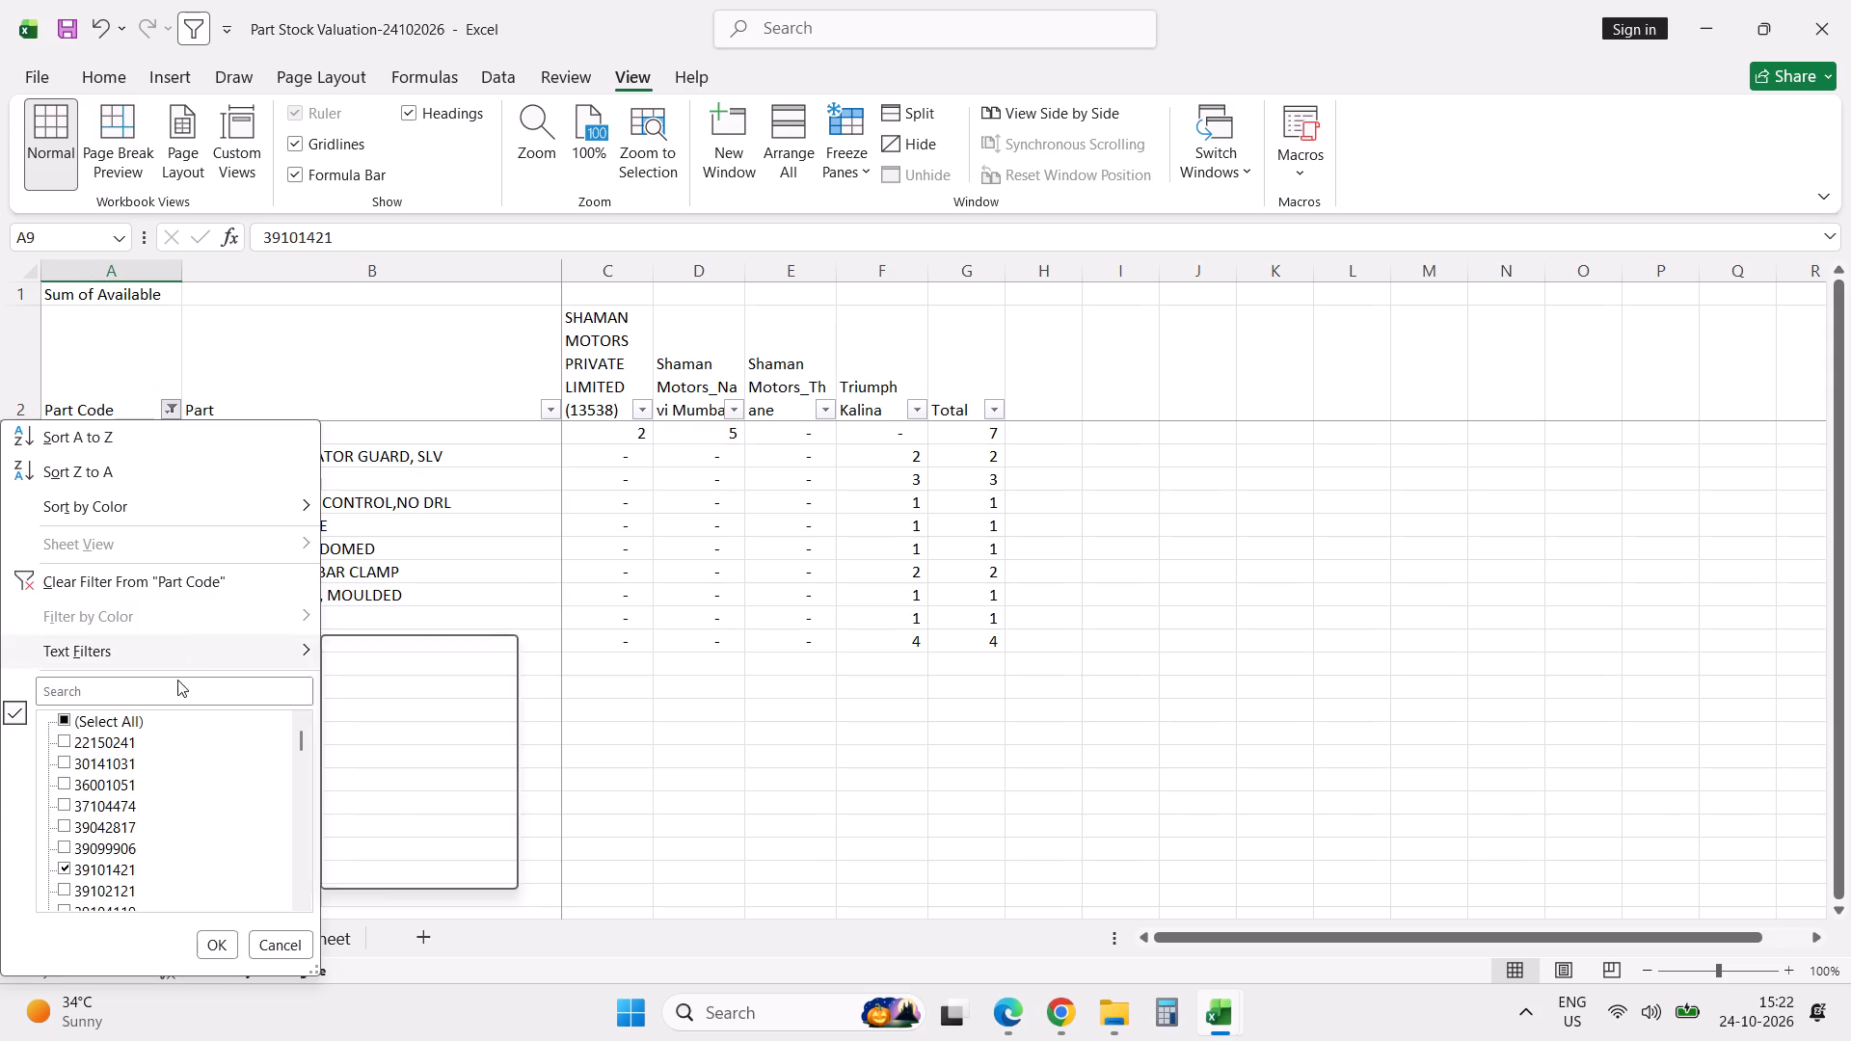
click(177, 688)
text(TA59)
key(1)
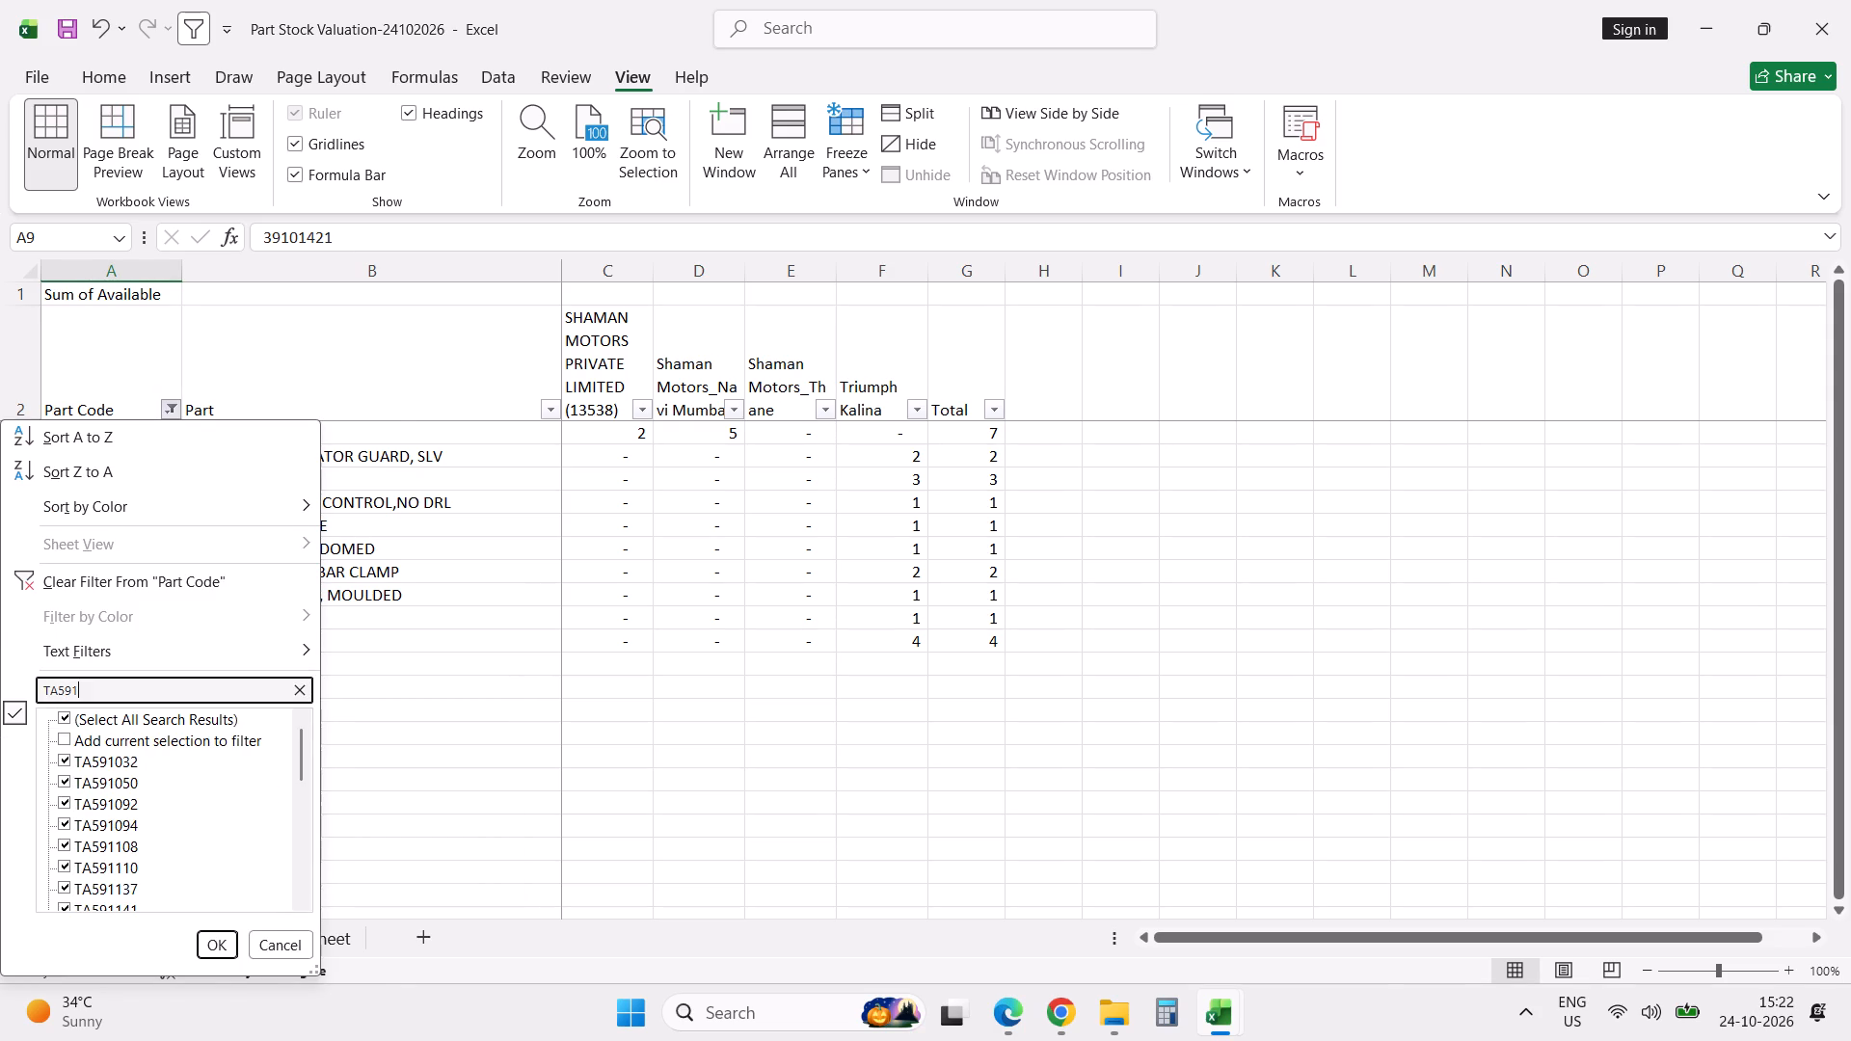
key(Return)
Examine the filtered TA591 part codes, descriptions and location quantities for a possible match to audit part number TA591323.
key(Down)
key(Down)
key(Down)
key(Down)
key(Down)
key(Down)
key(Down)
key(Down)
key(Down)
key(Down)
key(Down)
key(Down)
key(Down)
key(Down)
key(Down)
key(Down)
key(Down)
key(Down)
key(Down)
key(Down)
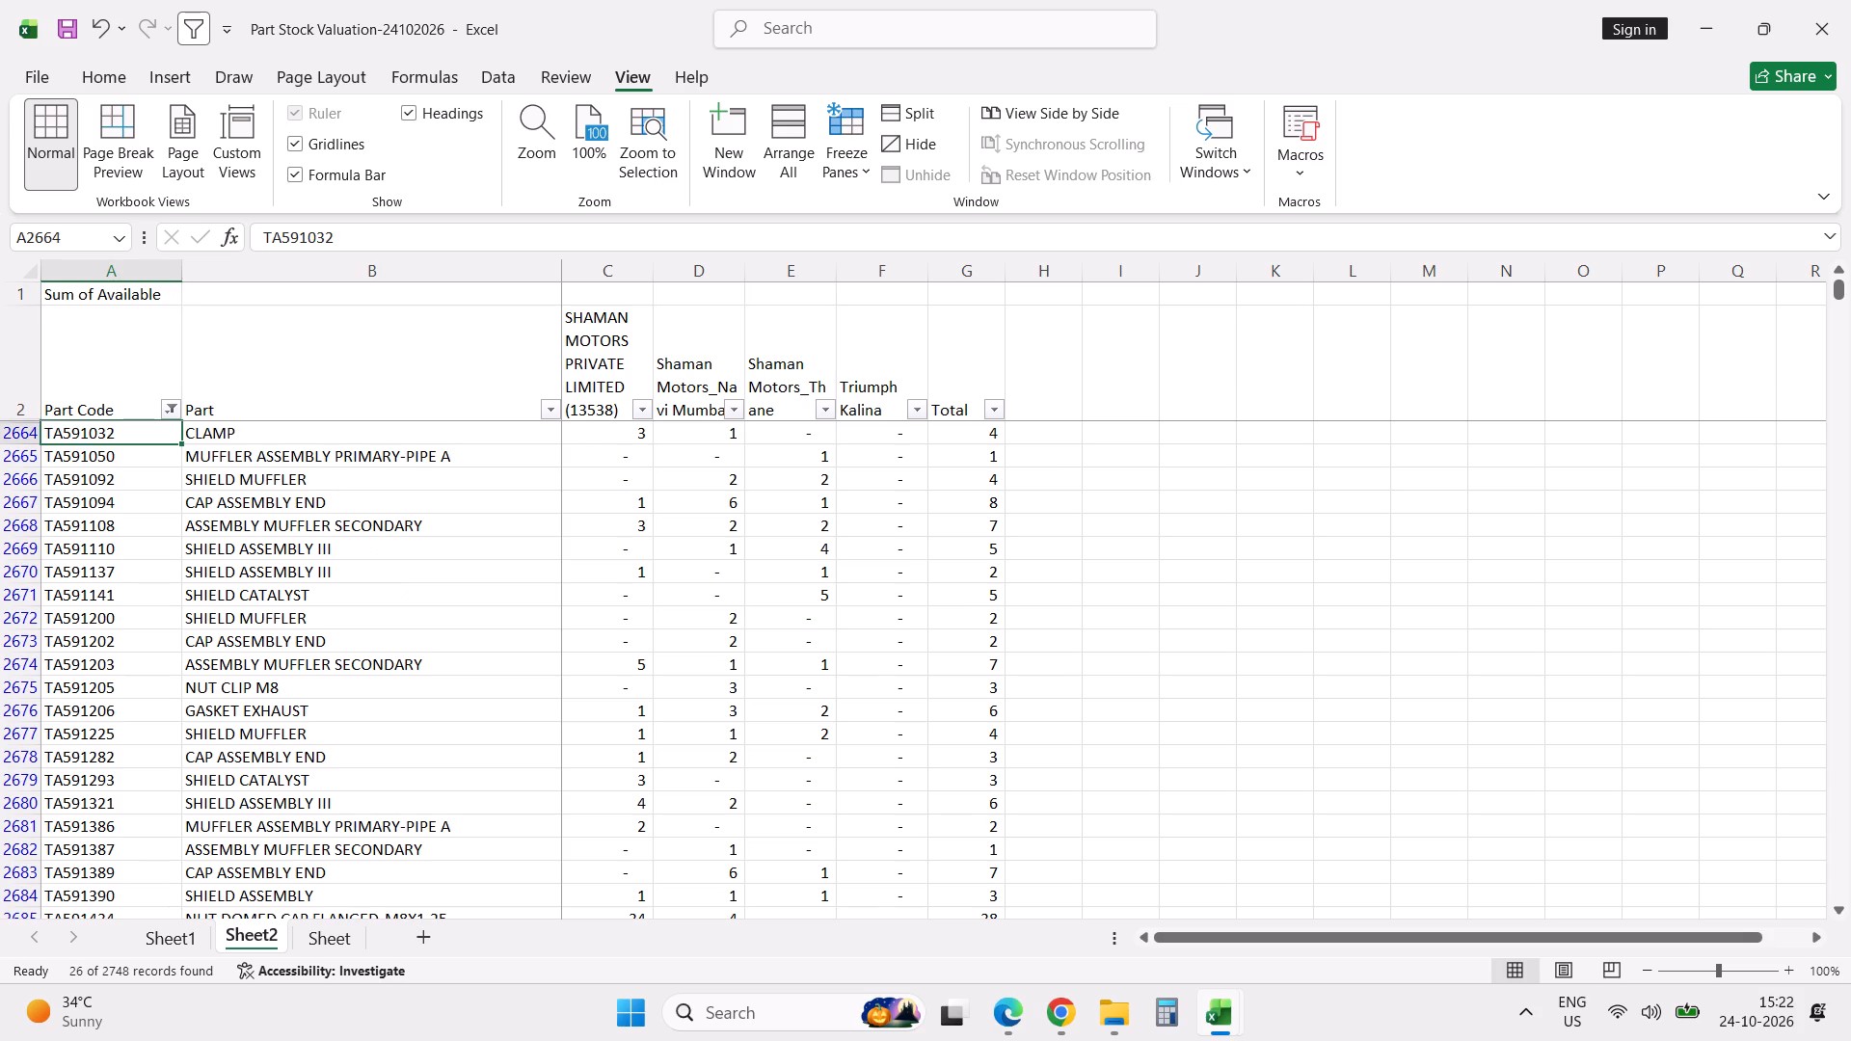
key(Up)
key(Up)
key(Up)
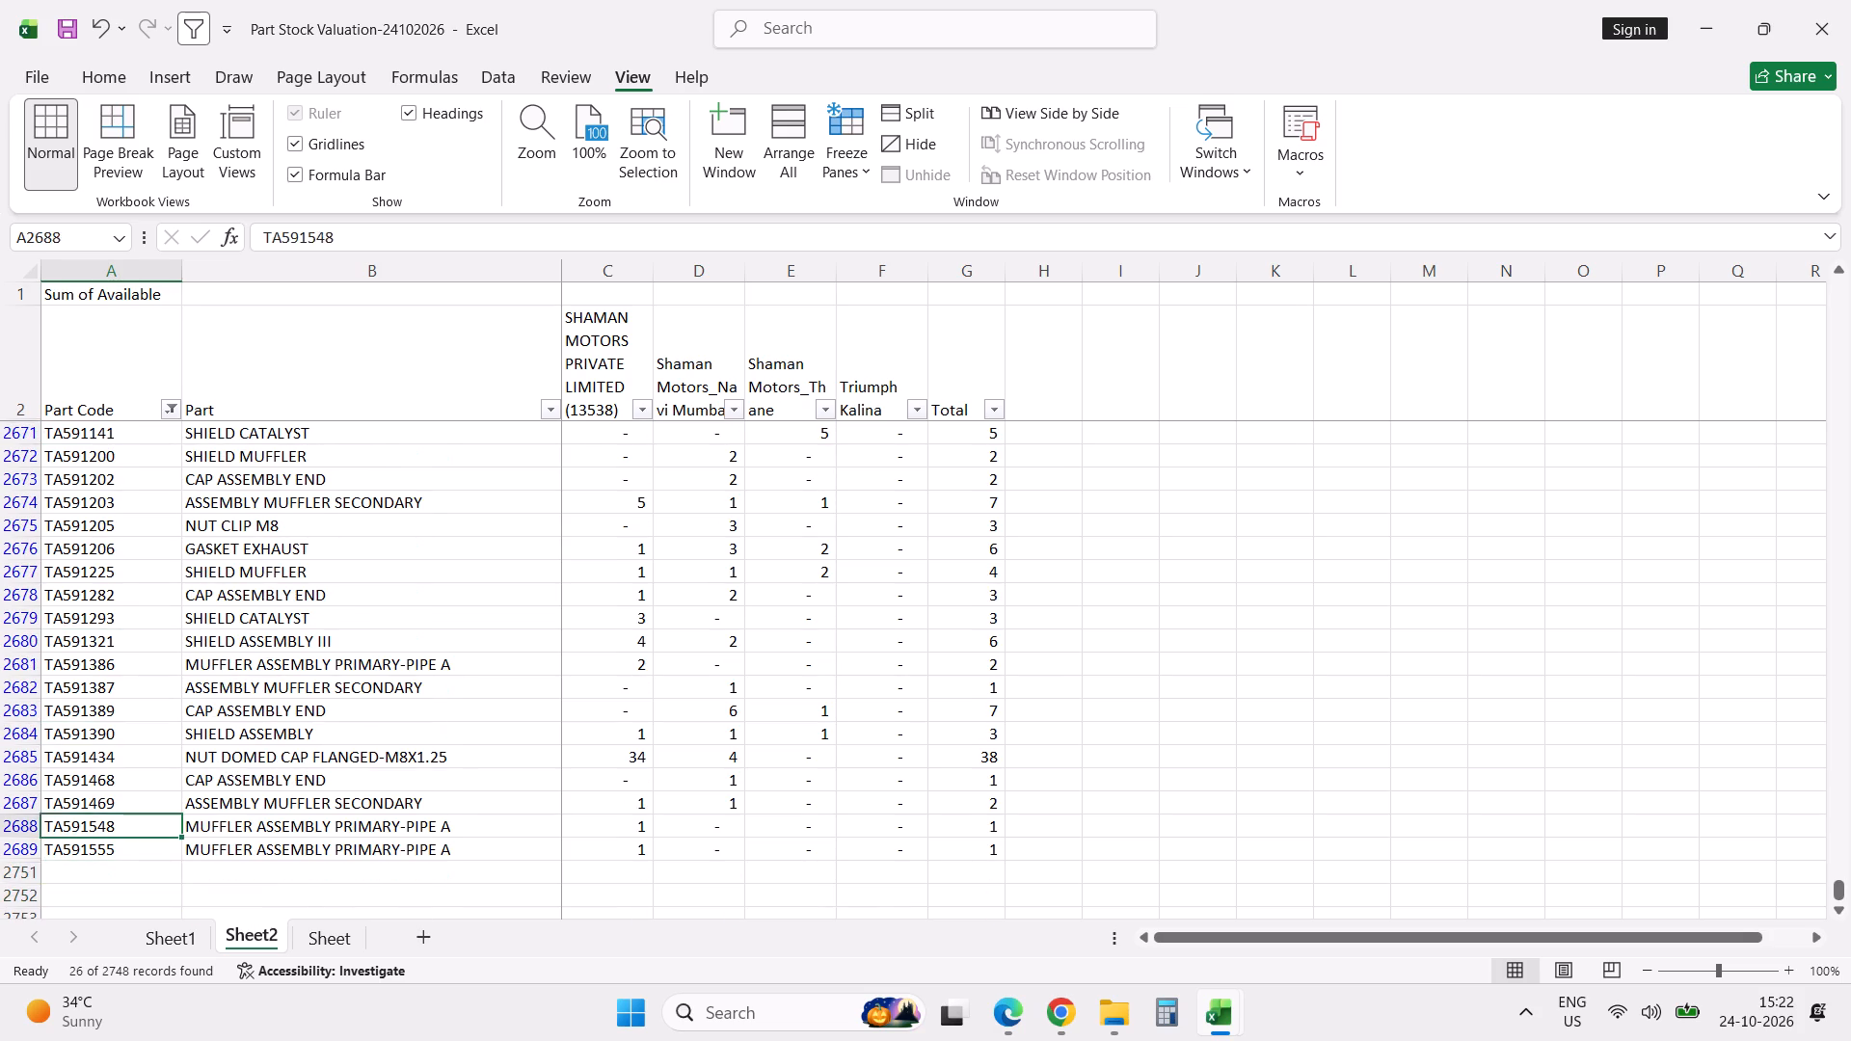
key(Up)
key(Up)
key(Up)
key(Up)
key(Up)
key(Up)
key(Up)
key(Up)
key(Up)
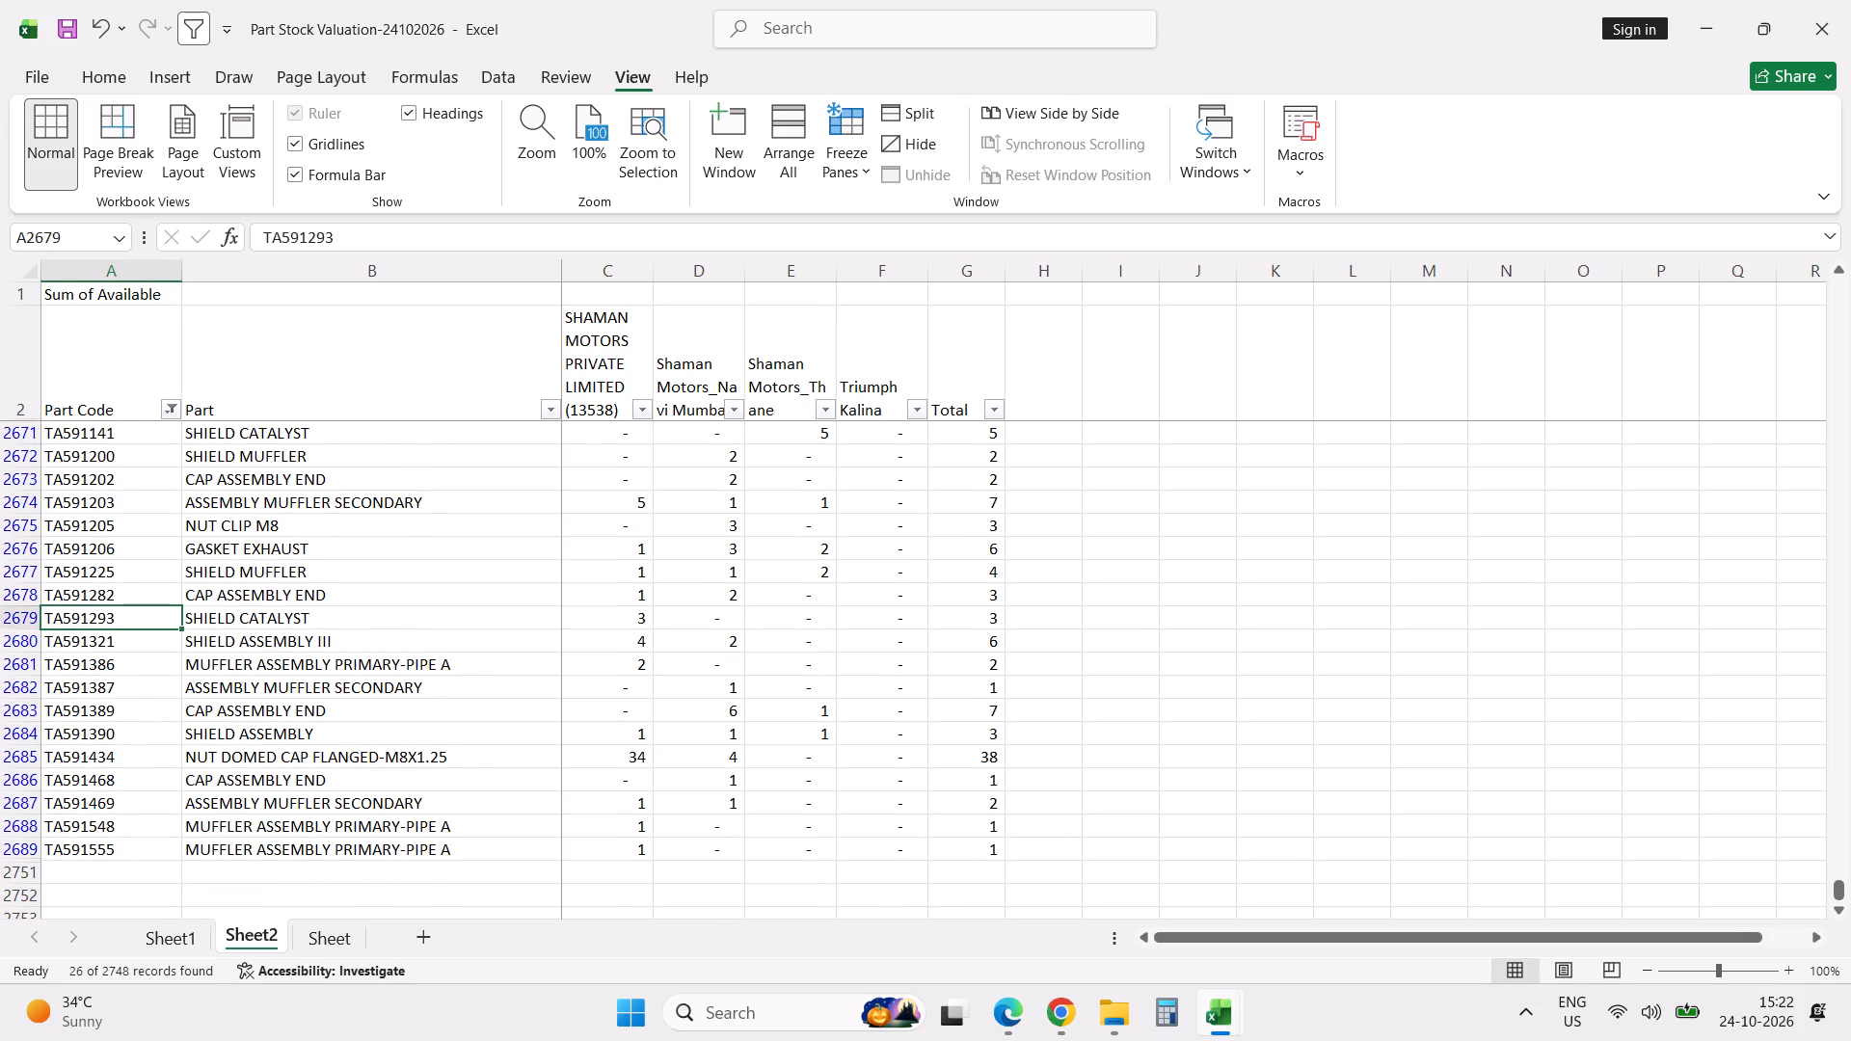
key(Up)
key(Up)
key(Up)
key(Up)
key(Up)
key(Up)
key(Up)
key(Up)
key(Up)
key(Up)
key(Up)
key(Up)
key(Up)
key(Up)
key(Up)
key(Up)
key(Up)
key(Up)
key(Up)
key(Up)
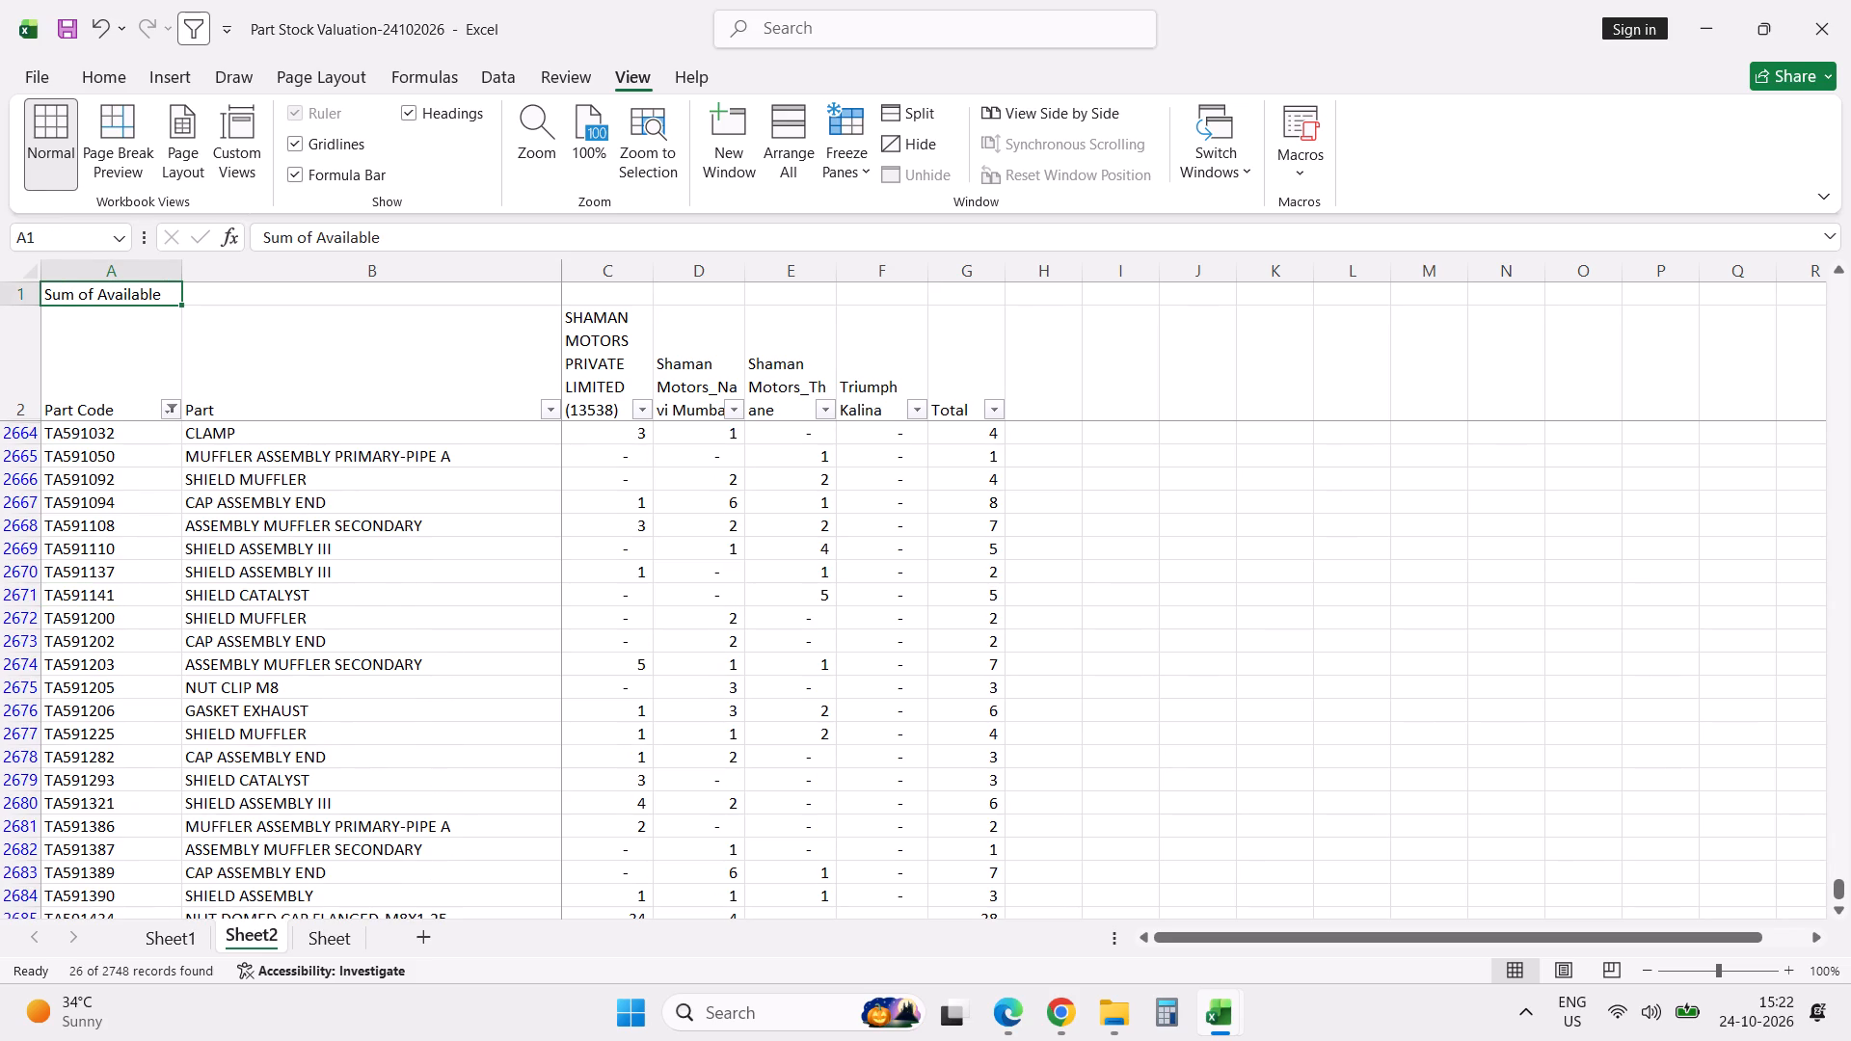
Filter the Part Code column by 323 and check the resulting parts against TA591323.
click(174, 411)
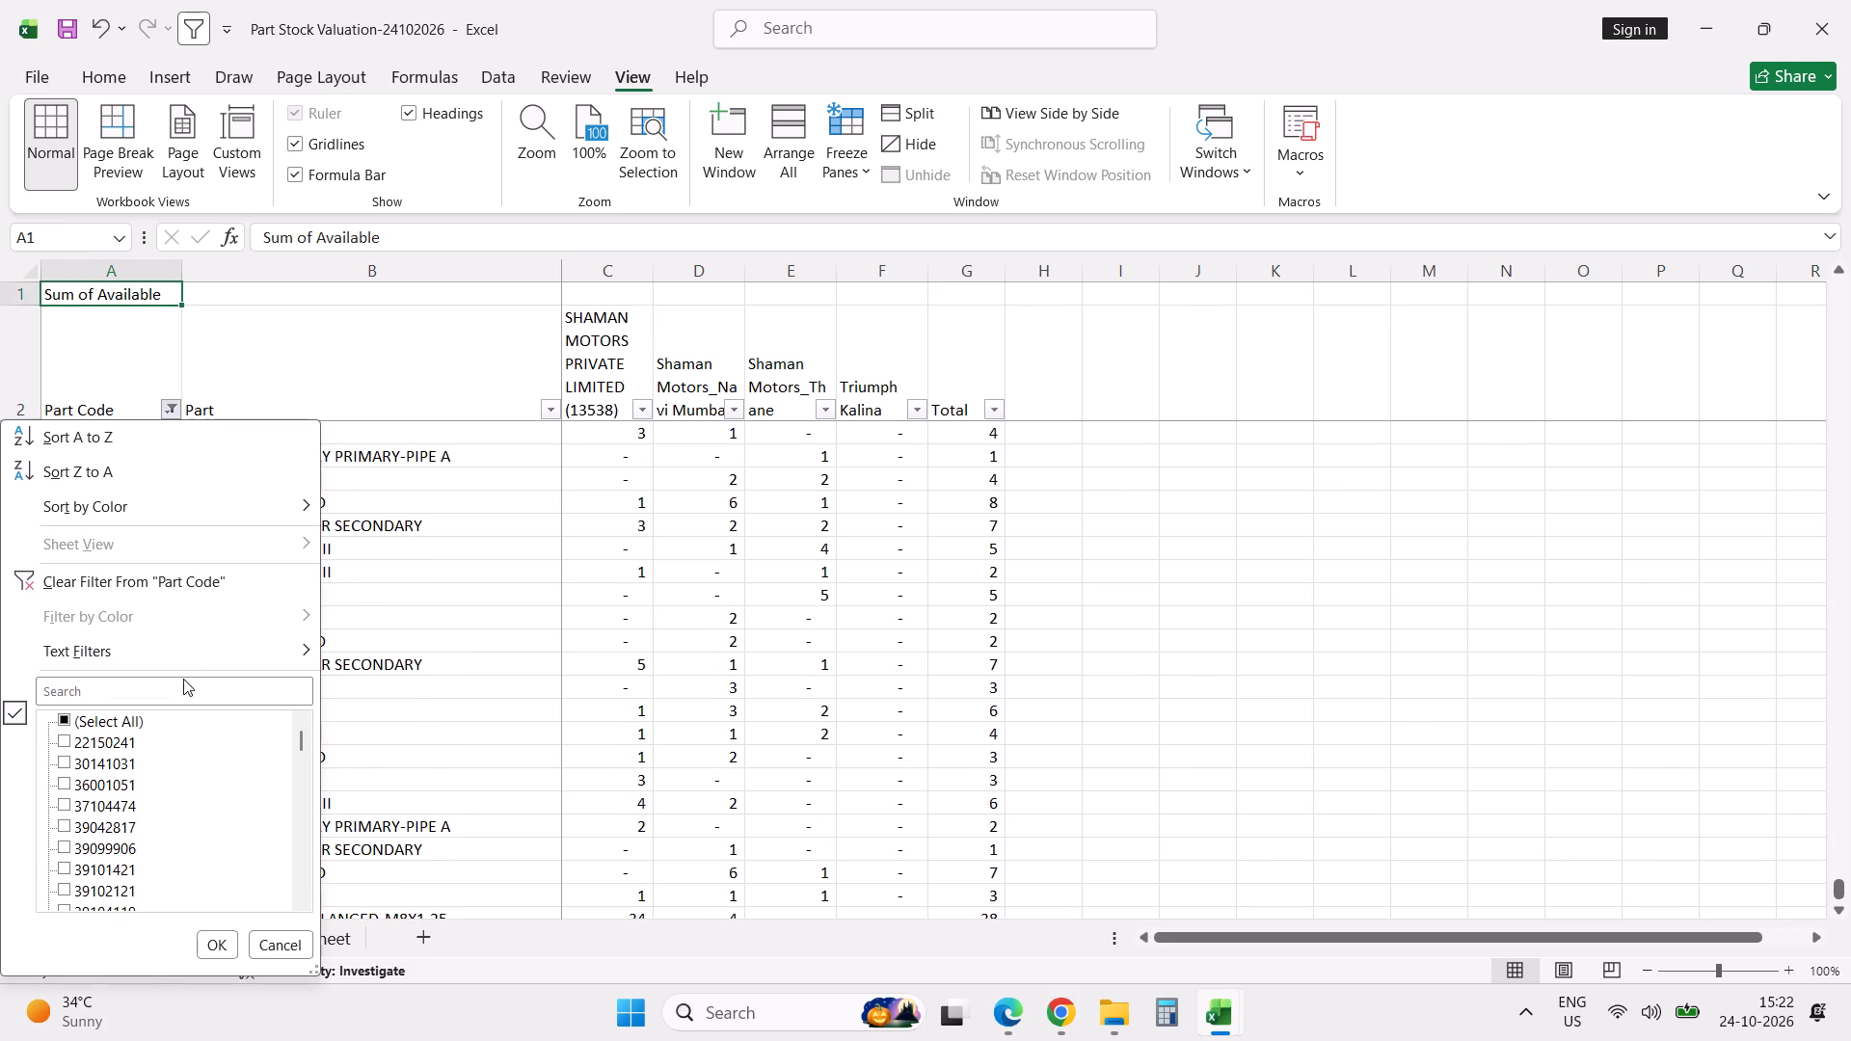
click(185, 690)
text(323)
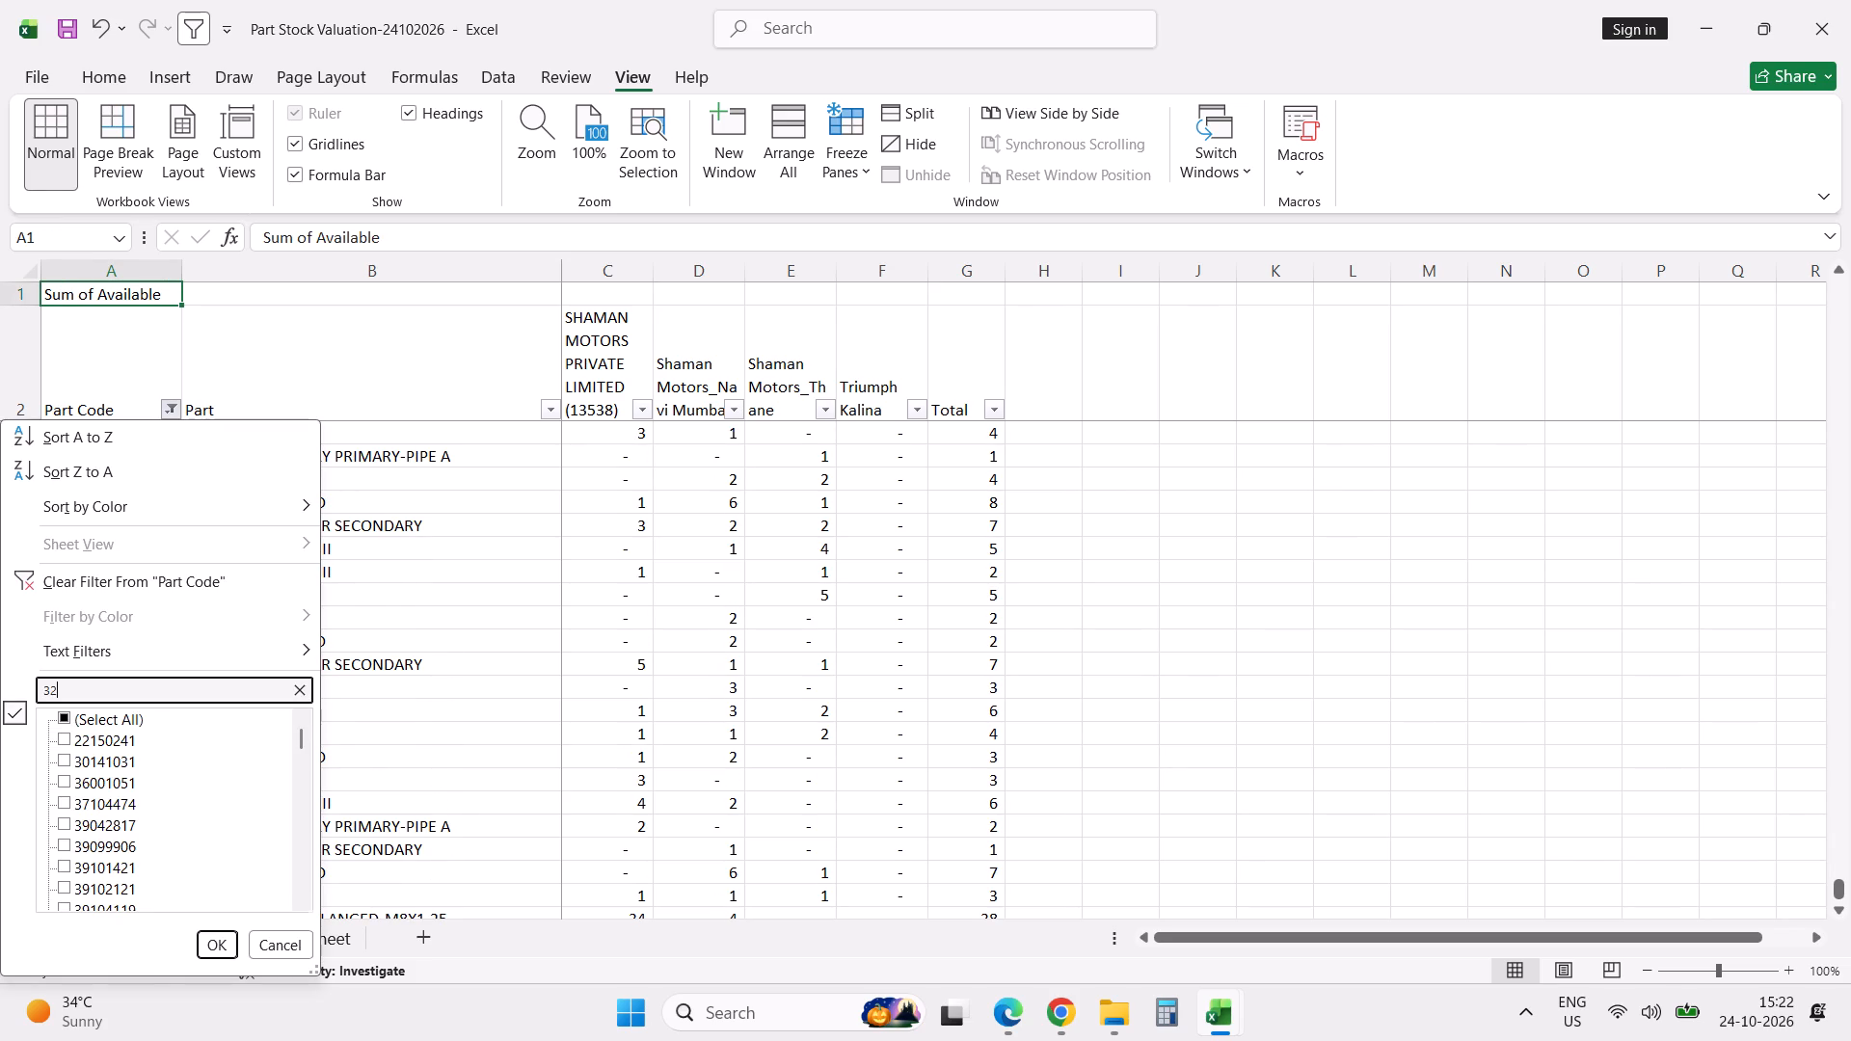
key(Return)
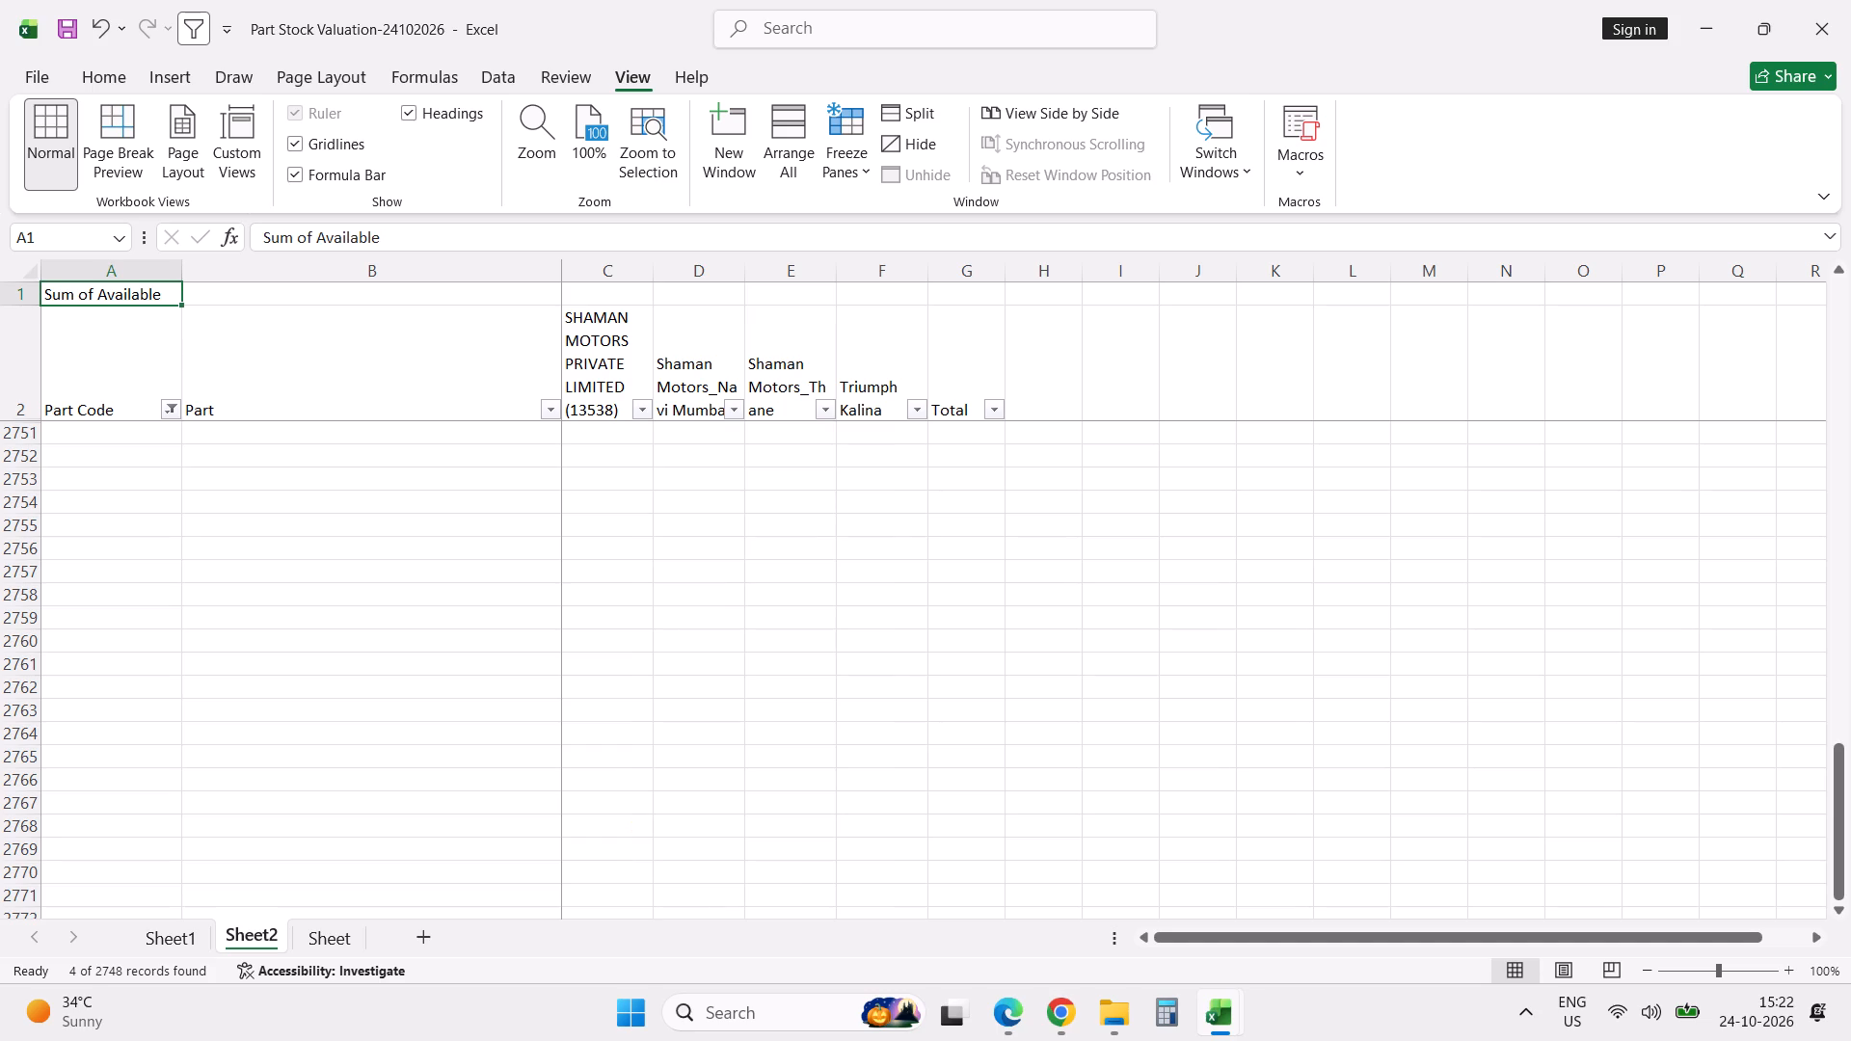
key(Down)
key(Down)
key(Down)
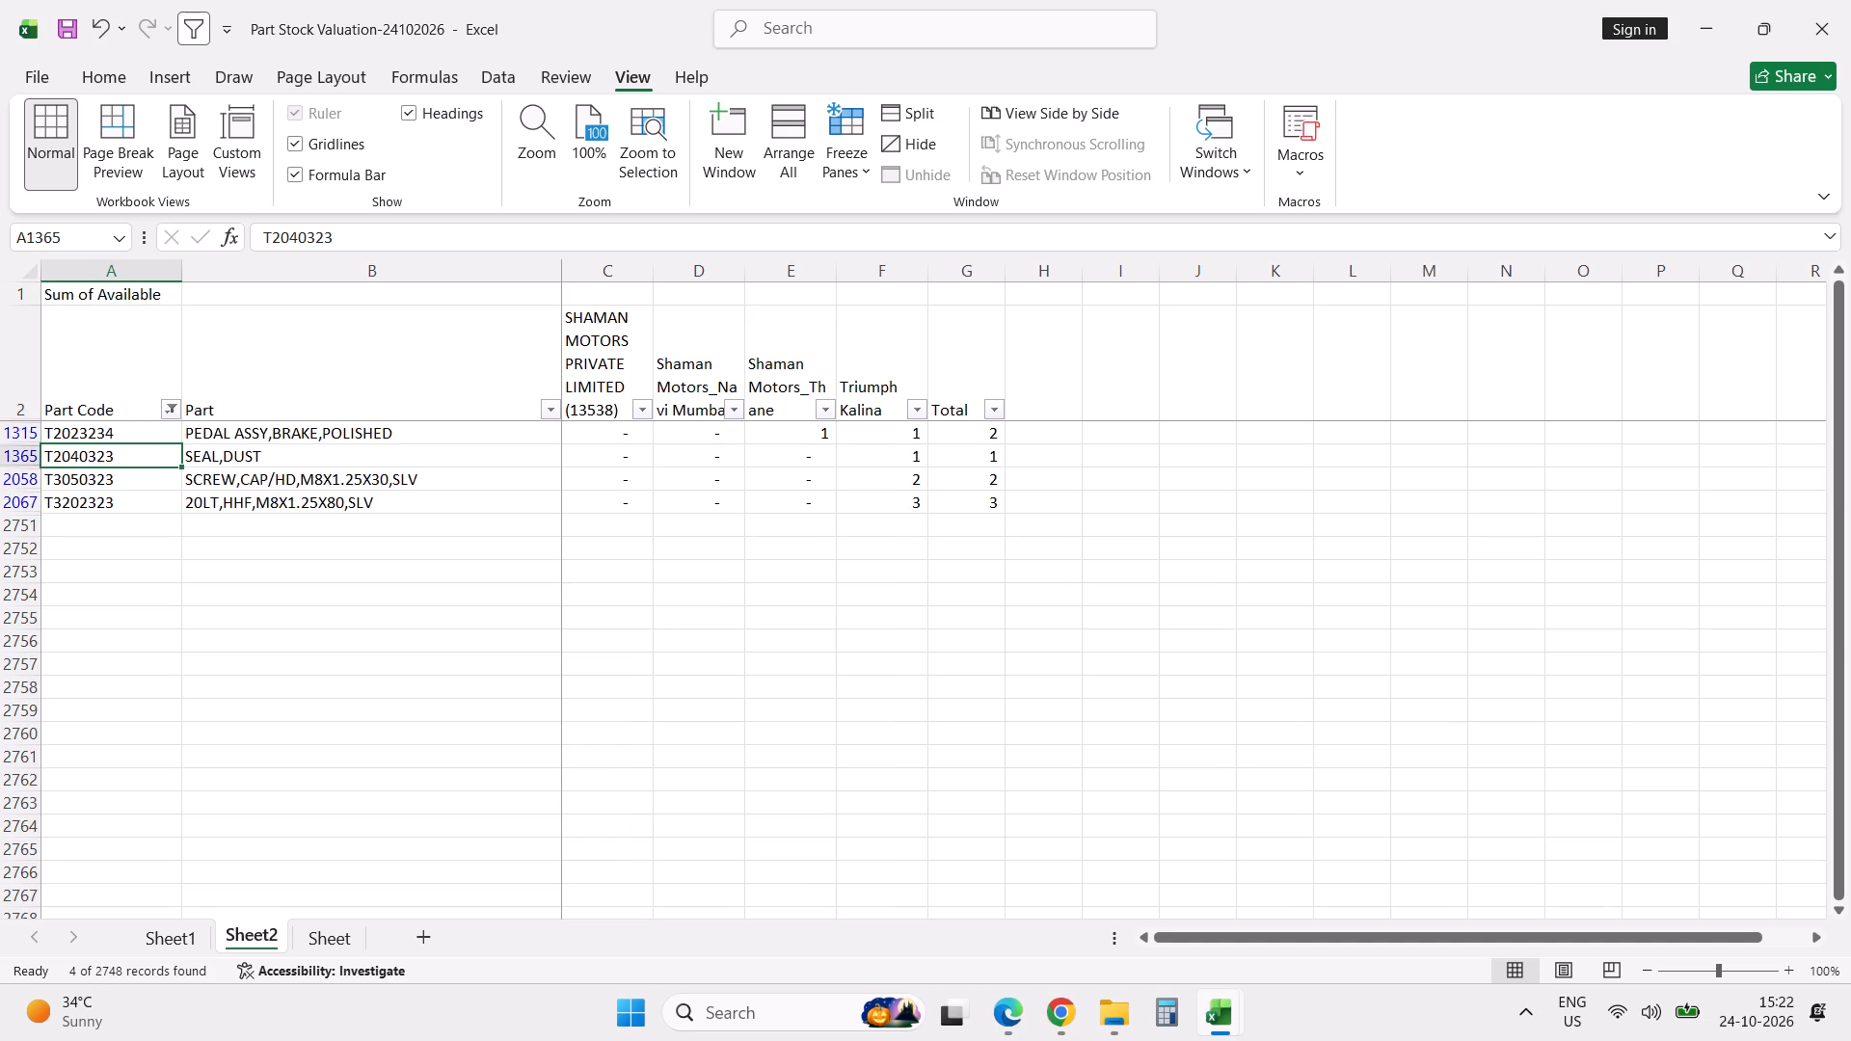
key(Down)
key(Down)
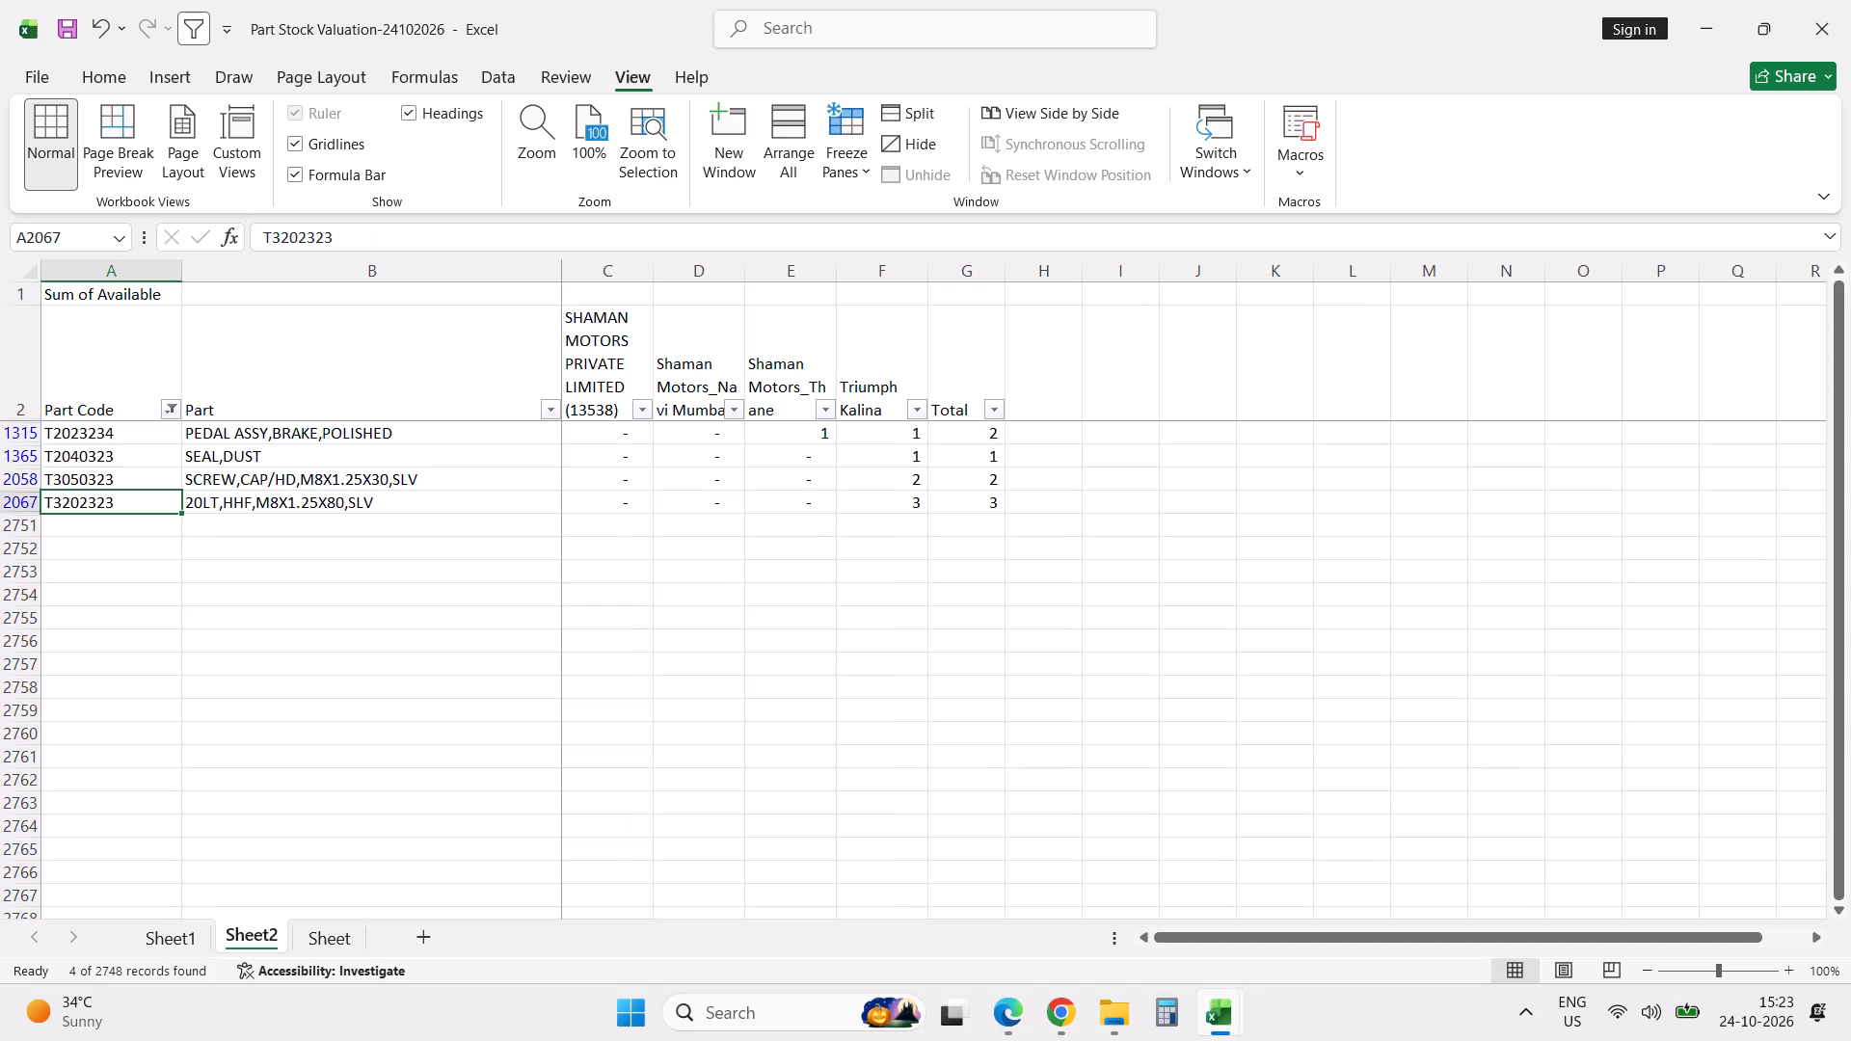
Filter the Part Code column by TA5913 and check the resulting parts against TA591323.
click(173, 409)
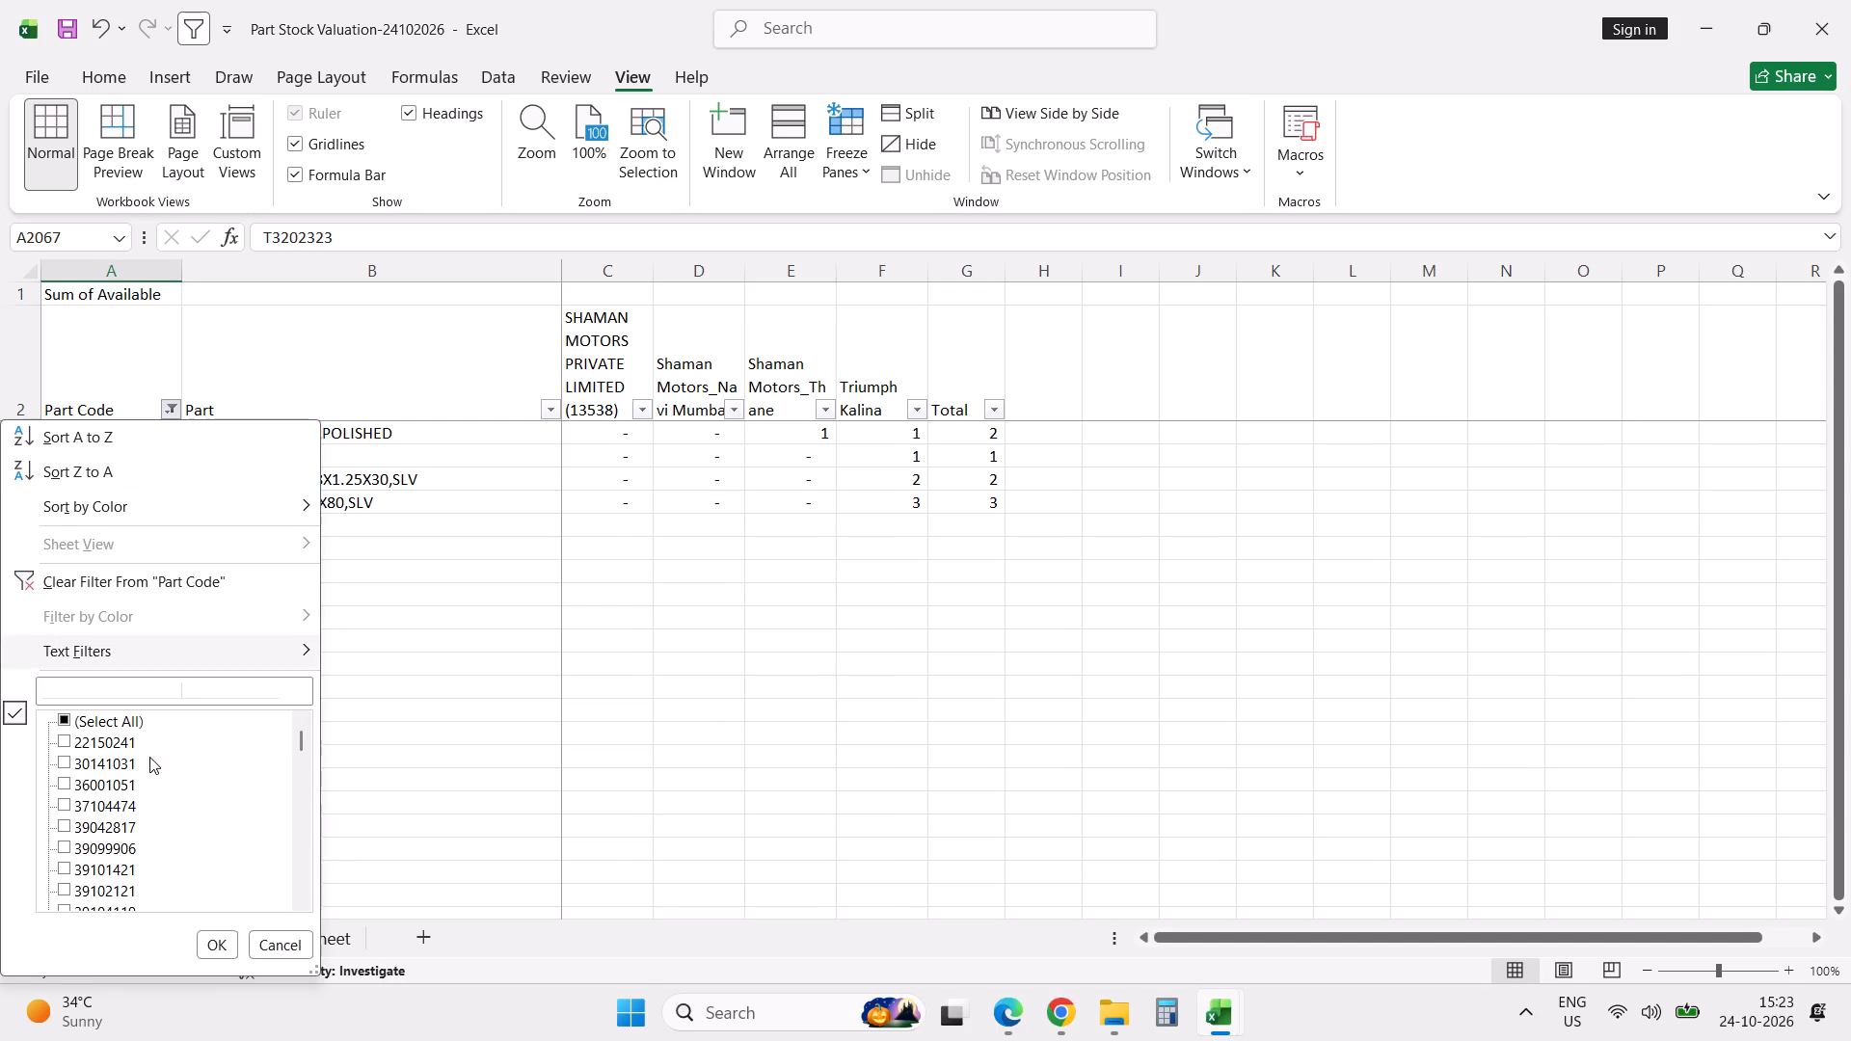
click(181, 691)
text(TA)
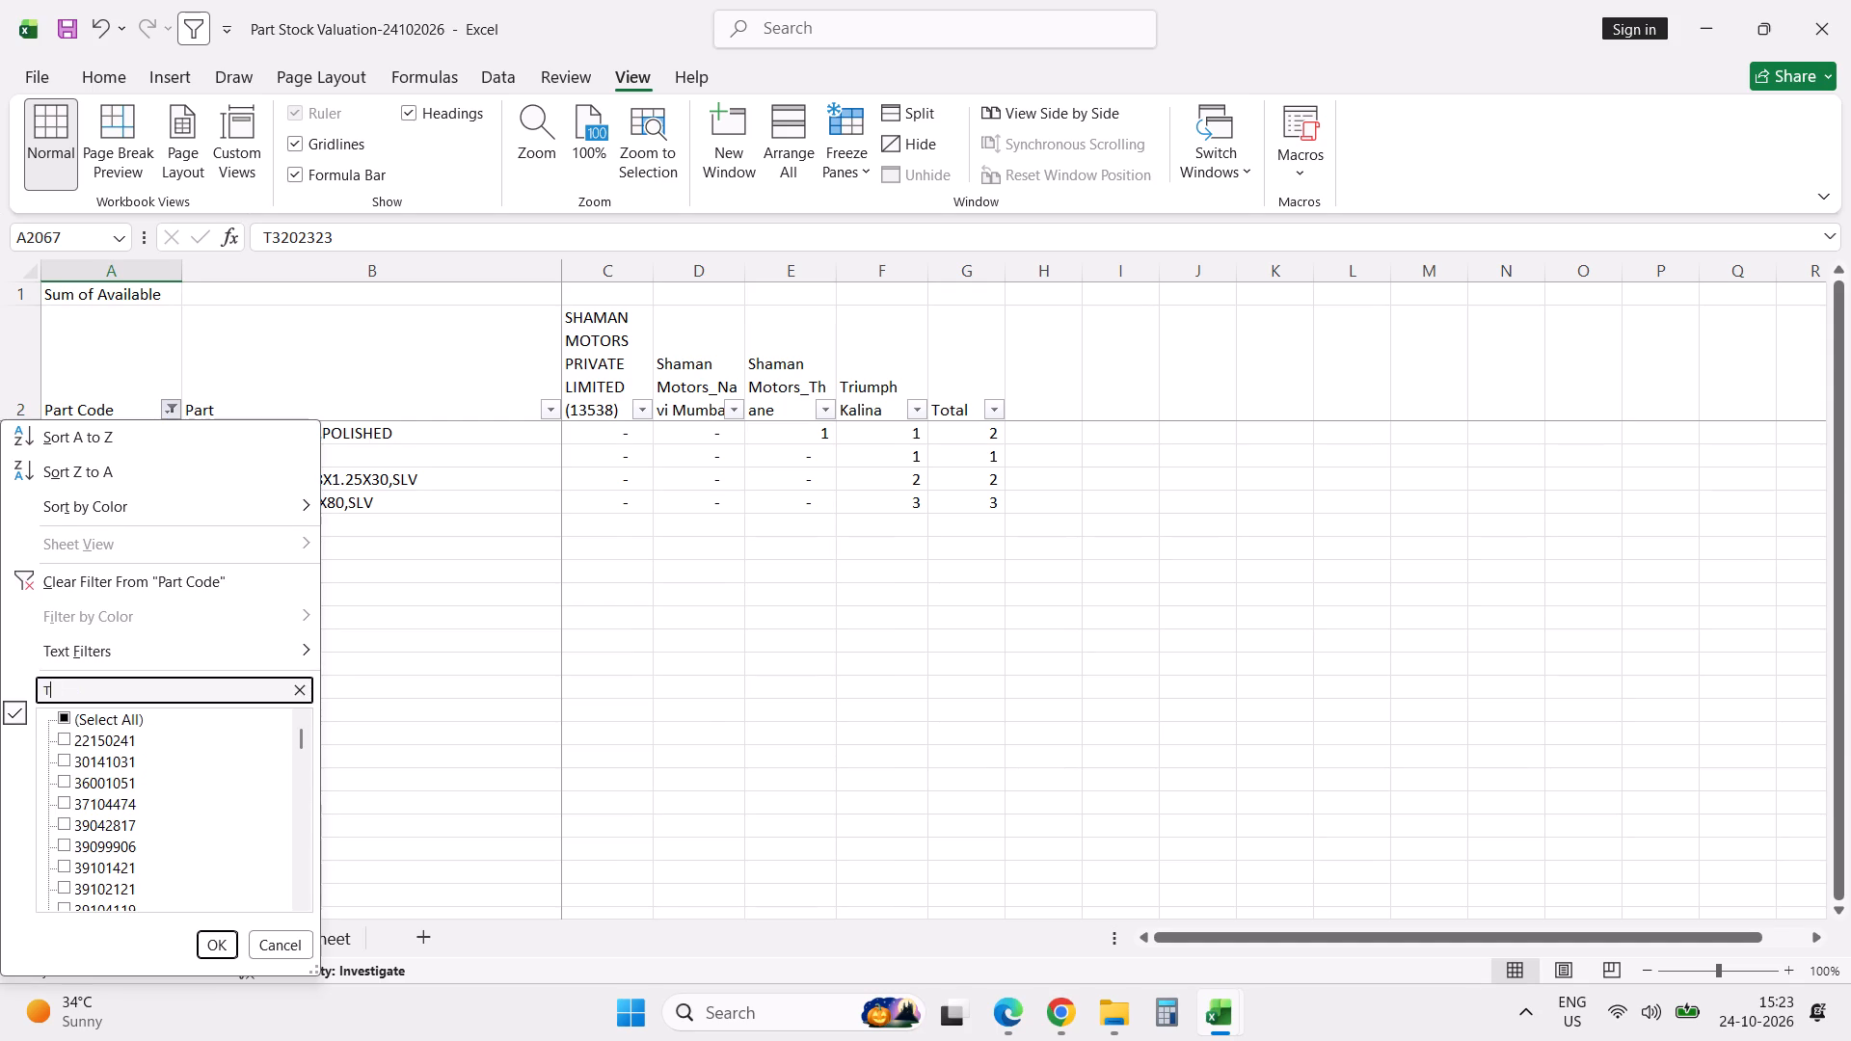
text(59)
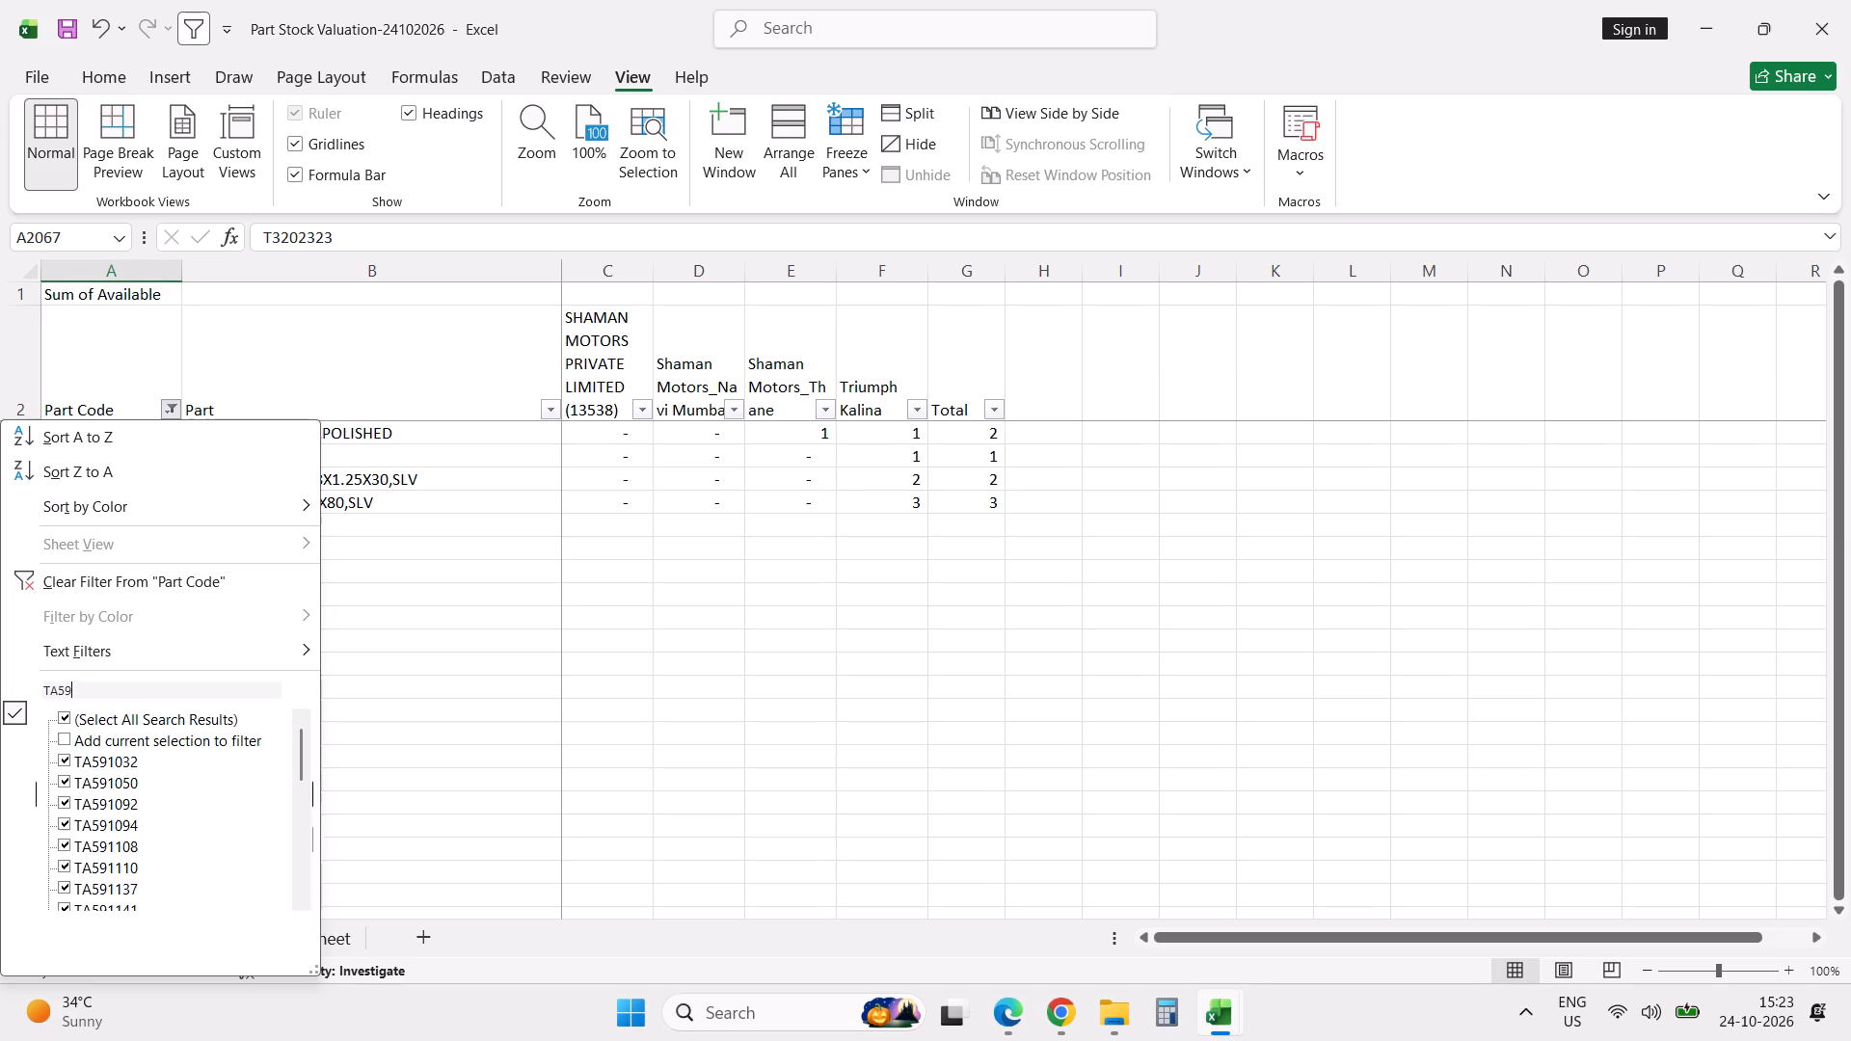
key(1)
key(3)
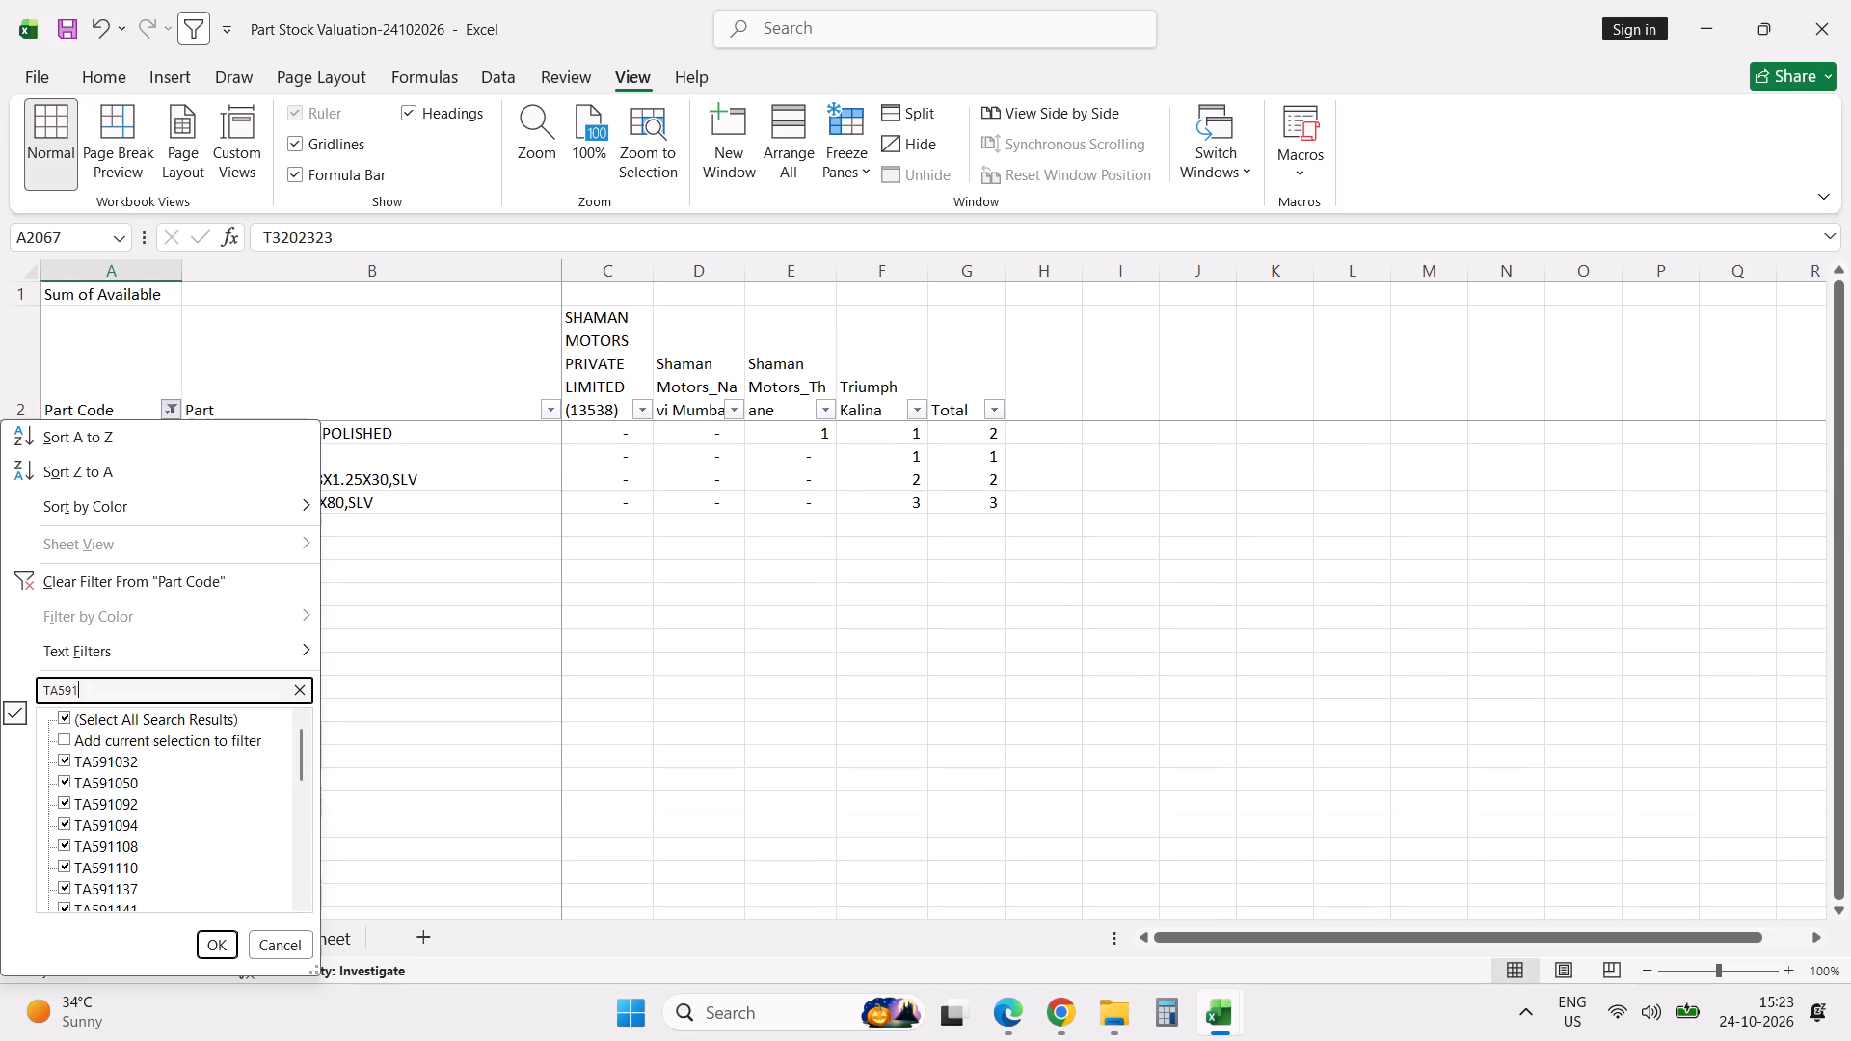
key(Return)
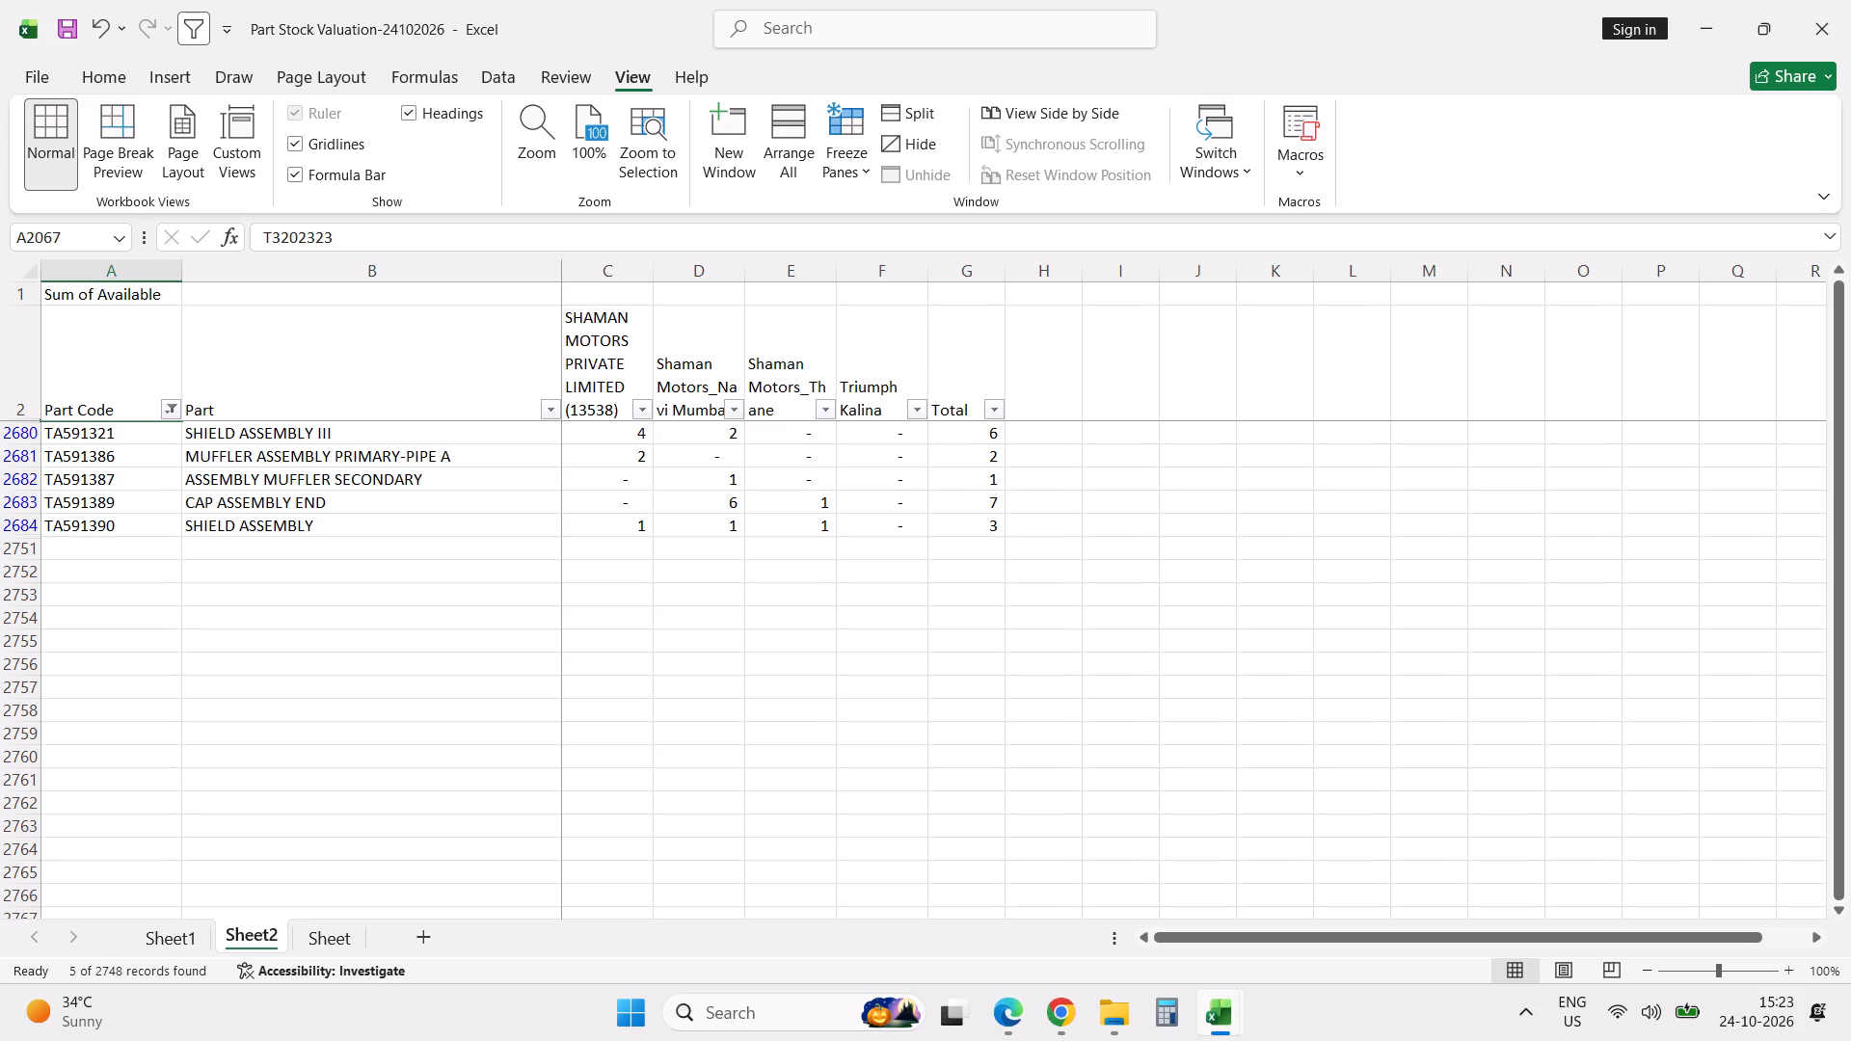
scroll(181, 691, up, 4)
Filter the Part Code column by the broader prefix TA591 again.
click(171, 405)
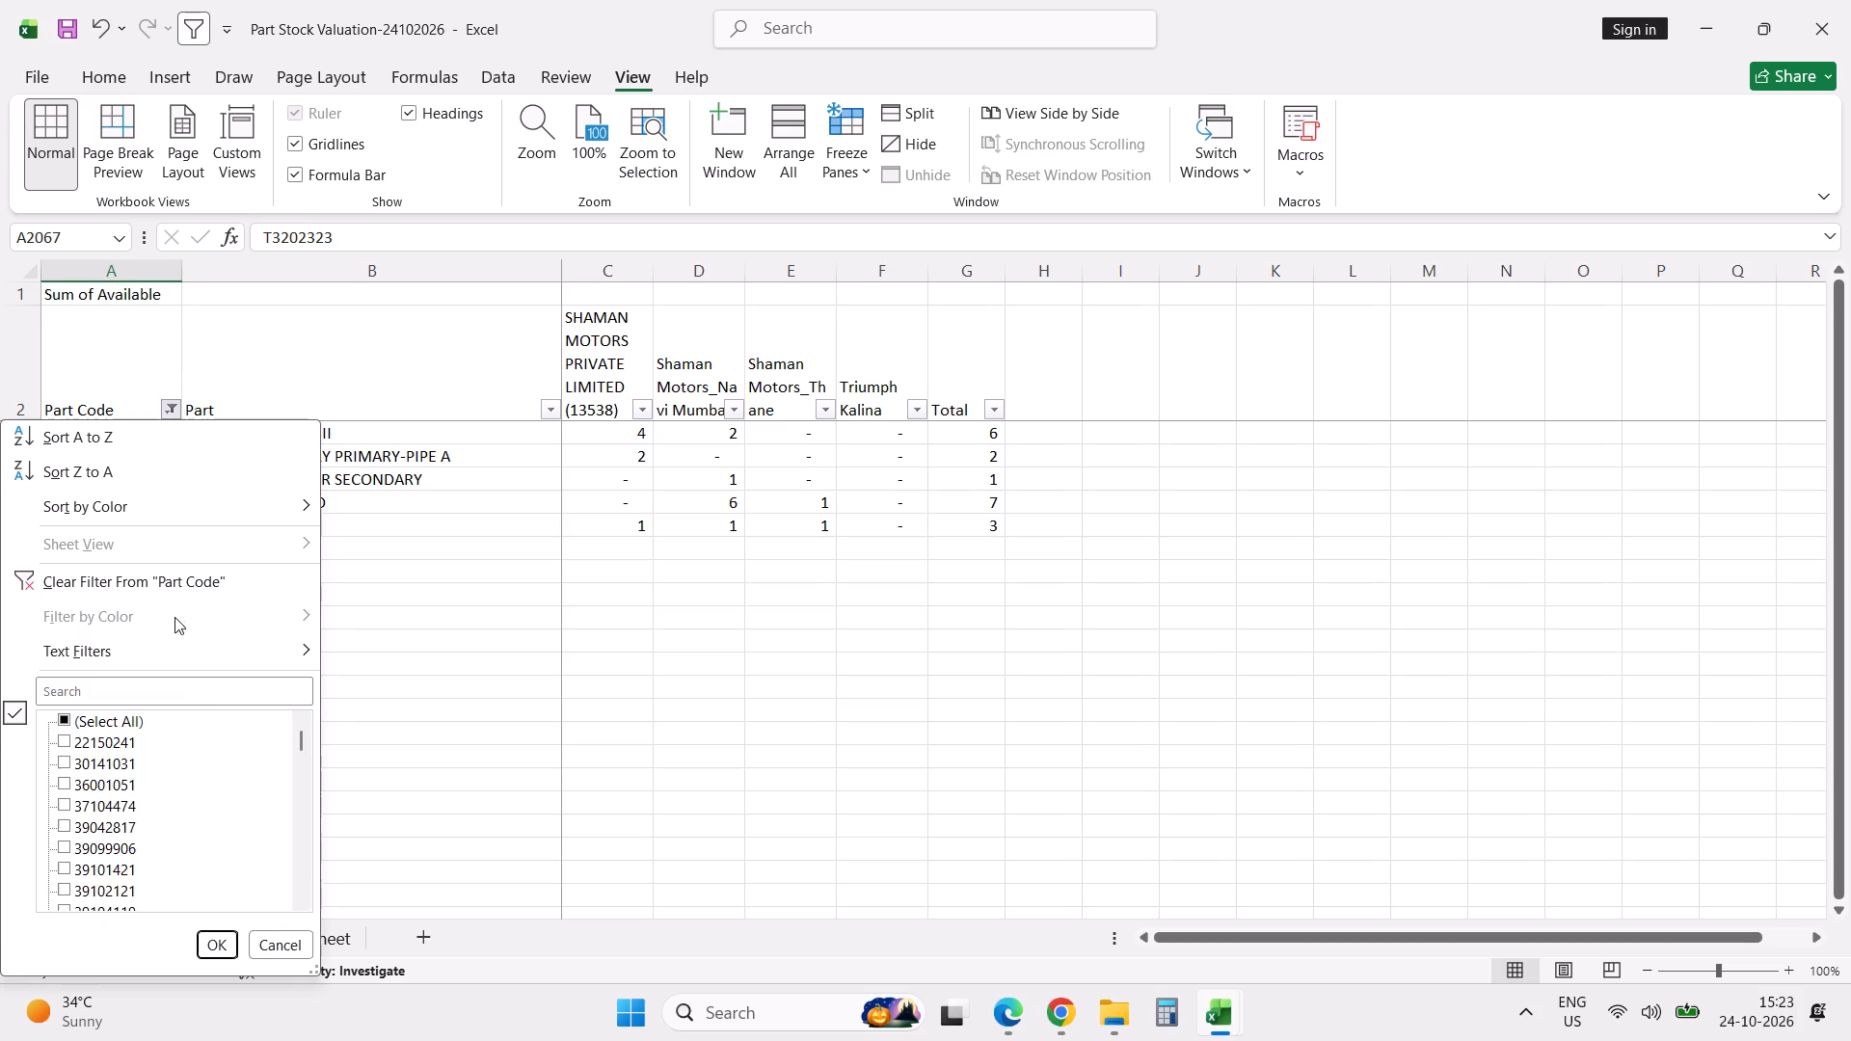
drag(189, 678, 189, 686)
click(189, 686)
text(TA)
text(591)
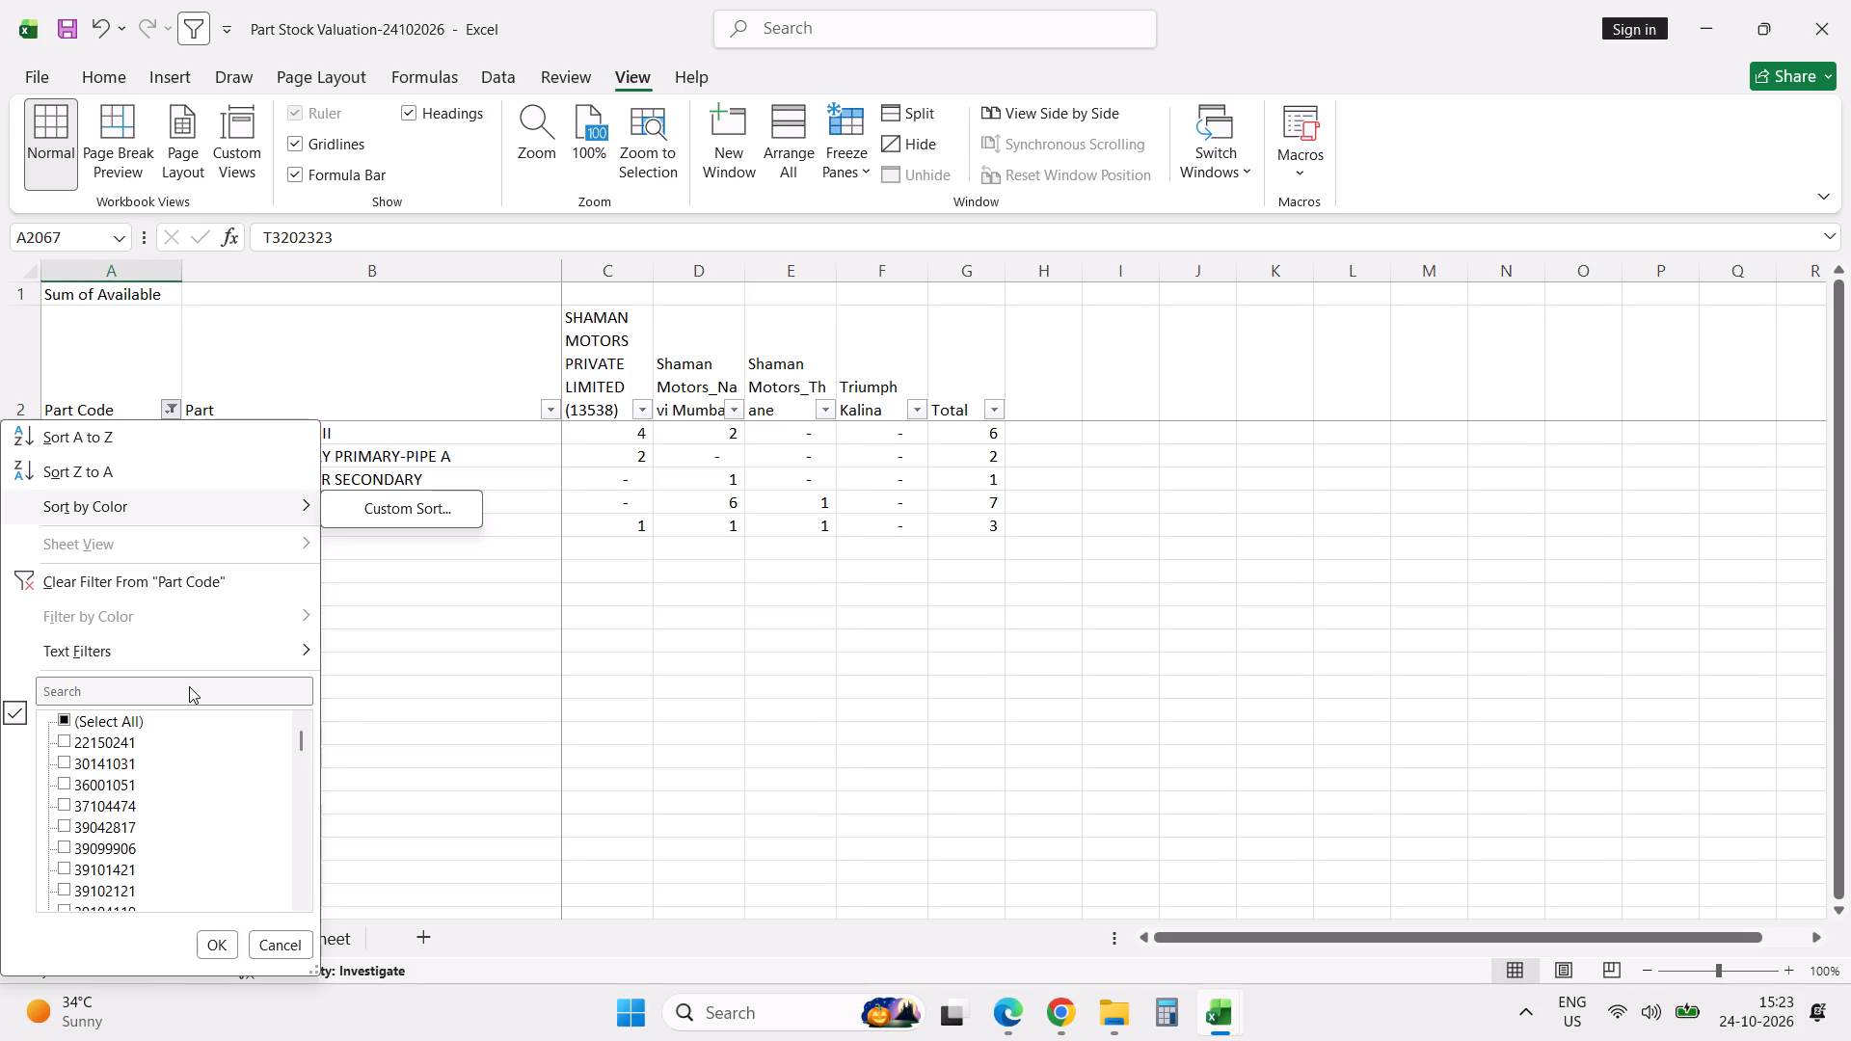
click(195, 692)
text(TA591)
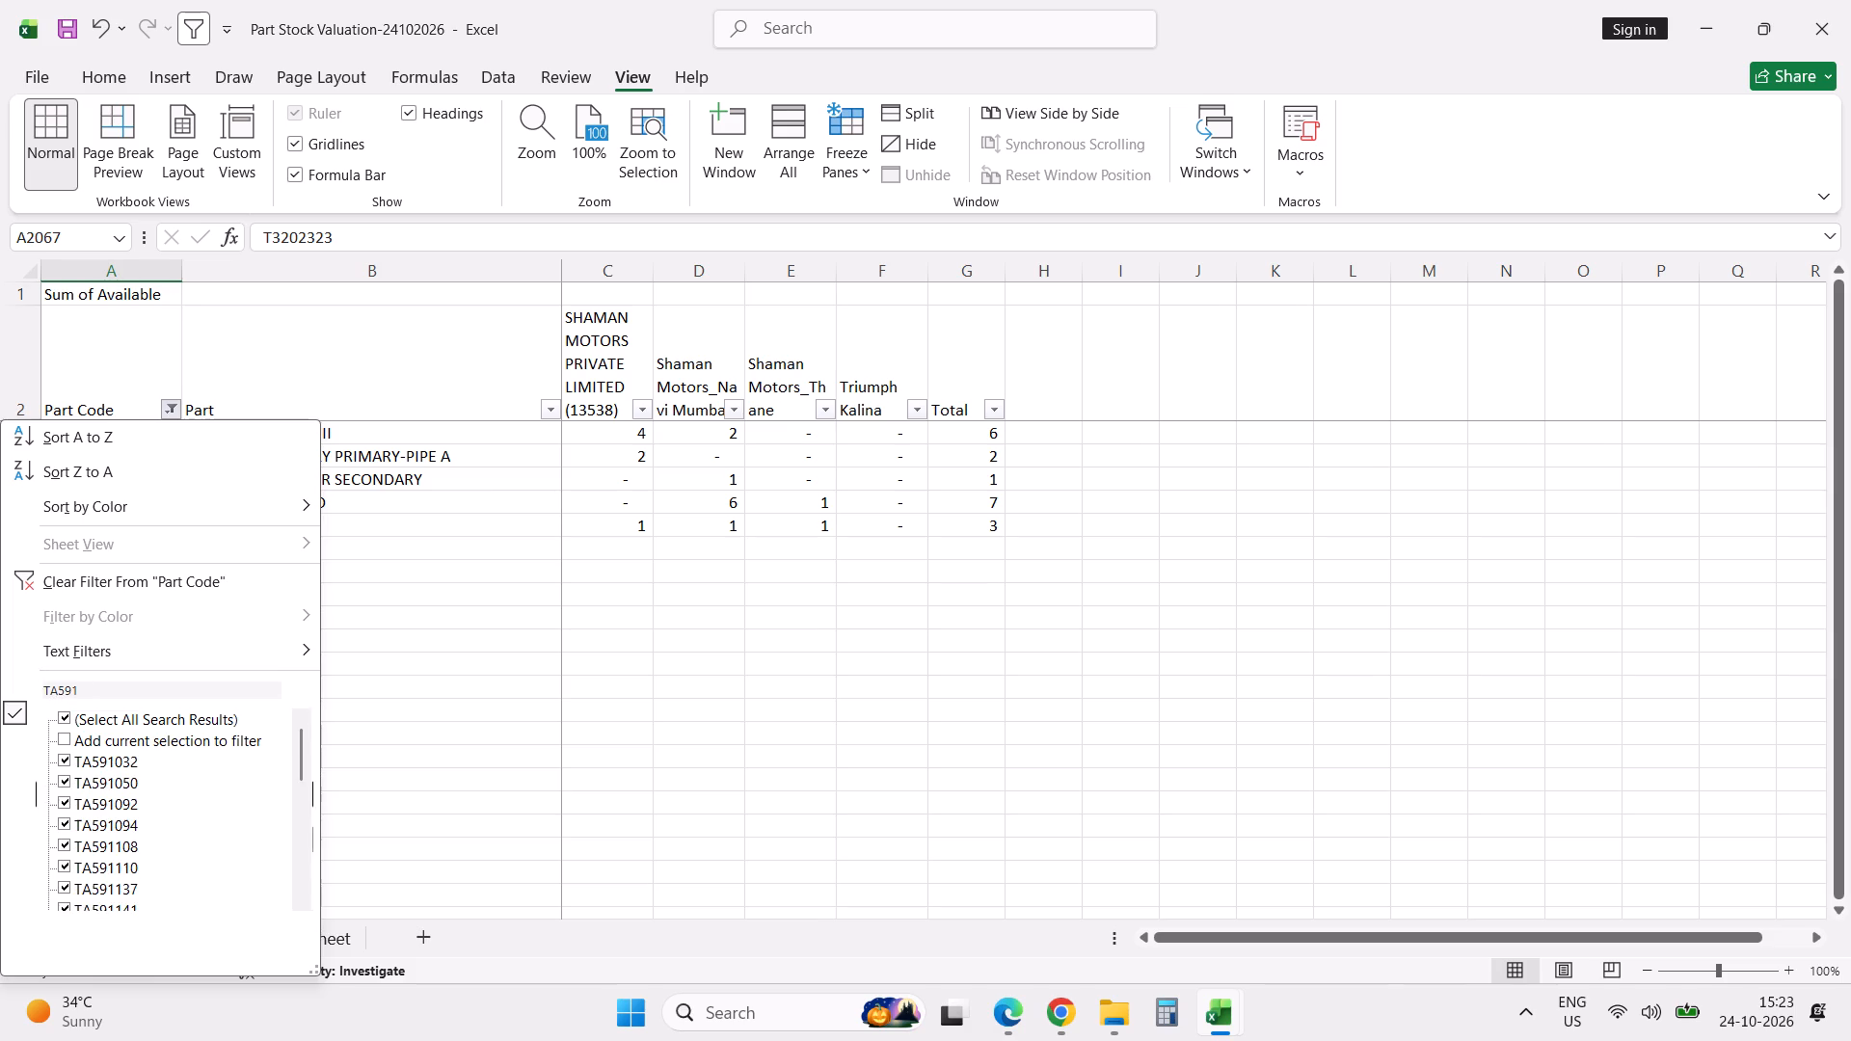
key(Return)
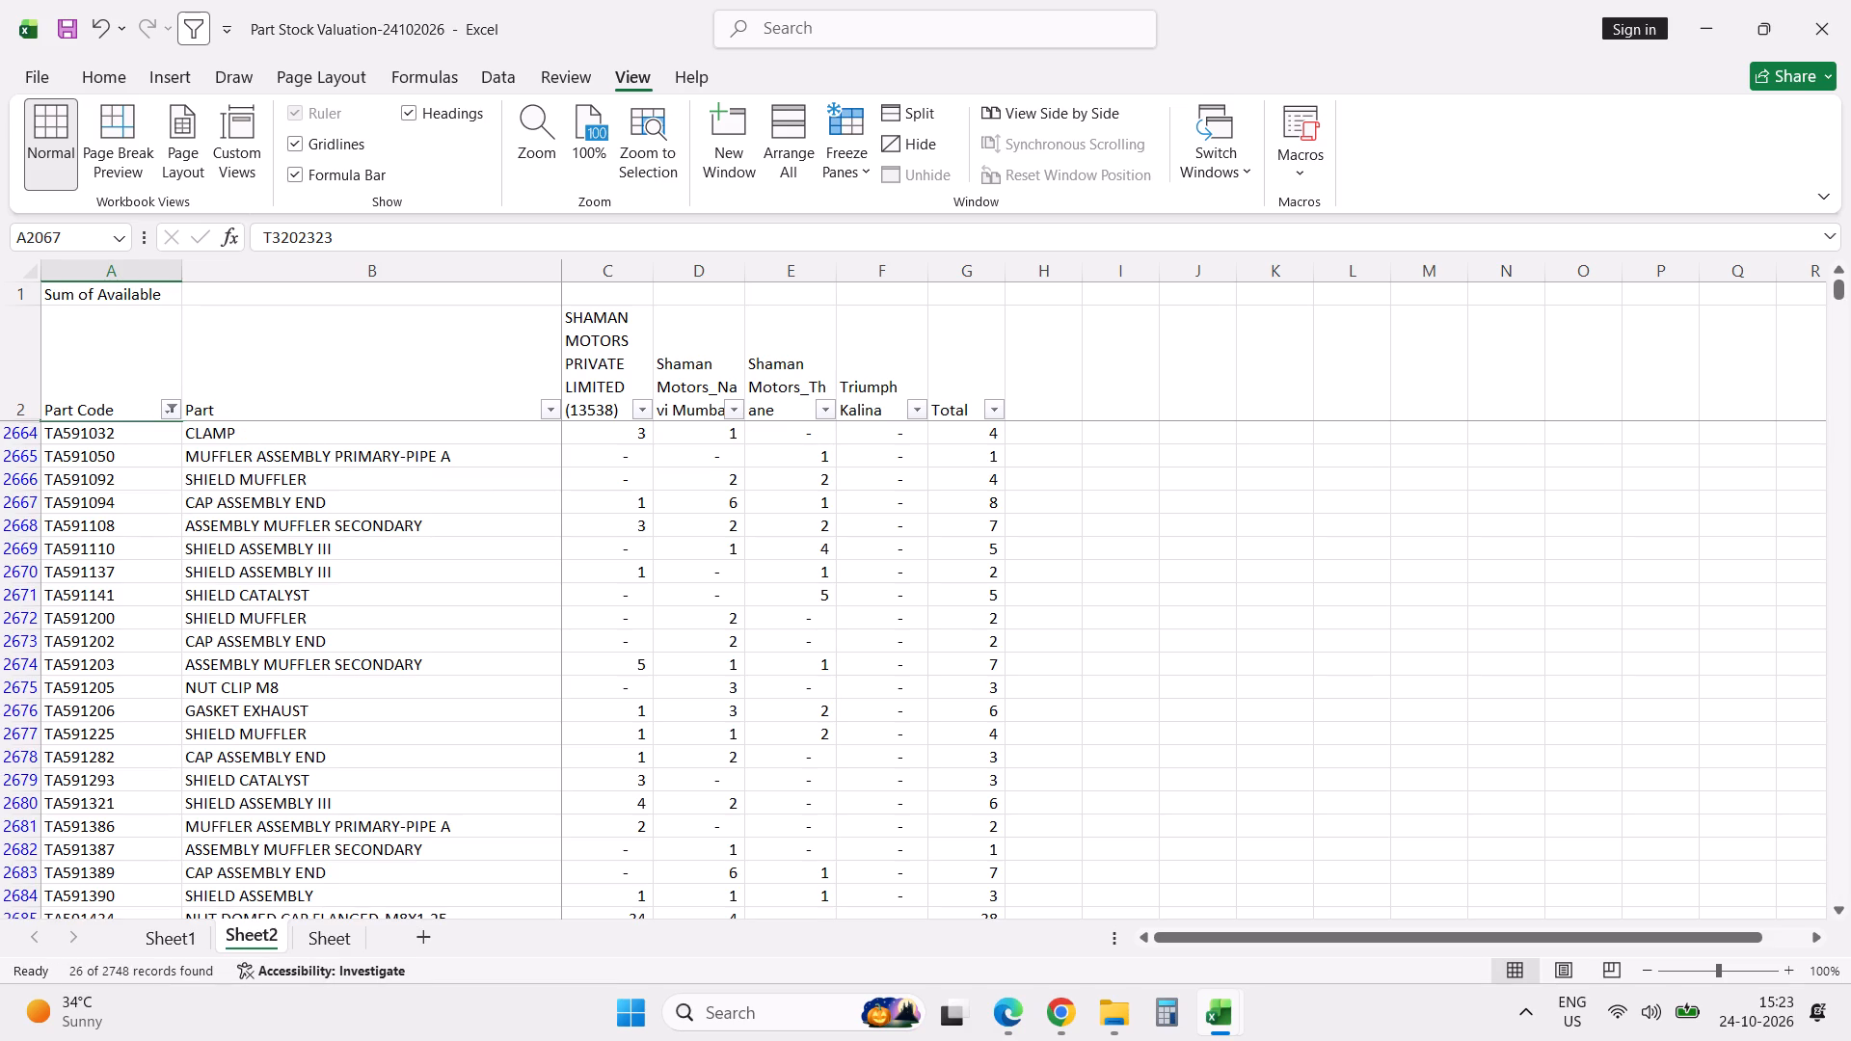
Examine the part codes from TA591321 onward in the filtered list for a candidate to replace TA591323.
click(130, 809)
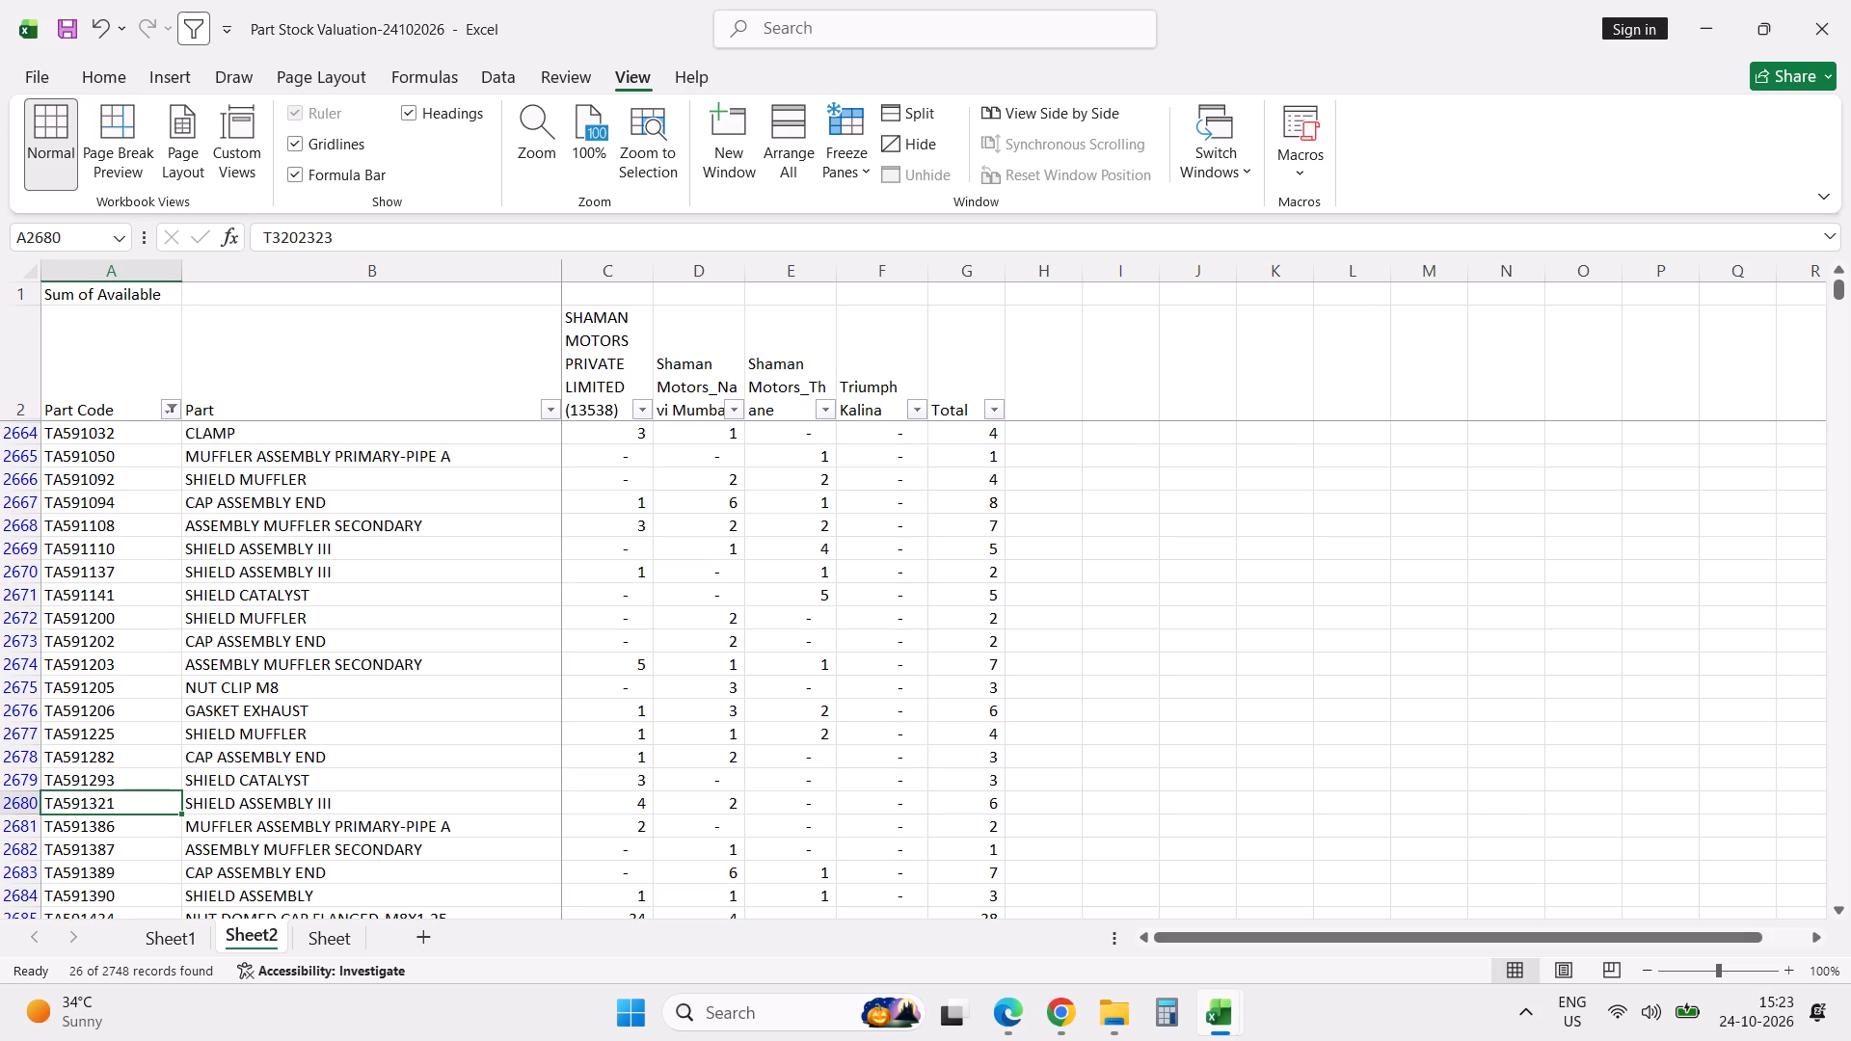
scroll(228, 871, down, 2)
key(Down)
key(Down)
key(Down)
key(Down)
key(Down)
key(Down)
key(Down)
key(Up)
key(Up)
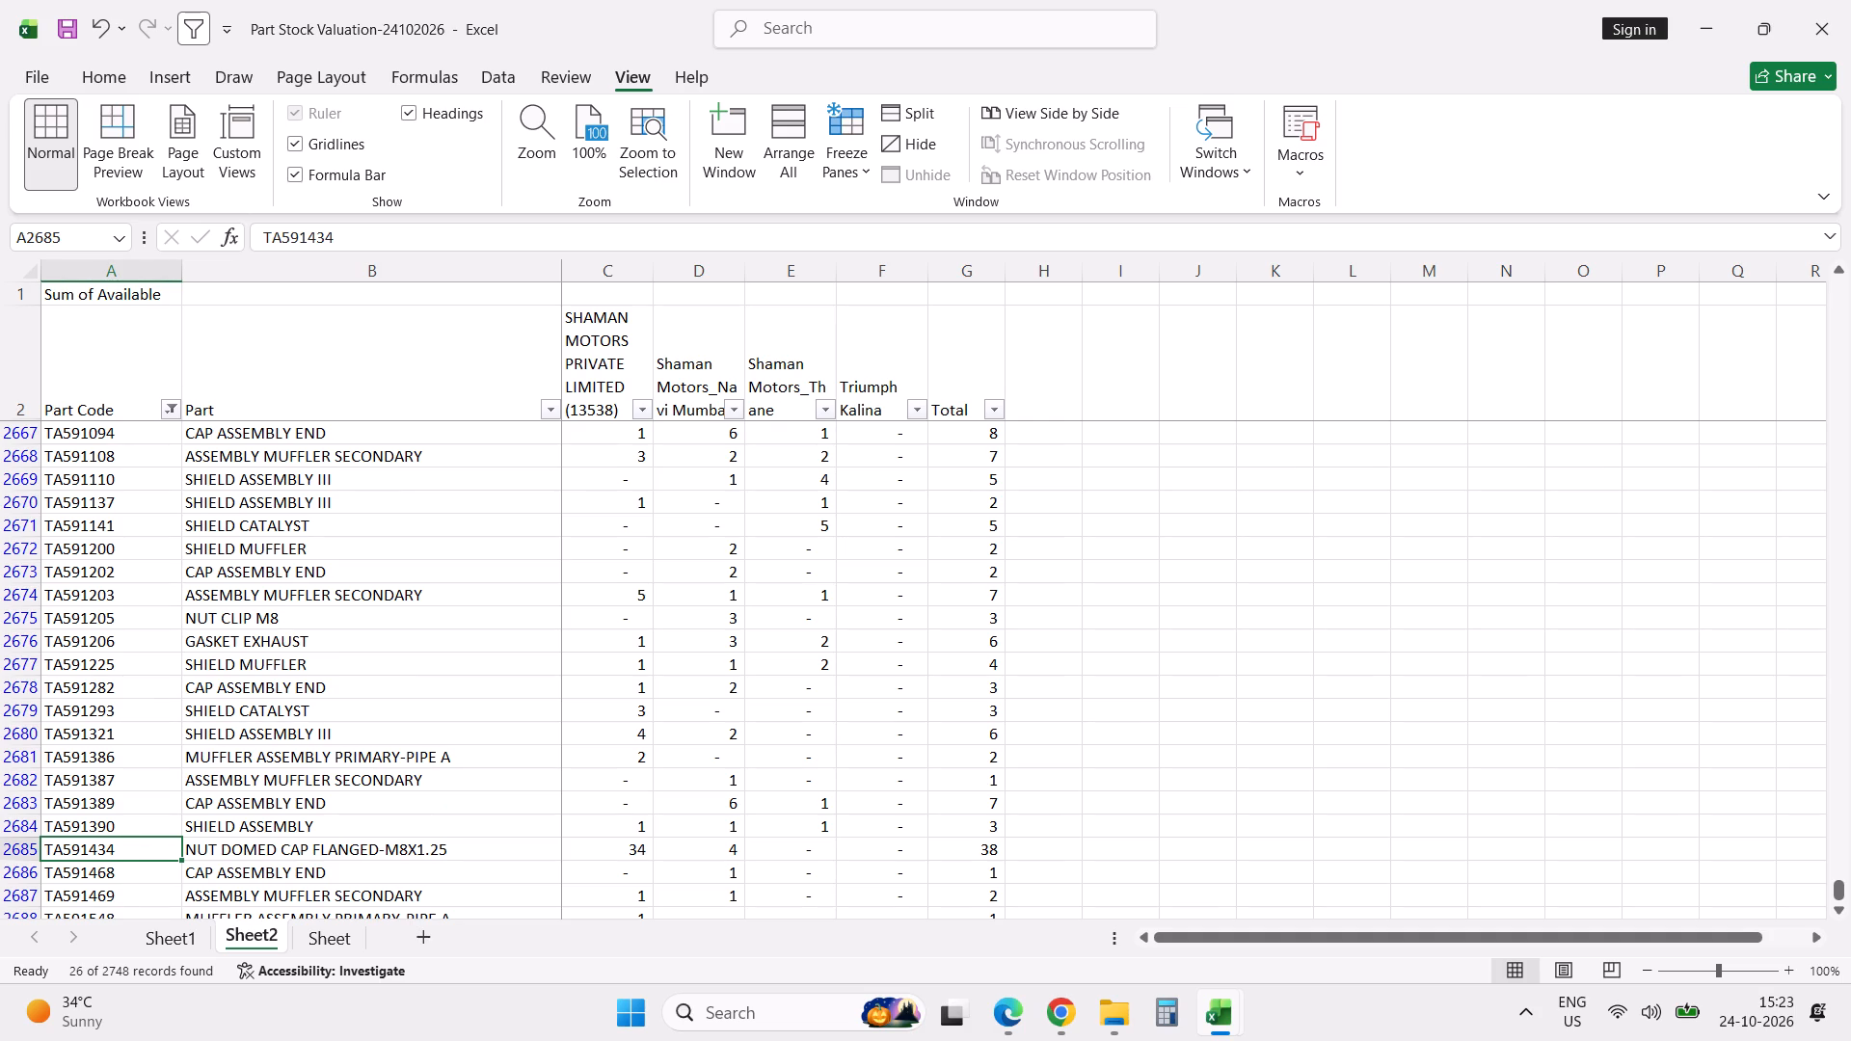
Search the Part Code filter values for 1323, and clear the search text.
click(180, 403)
click(167, 688)
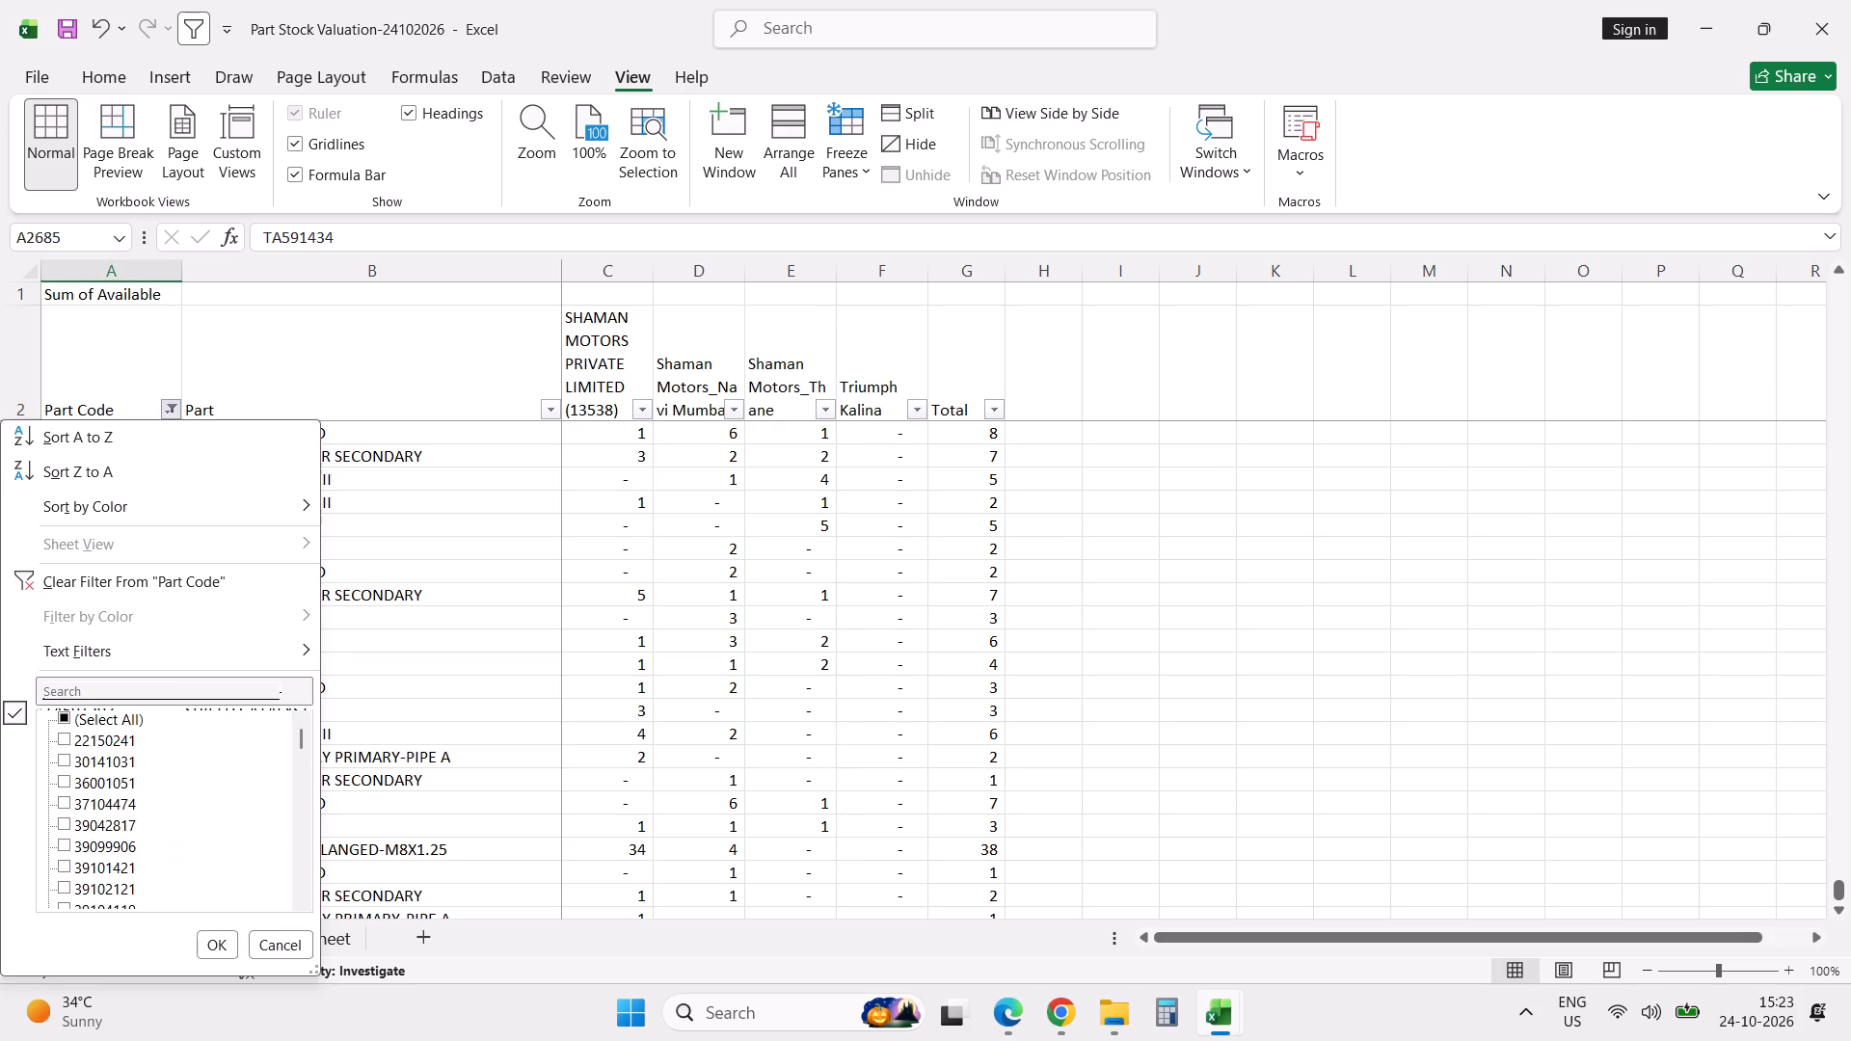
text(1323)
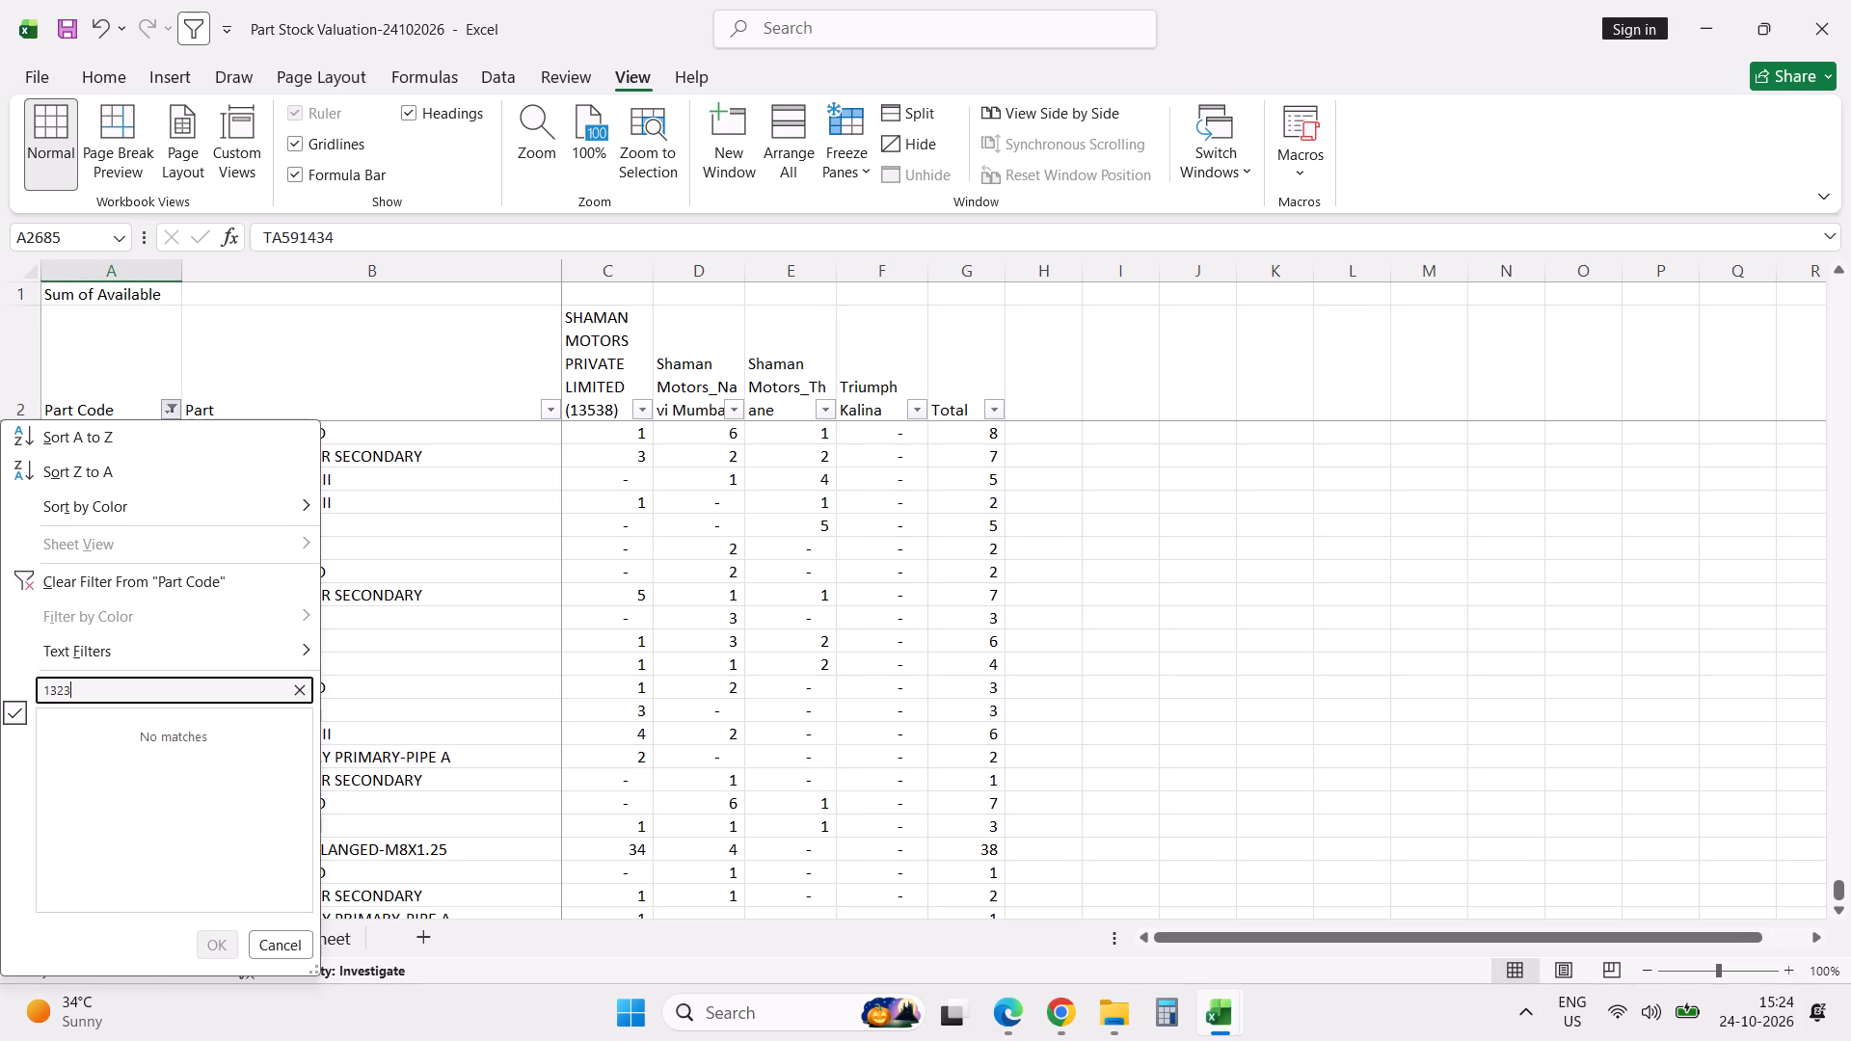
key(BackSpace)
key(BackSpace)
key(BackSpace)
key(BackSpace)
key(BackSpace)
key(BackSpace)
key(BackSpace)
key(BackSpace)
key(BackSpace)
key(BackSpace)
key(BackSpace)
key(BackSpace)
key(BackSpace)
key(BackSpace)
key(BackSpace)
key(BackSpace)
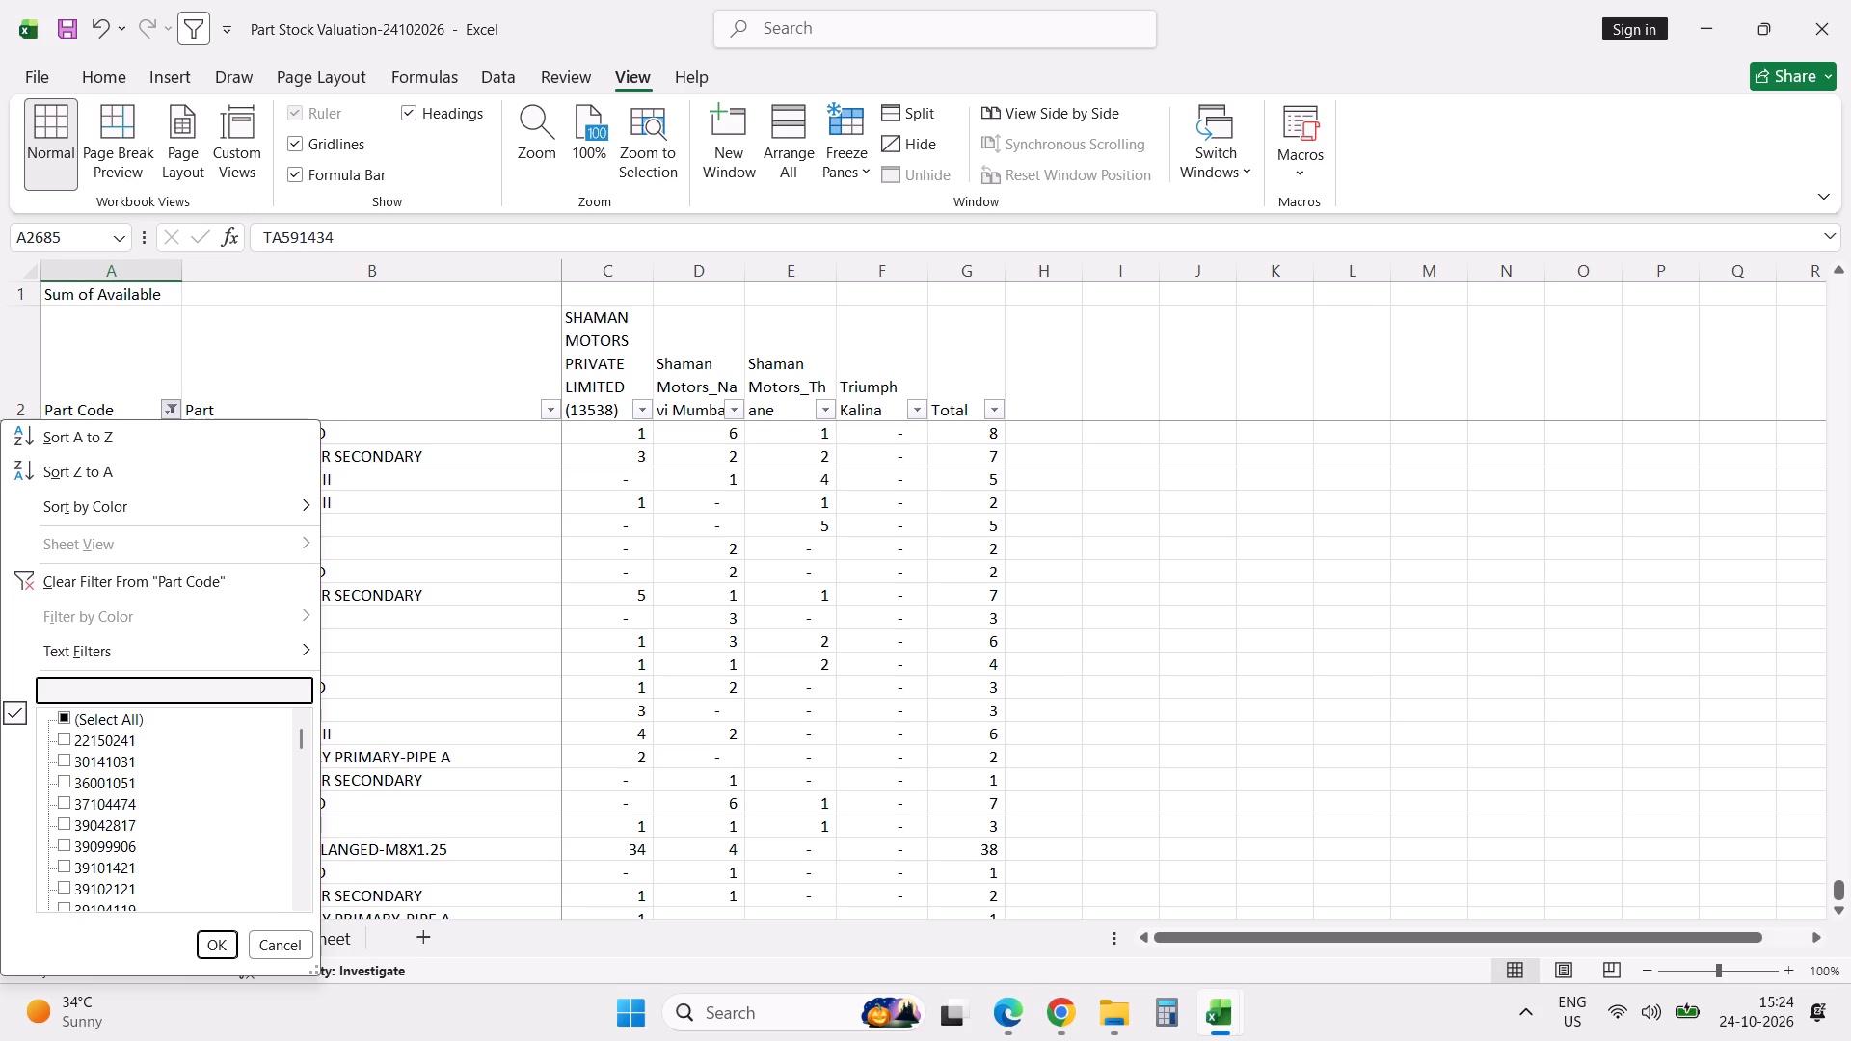
Filter the Part Code column by TA5913 and check the resulting parts against TA591323.
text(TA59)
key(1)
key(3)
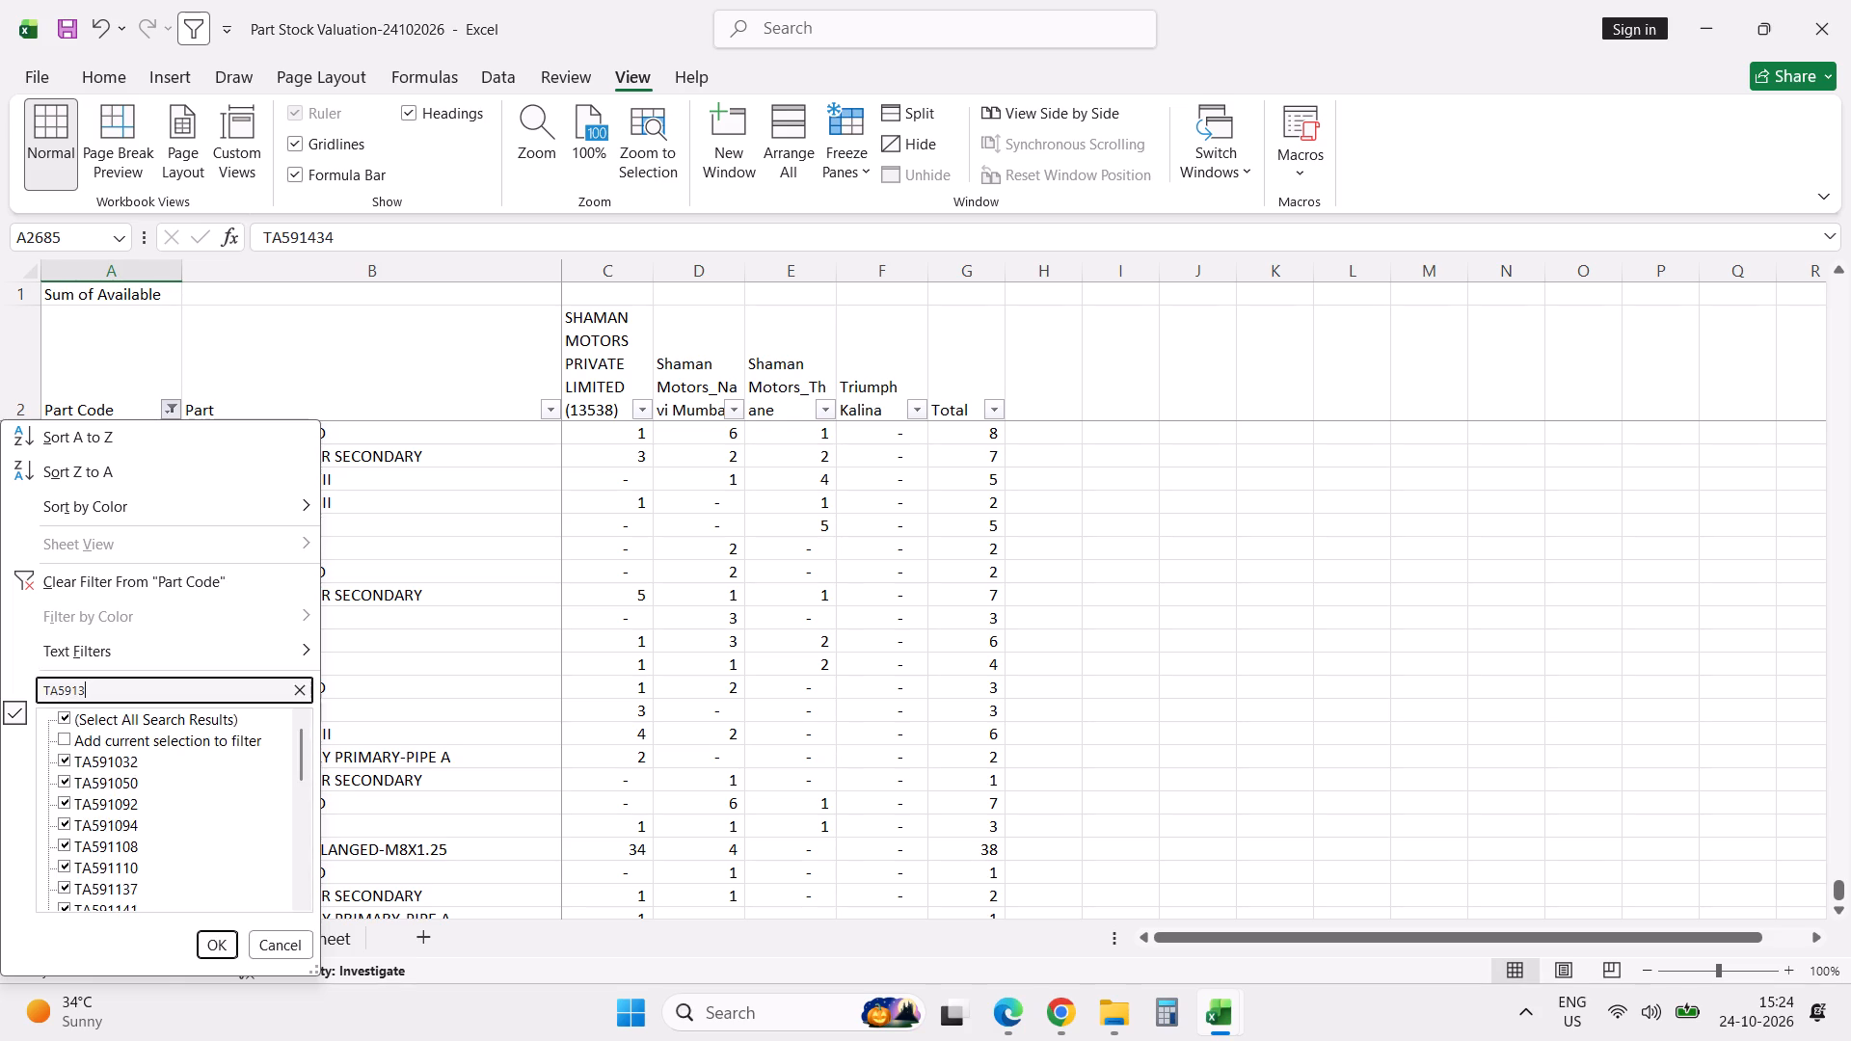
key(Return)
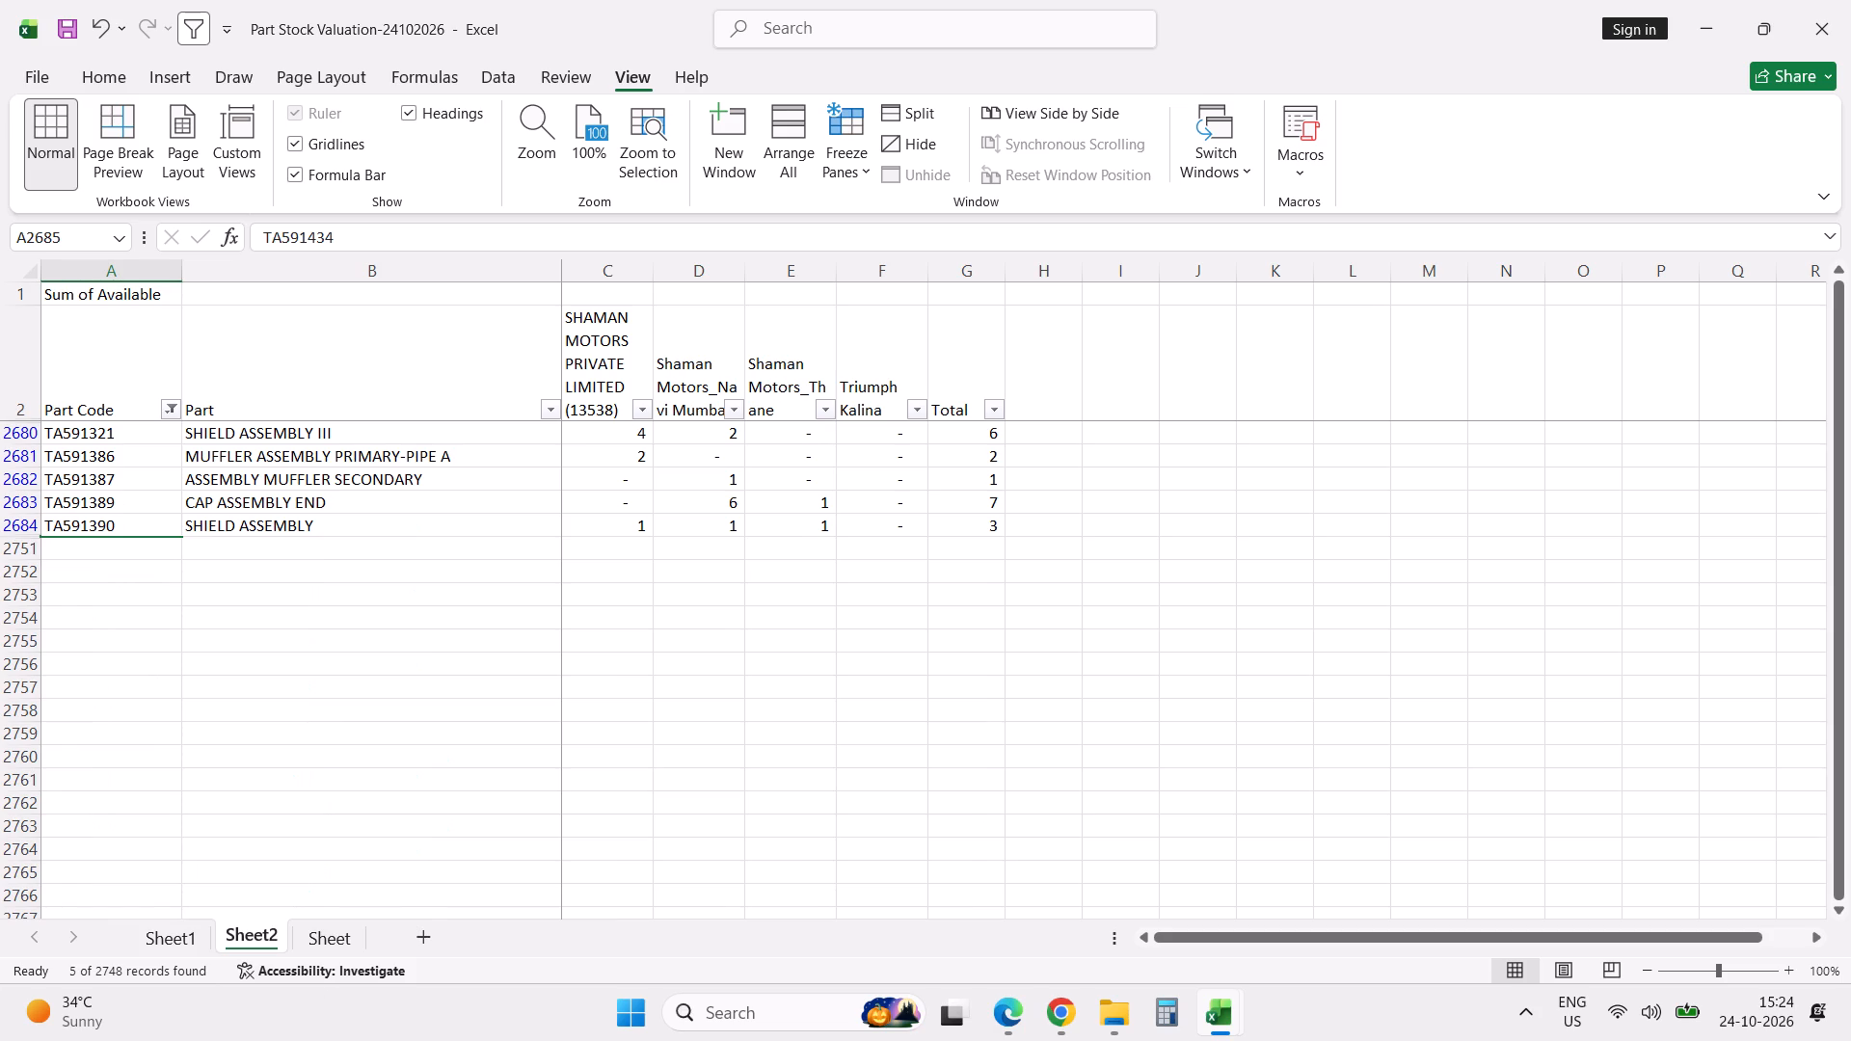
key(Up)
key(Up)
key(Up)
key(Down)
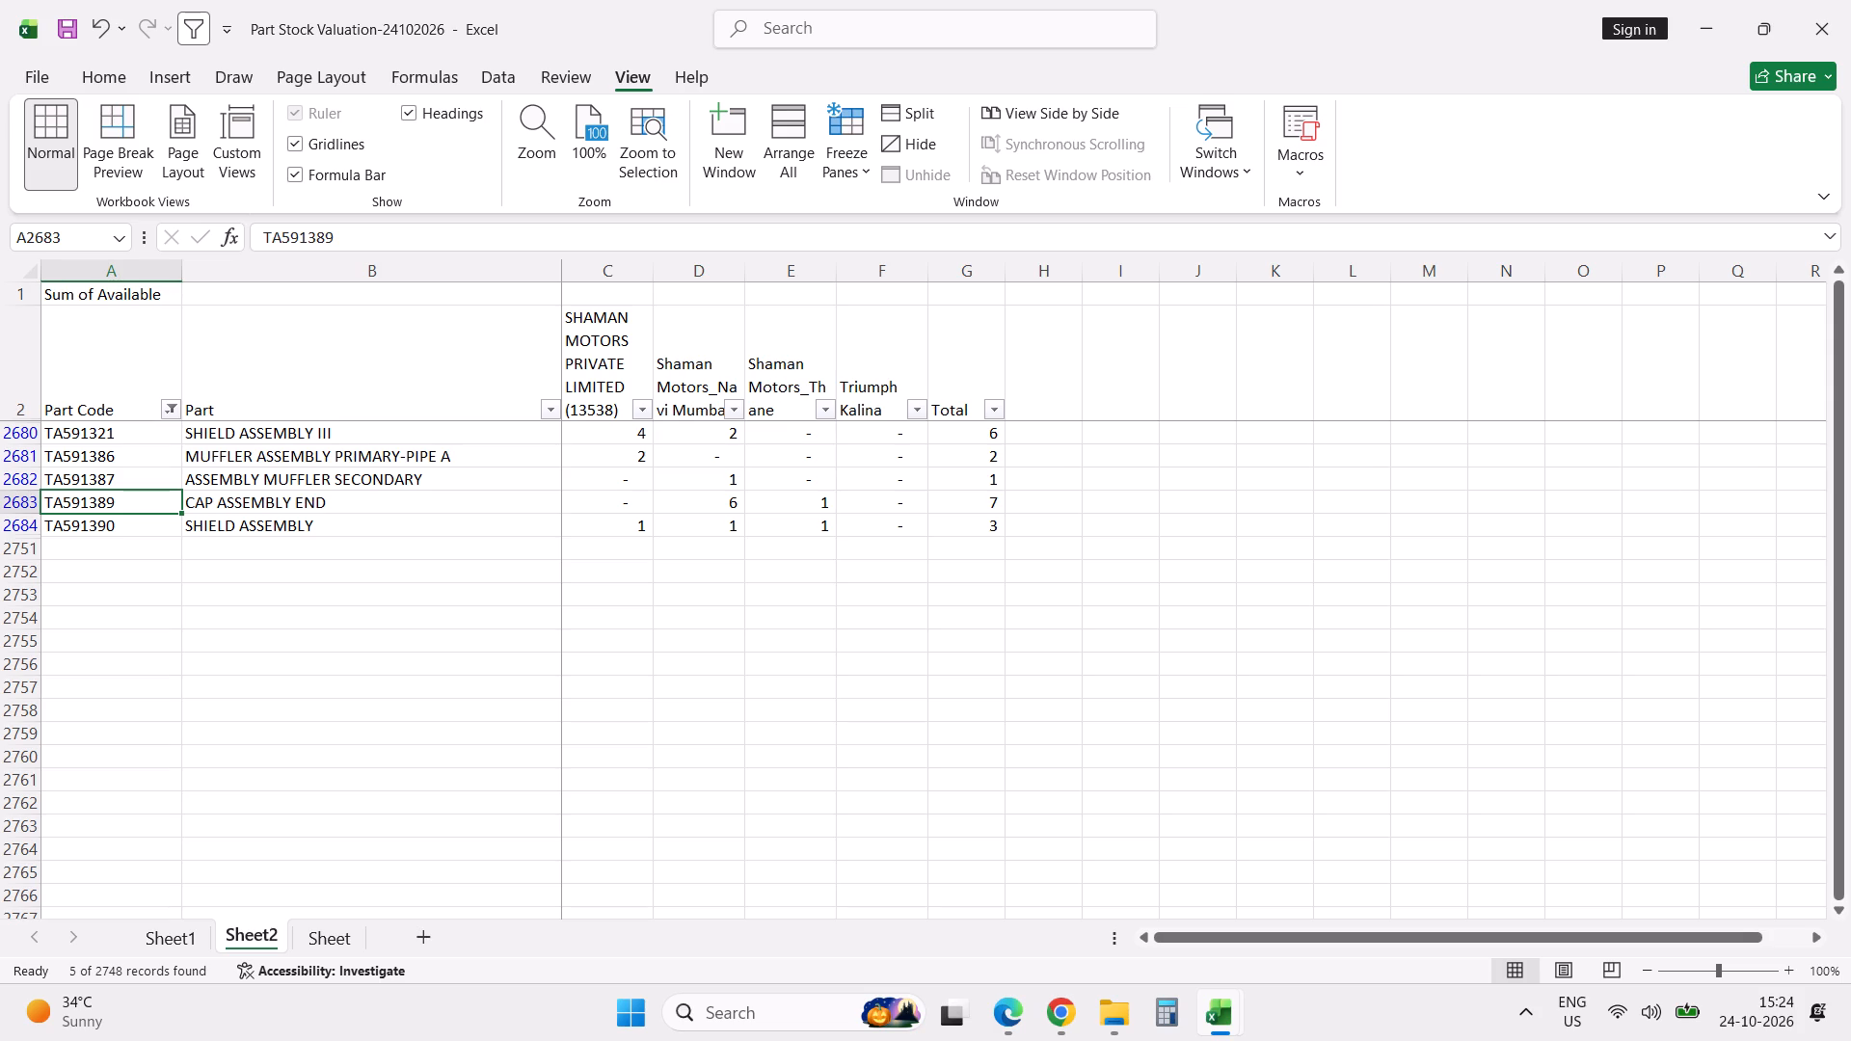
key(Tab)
Switch to the NM_Stock_Count workbook and review the physical stock quantities from YJG45009 down to TA402430.
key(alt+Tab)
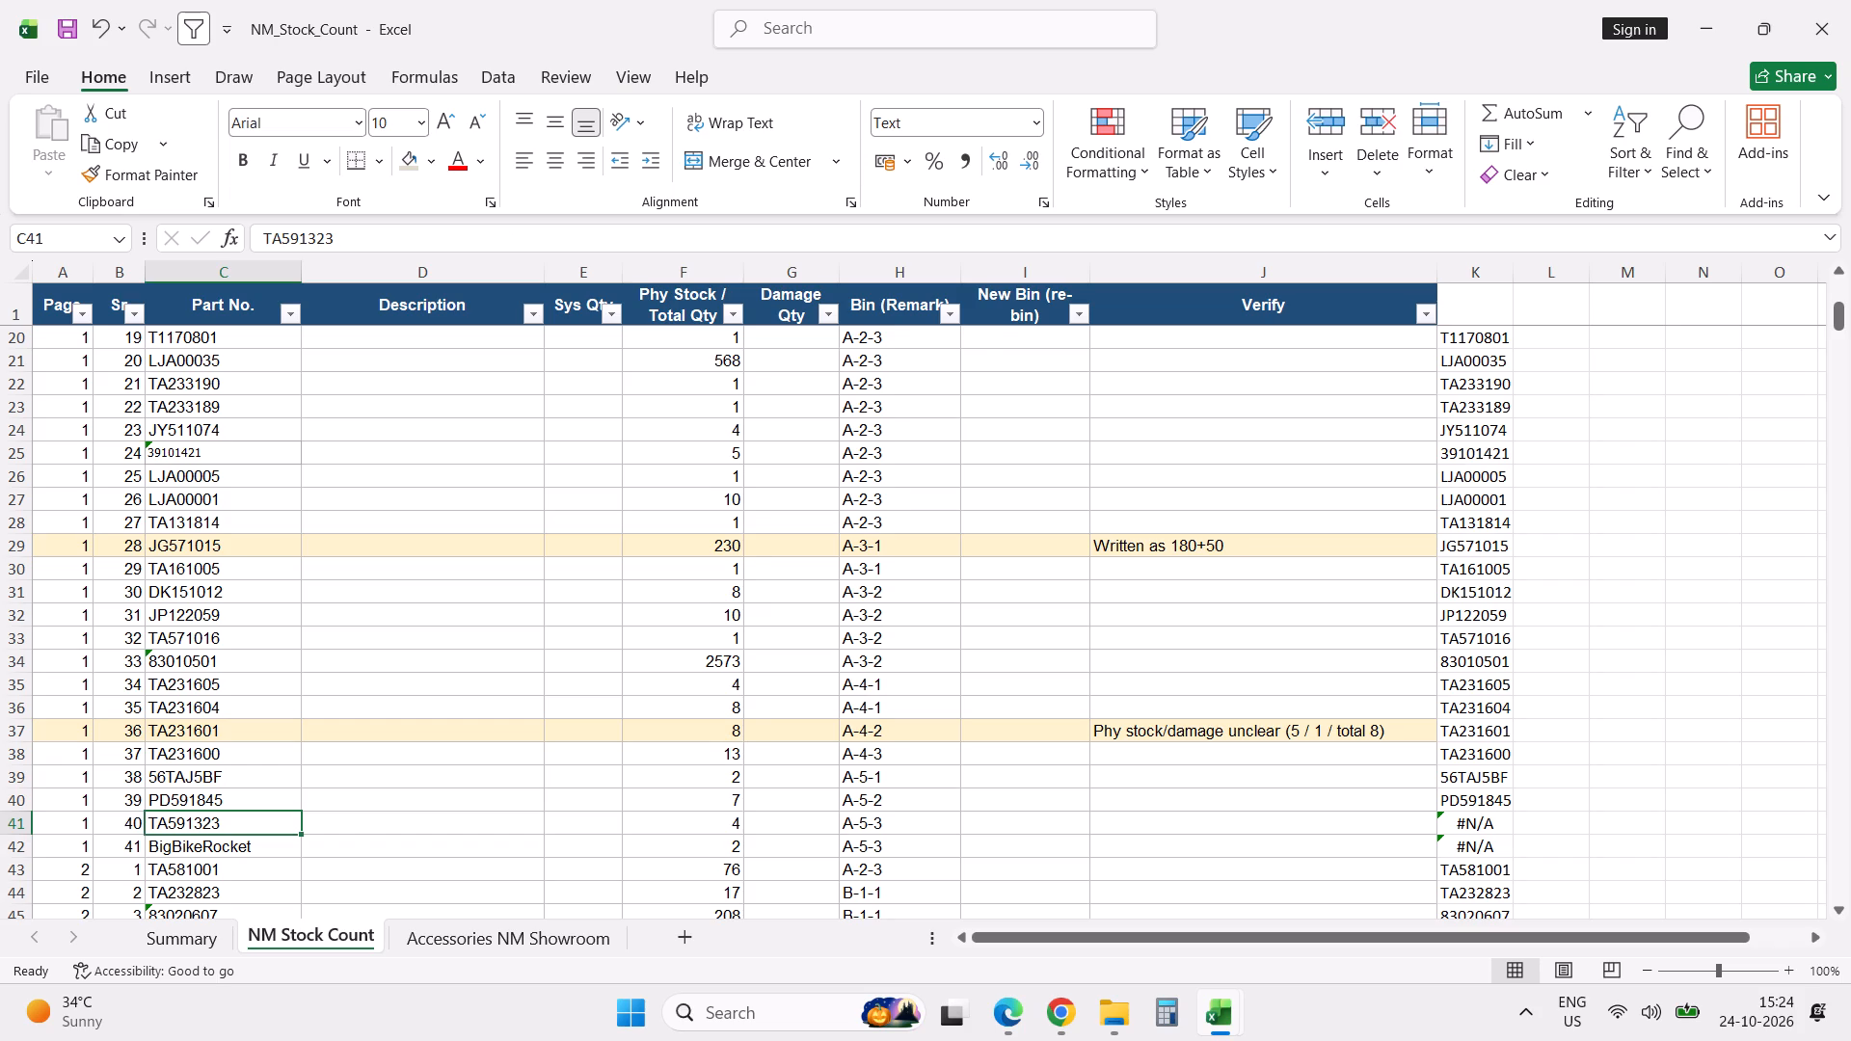
scroll(547, 587, up, 20)
scroll(547, 587, up, 7)
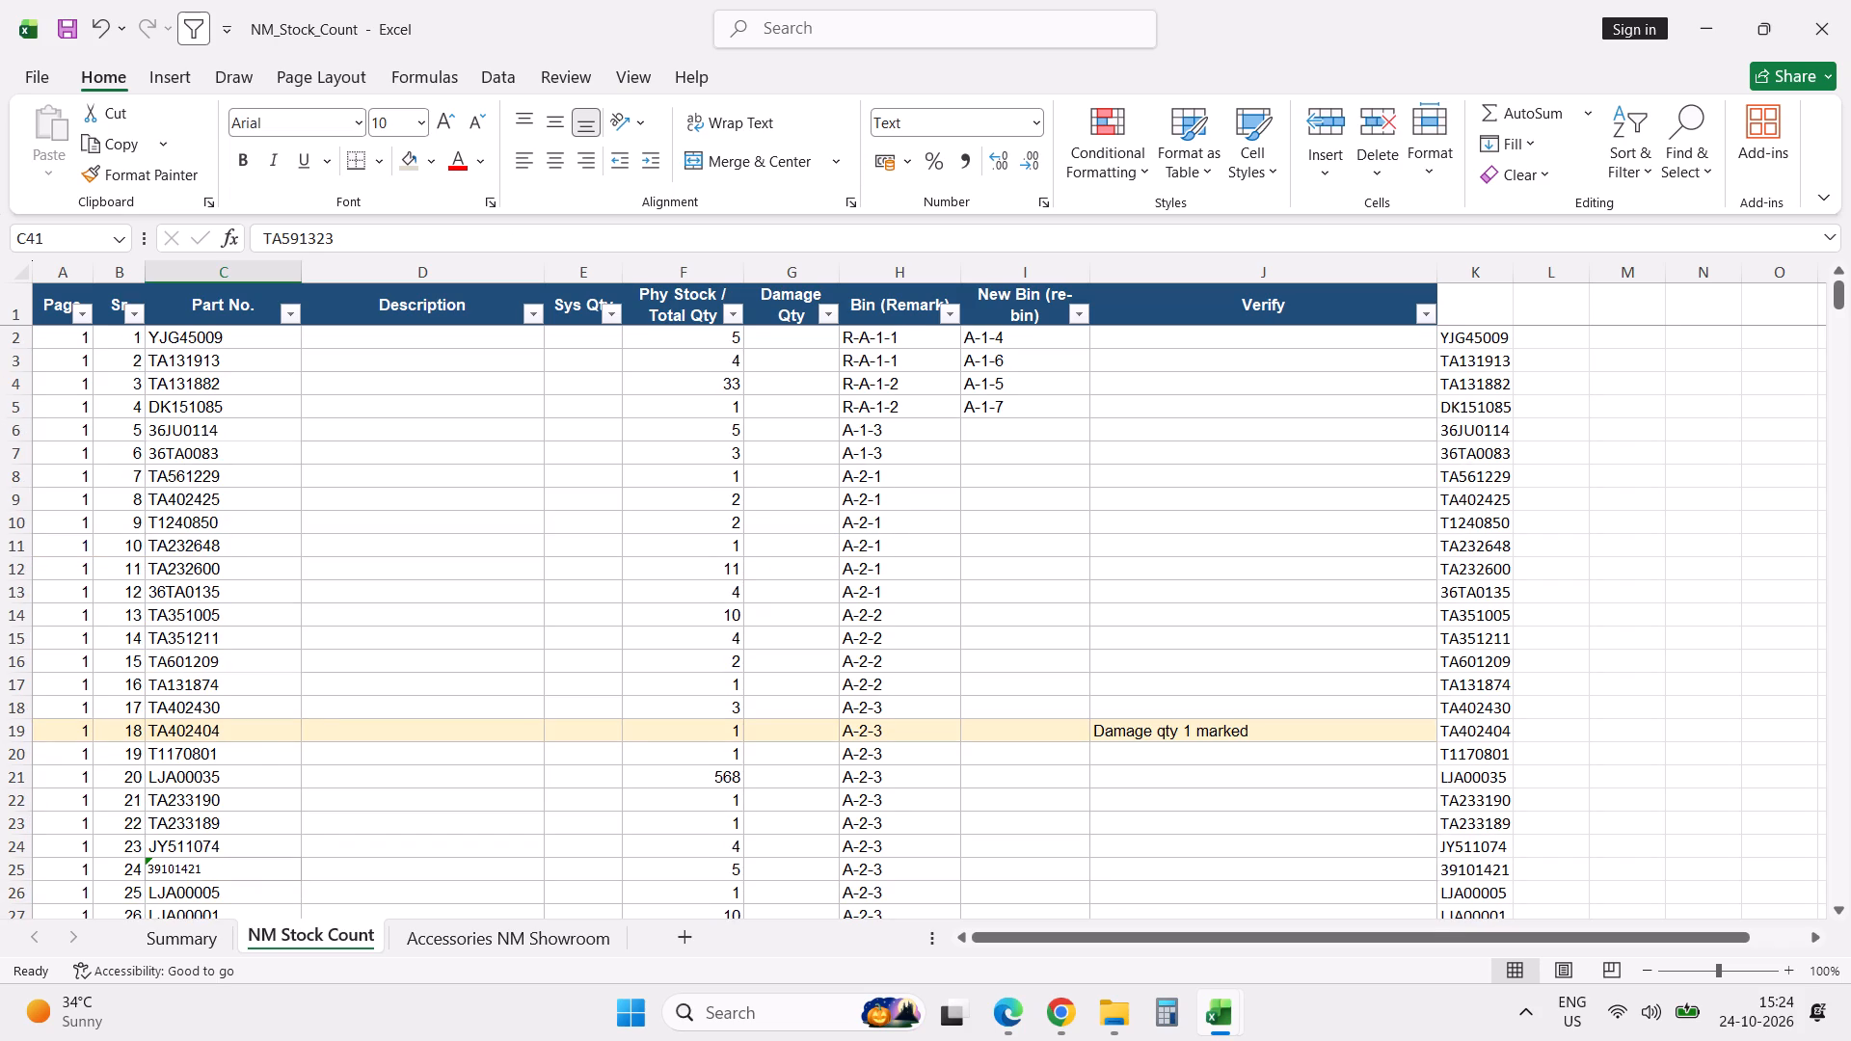
click(726, 342)
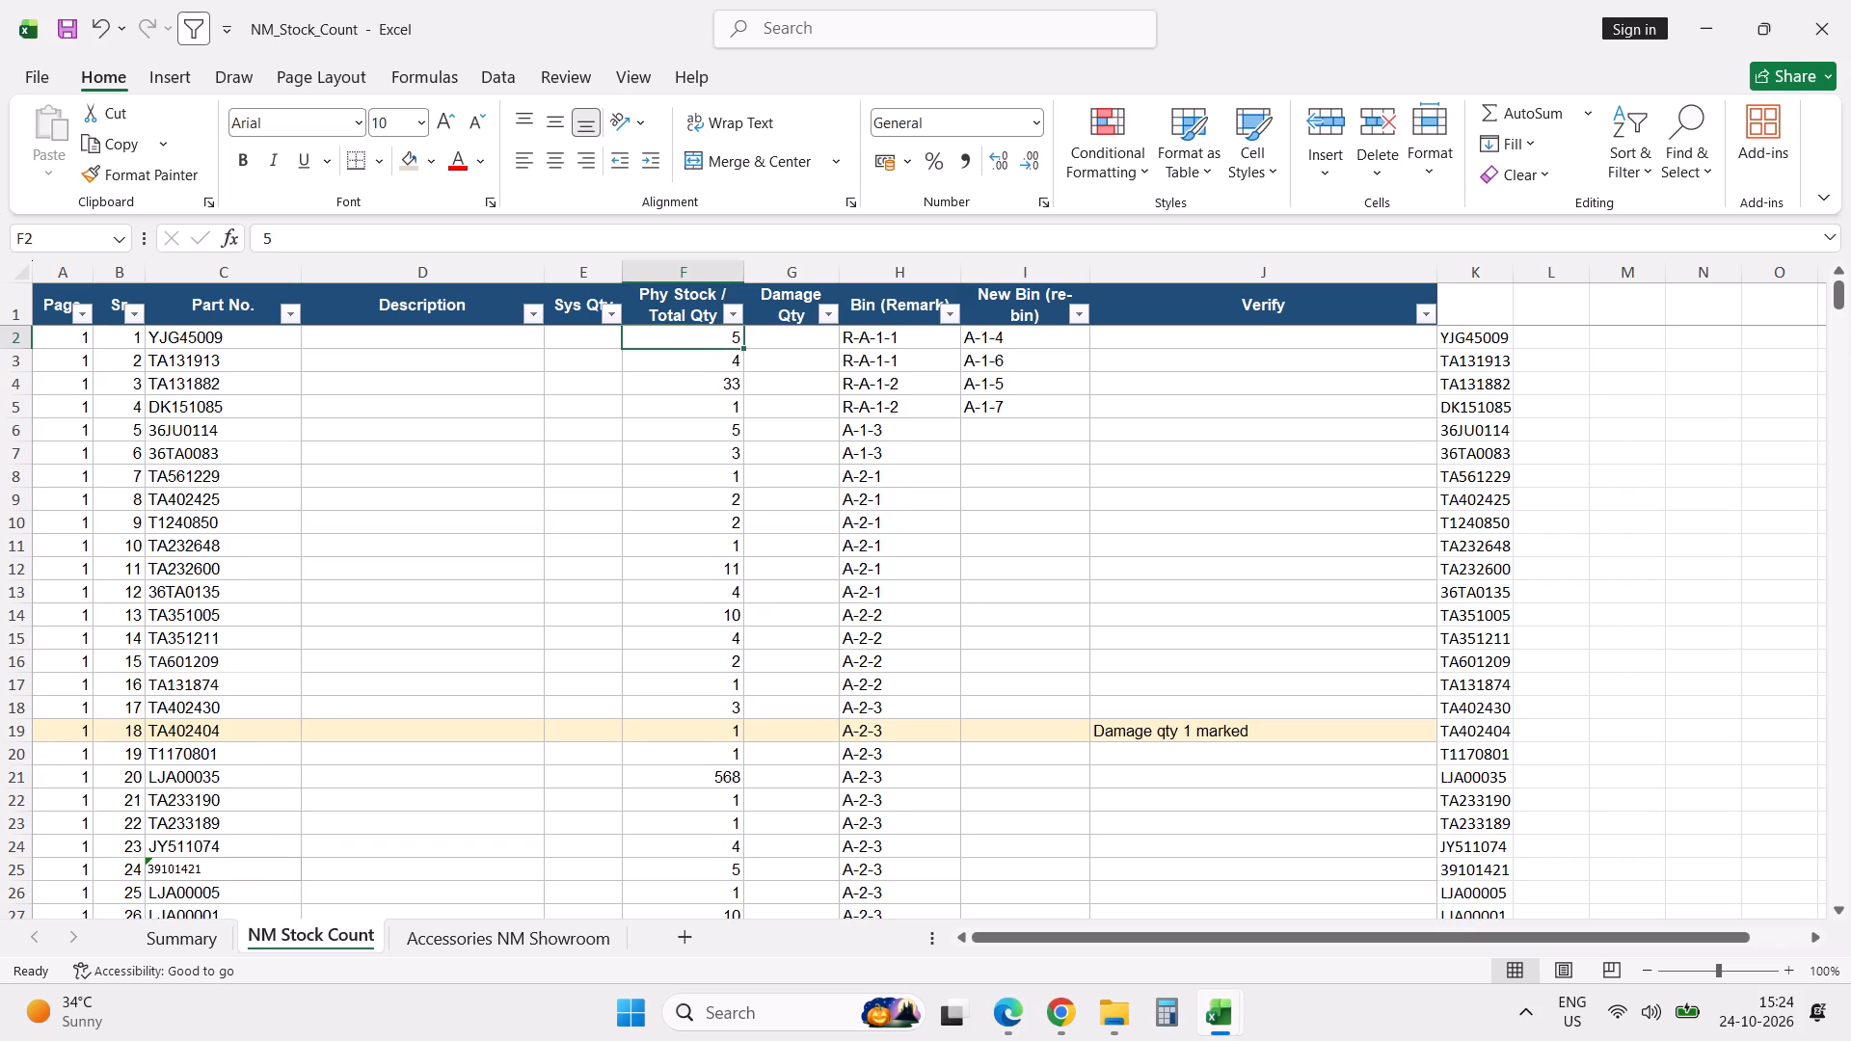
key(Down)
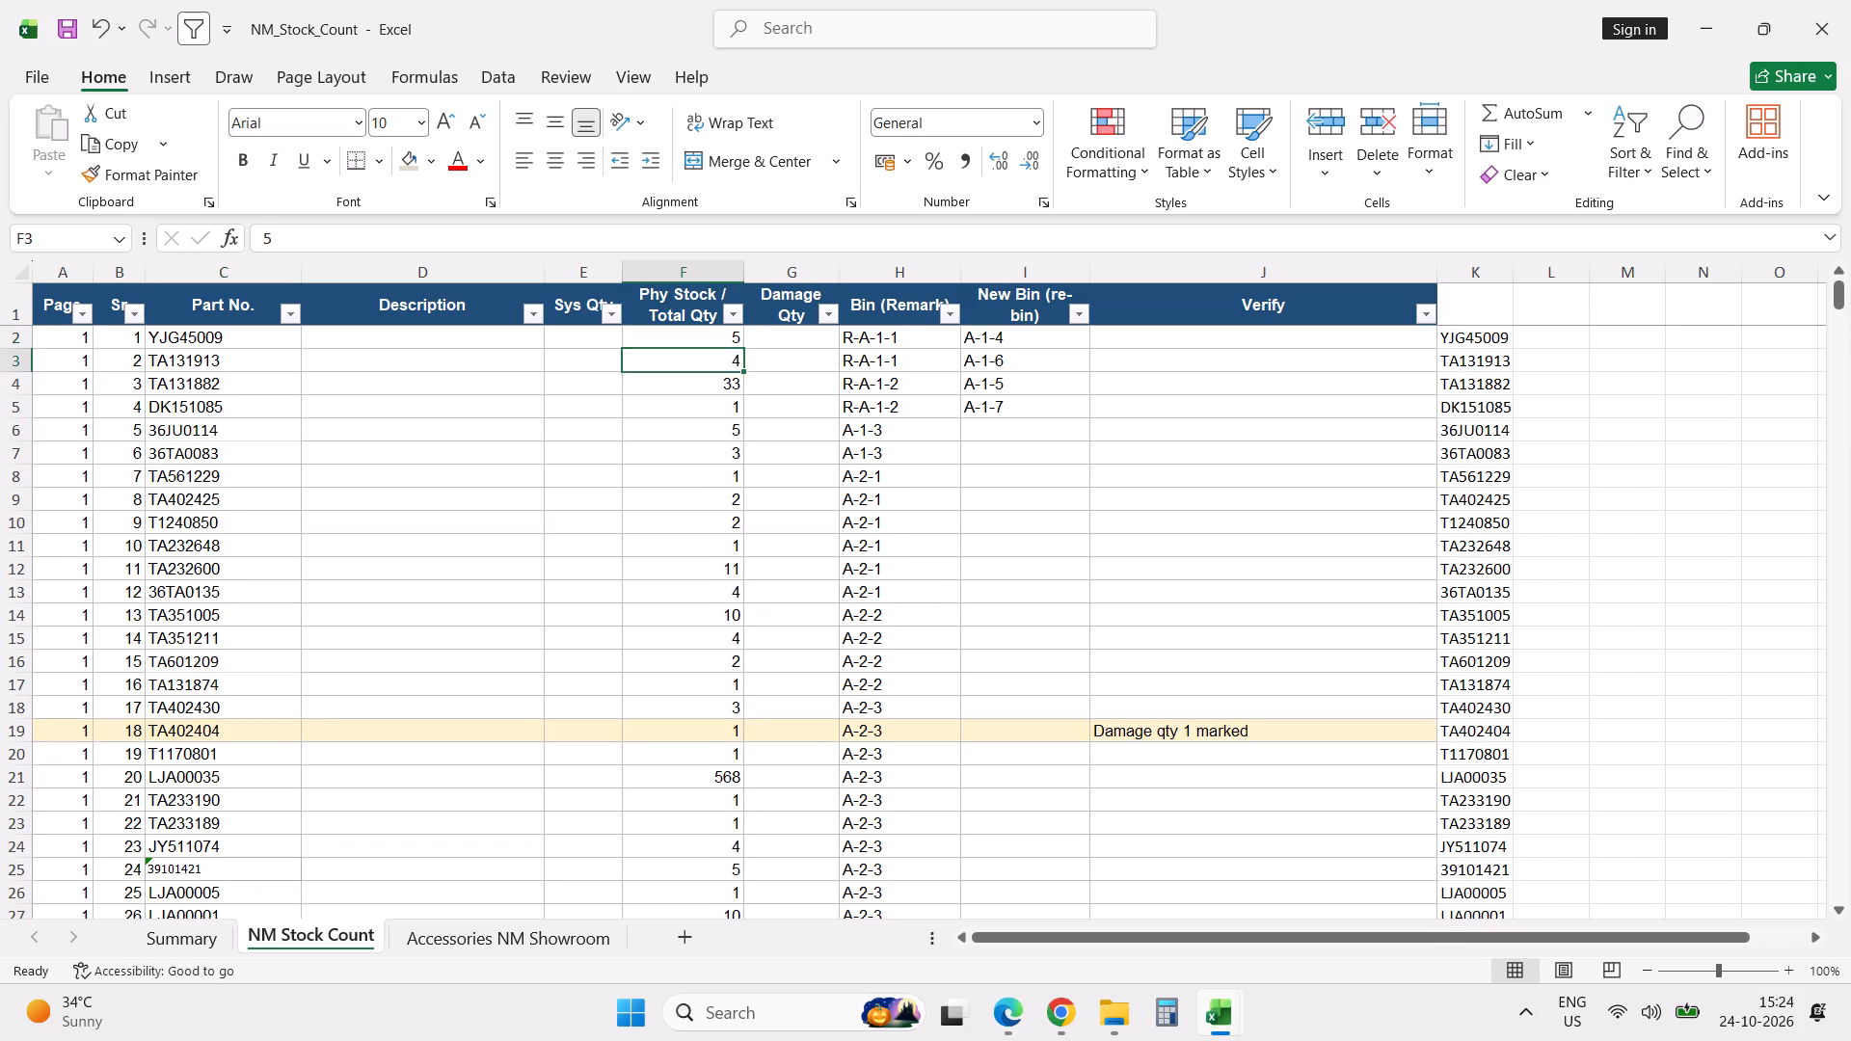
key(Down)
key(Down)
key(Down)
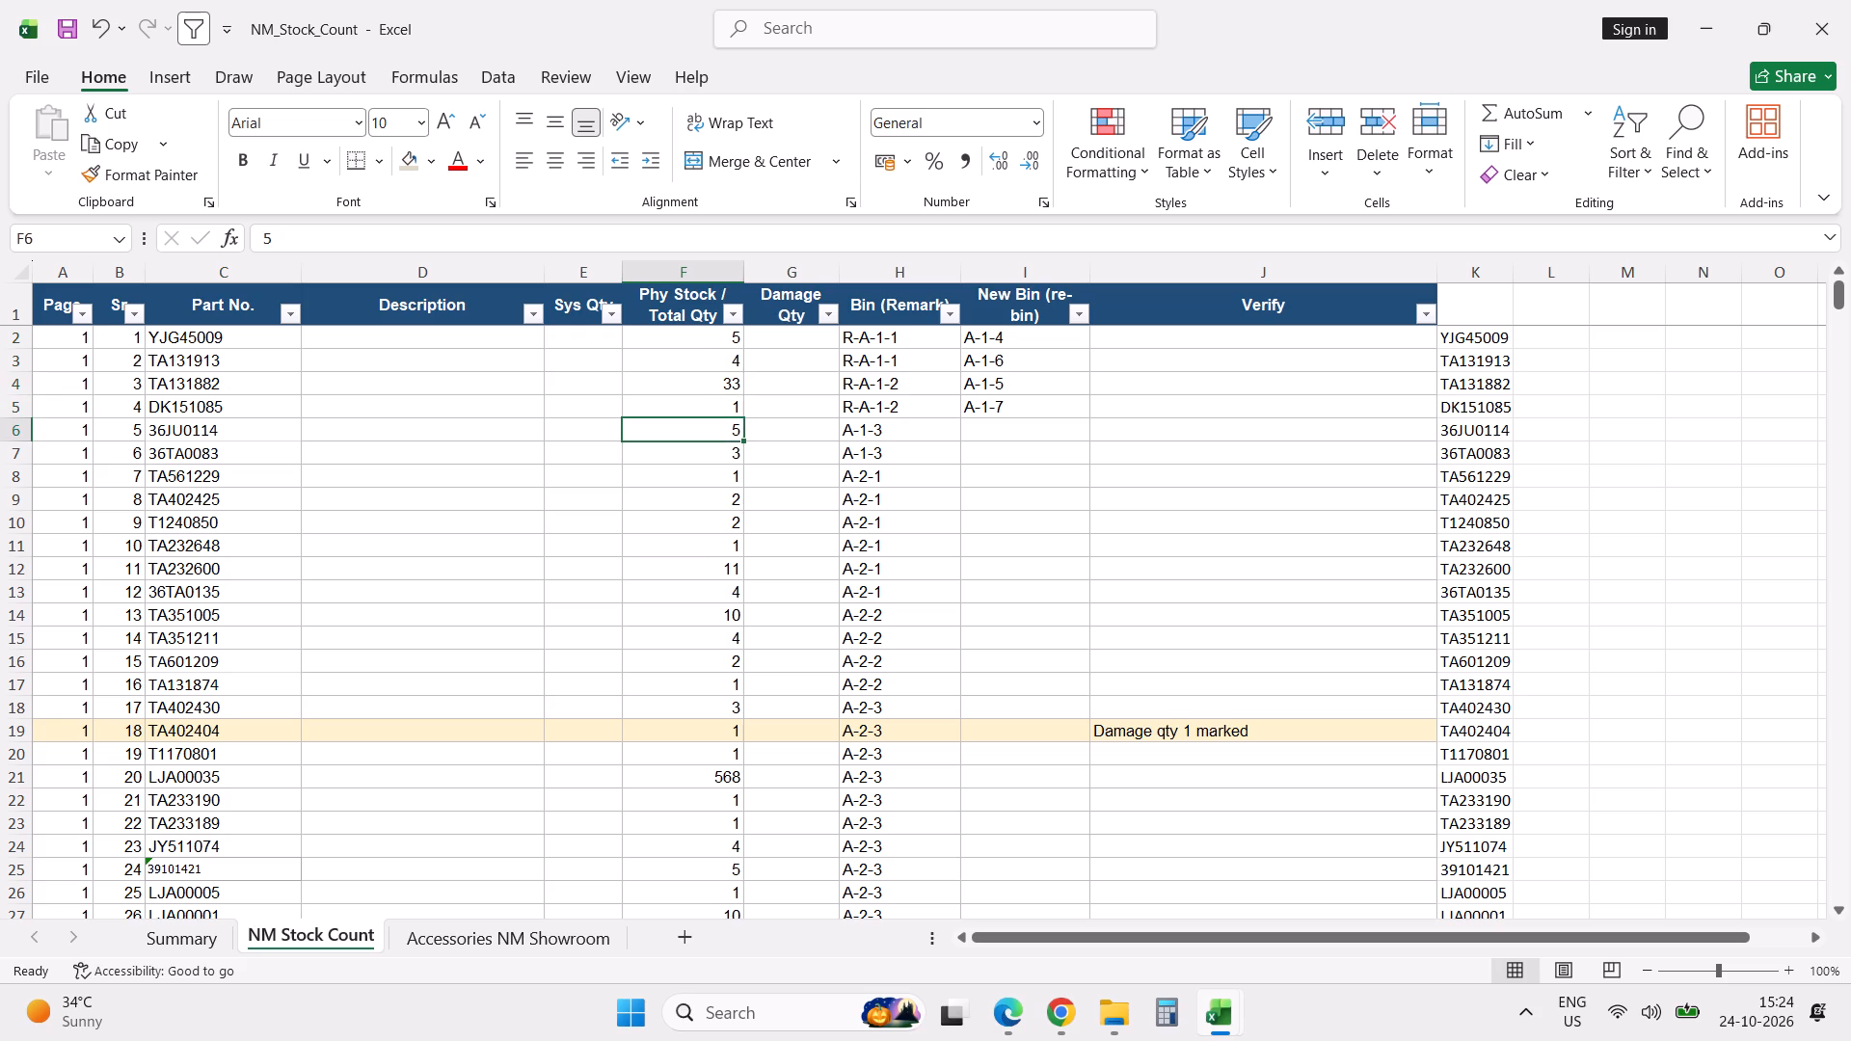
key(Down)
key(Down)
key(Down)
key(Down)
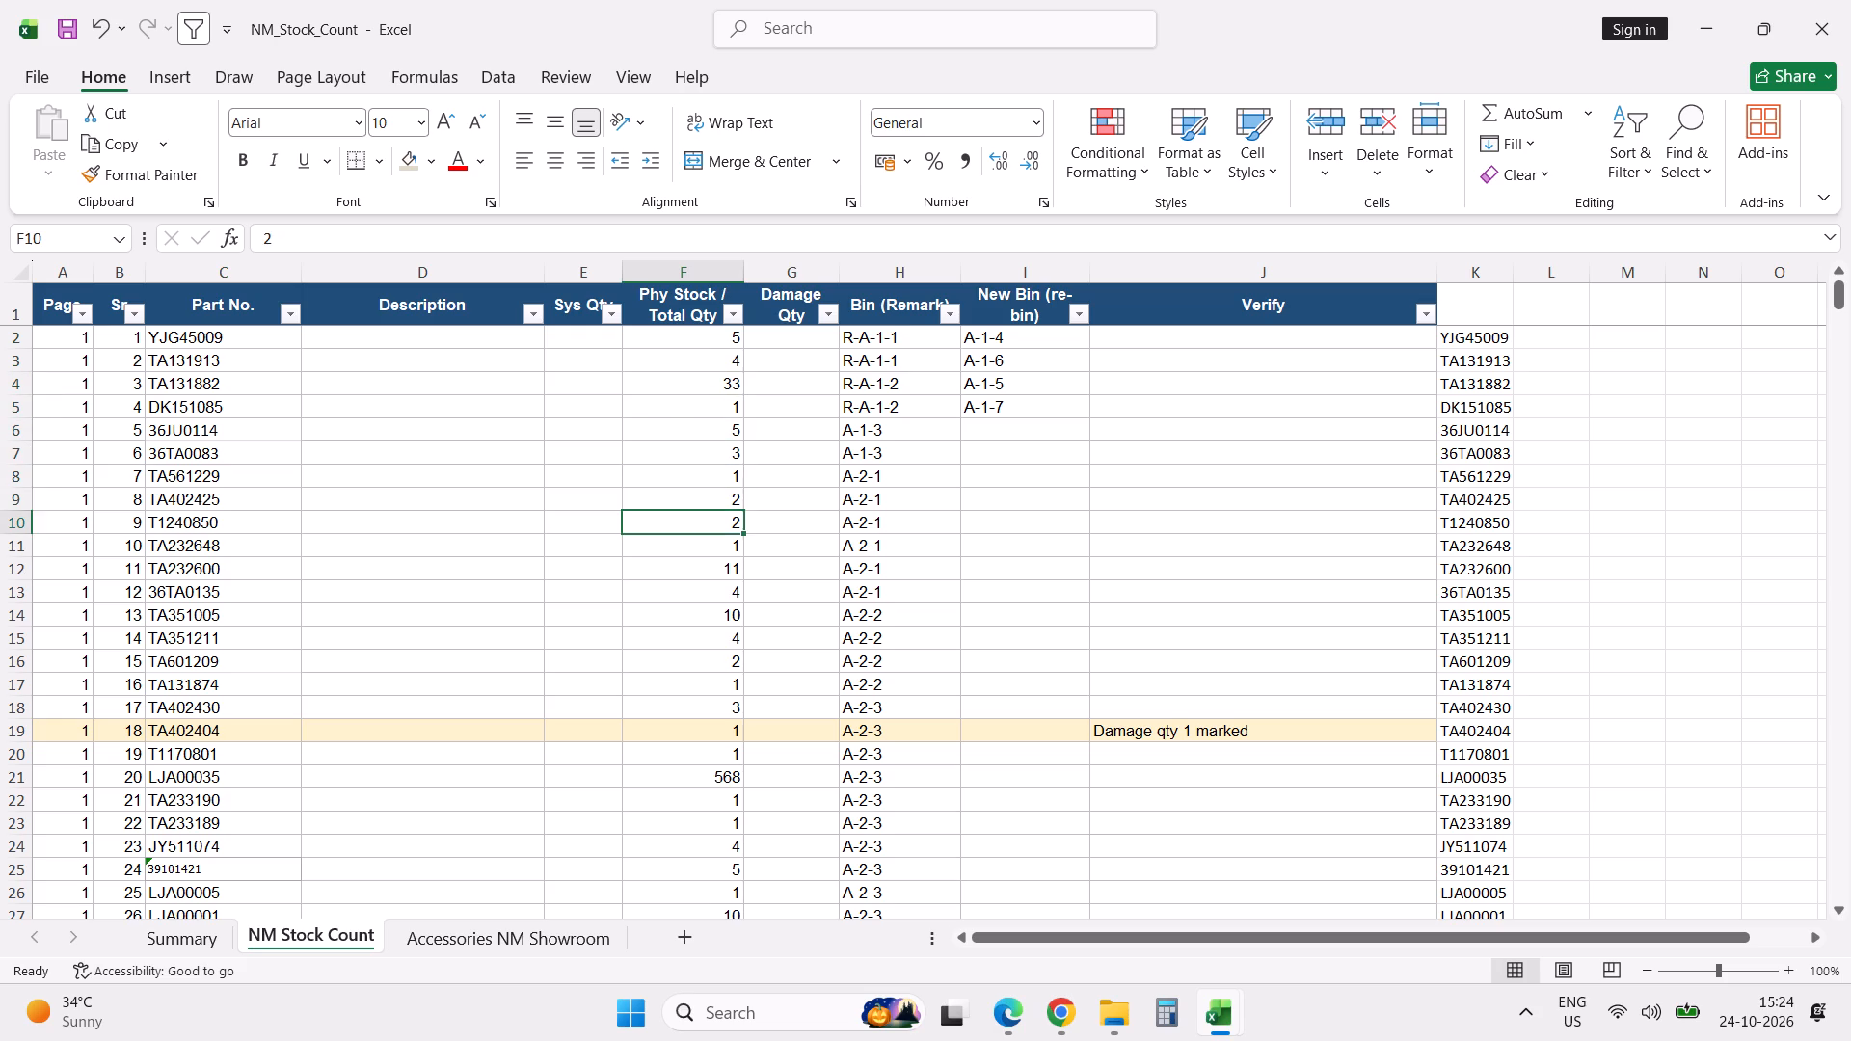
key(Down)
key(Down)
key(Down)
key(Down)
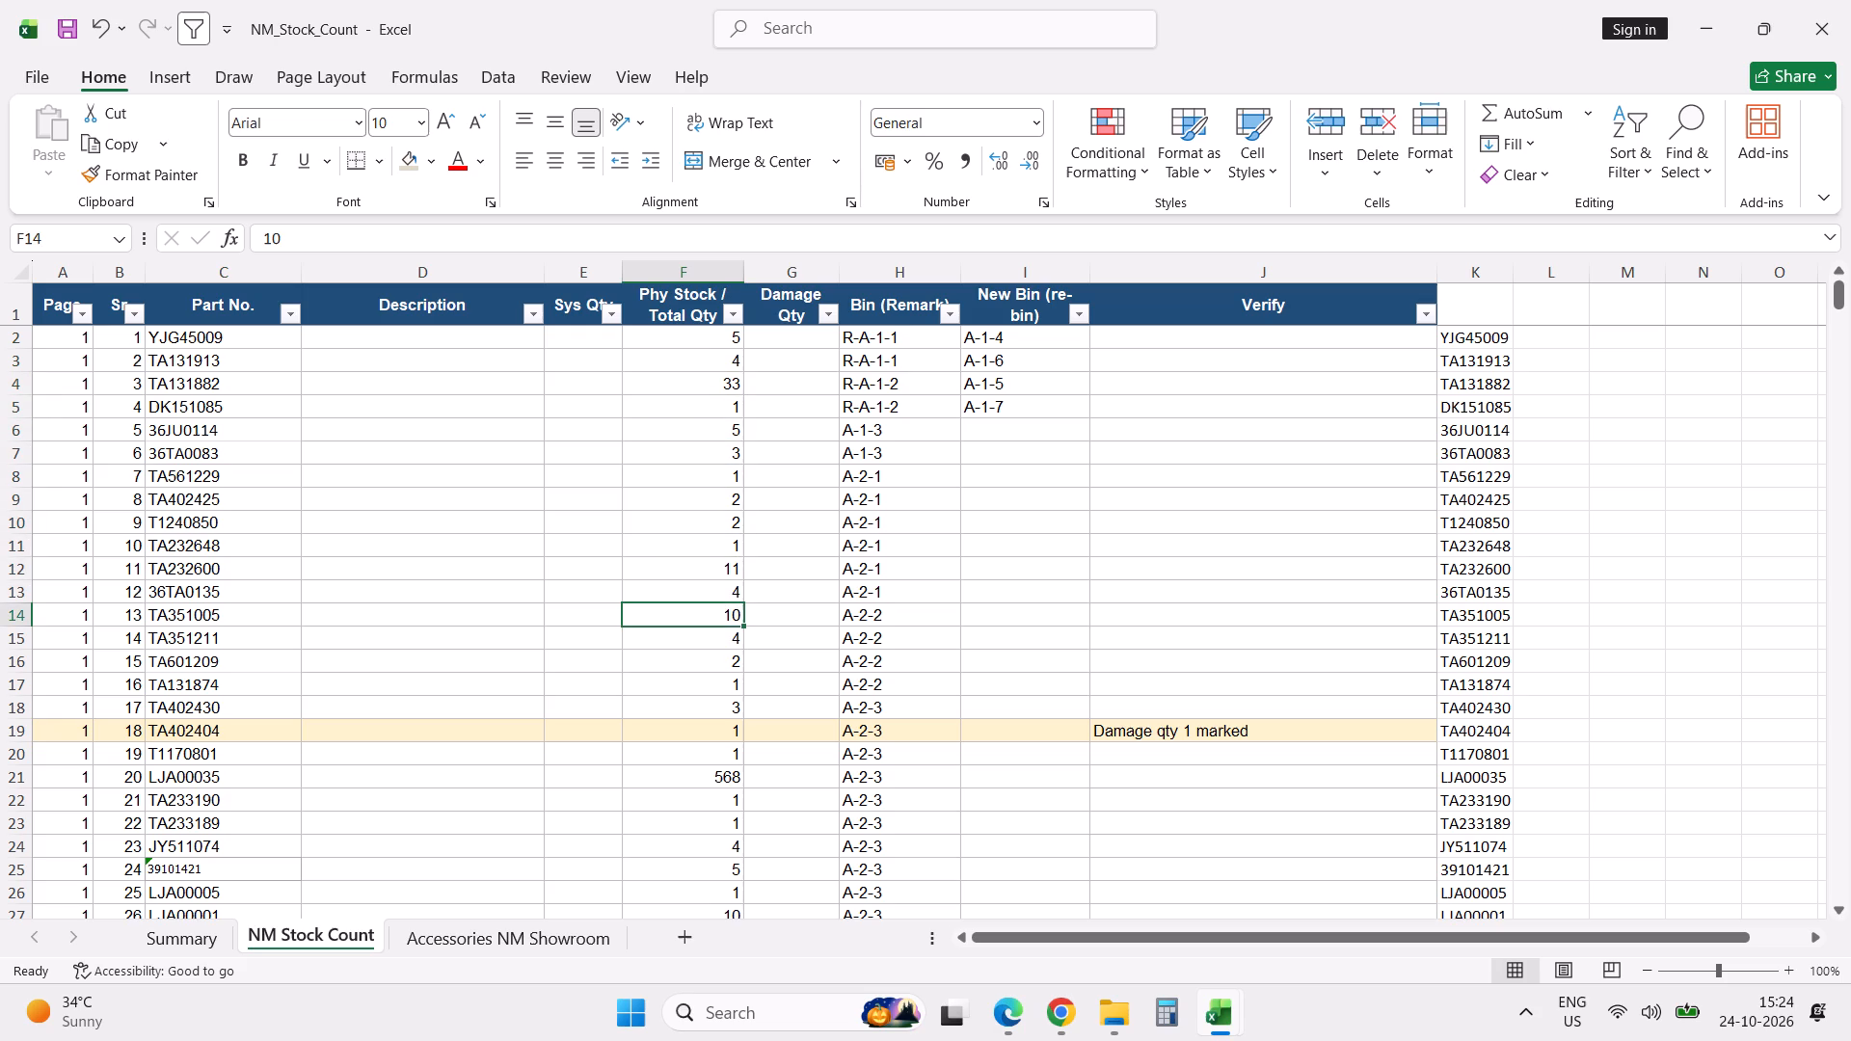
key(Down)
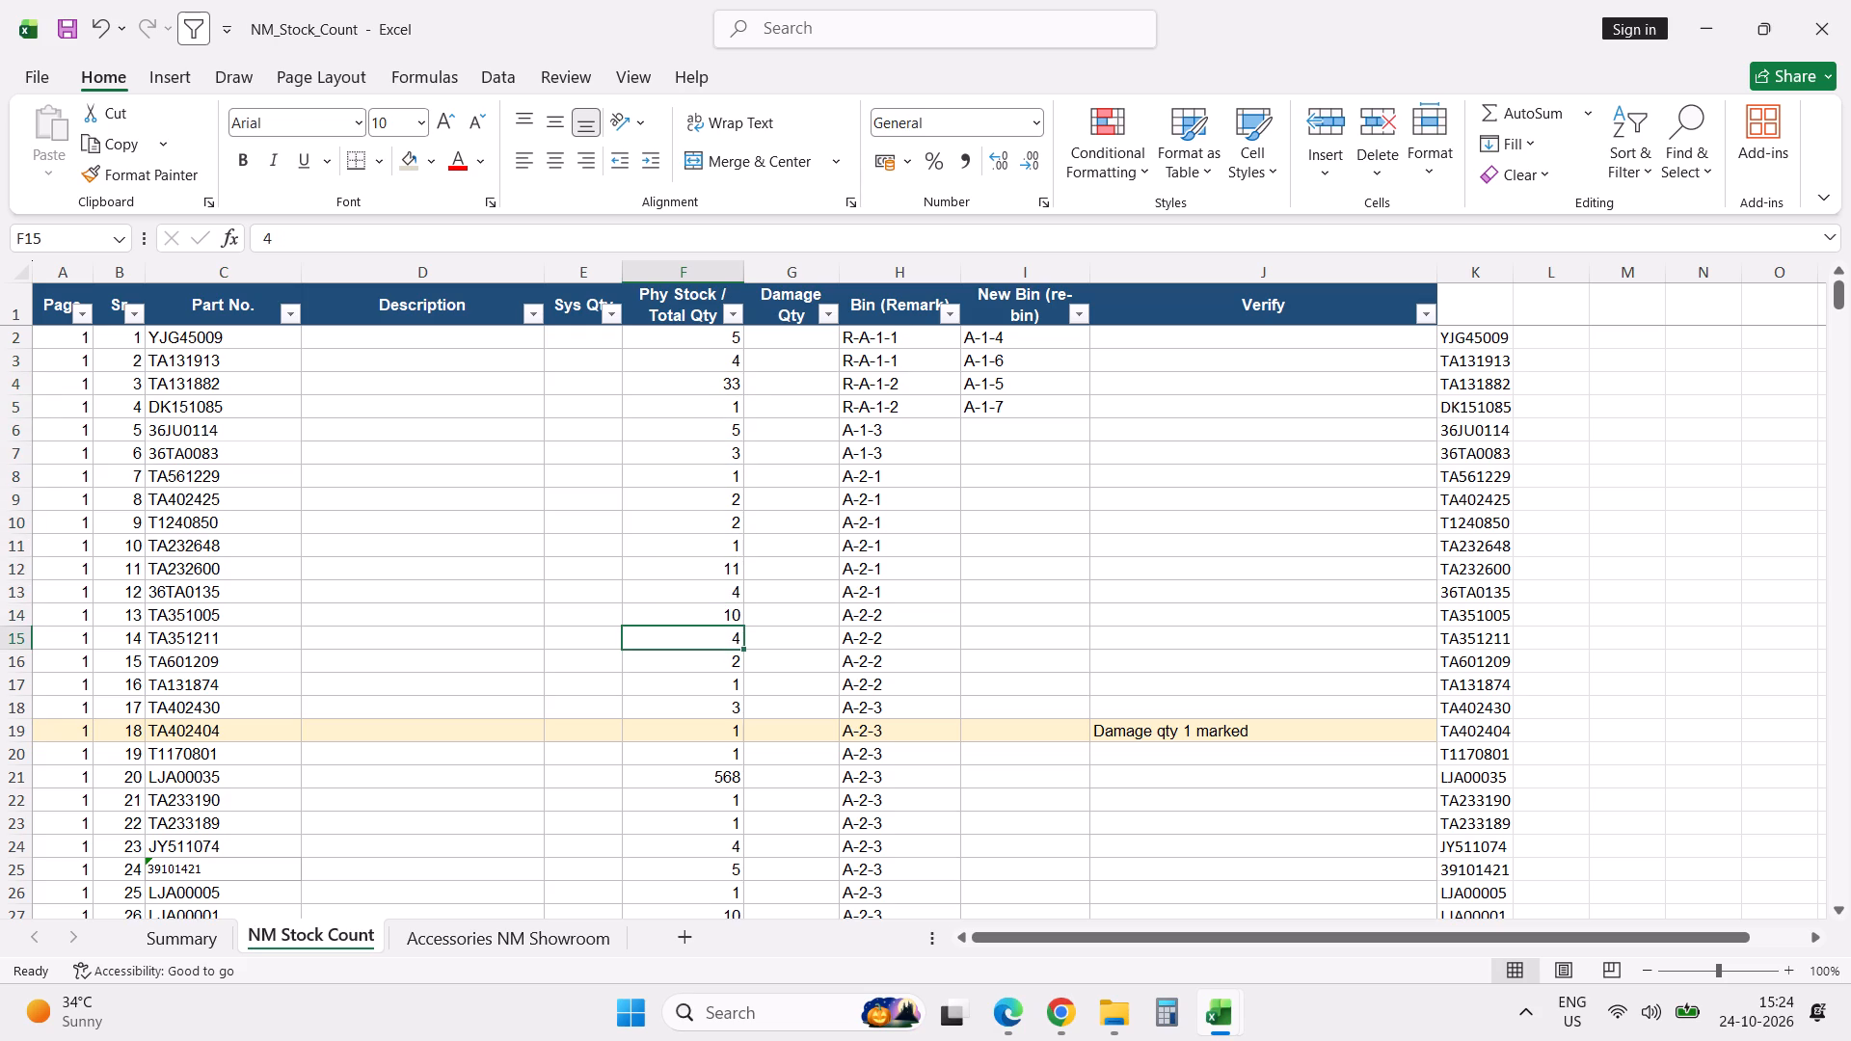
key(Down)
key(Down)
key(Down)
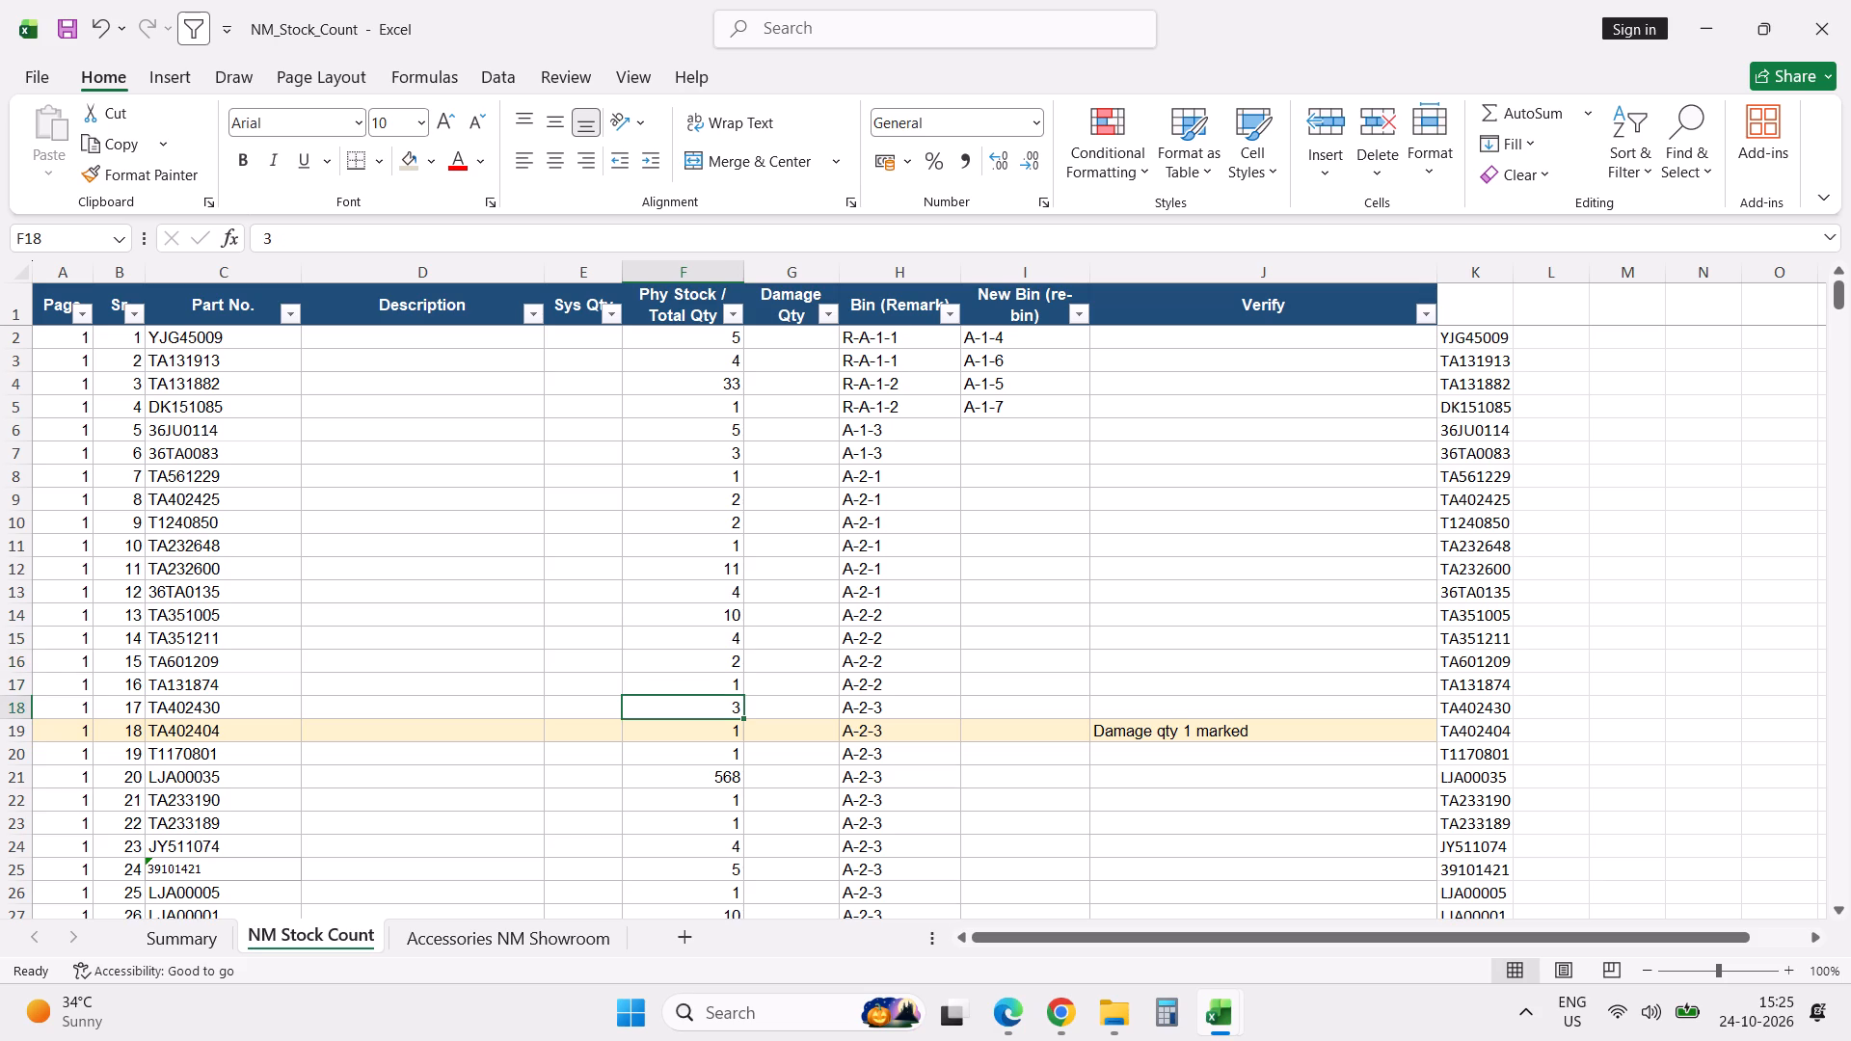
Enter a Damage Qty of 1 for part TA402404, as noted in its Verify remark.
key(Down)
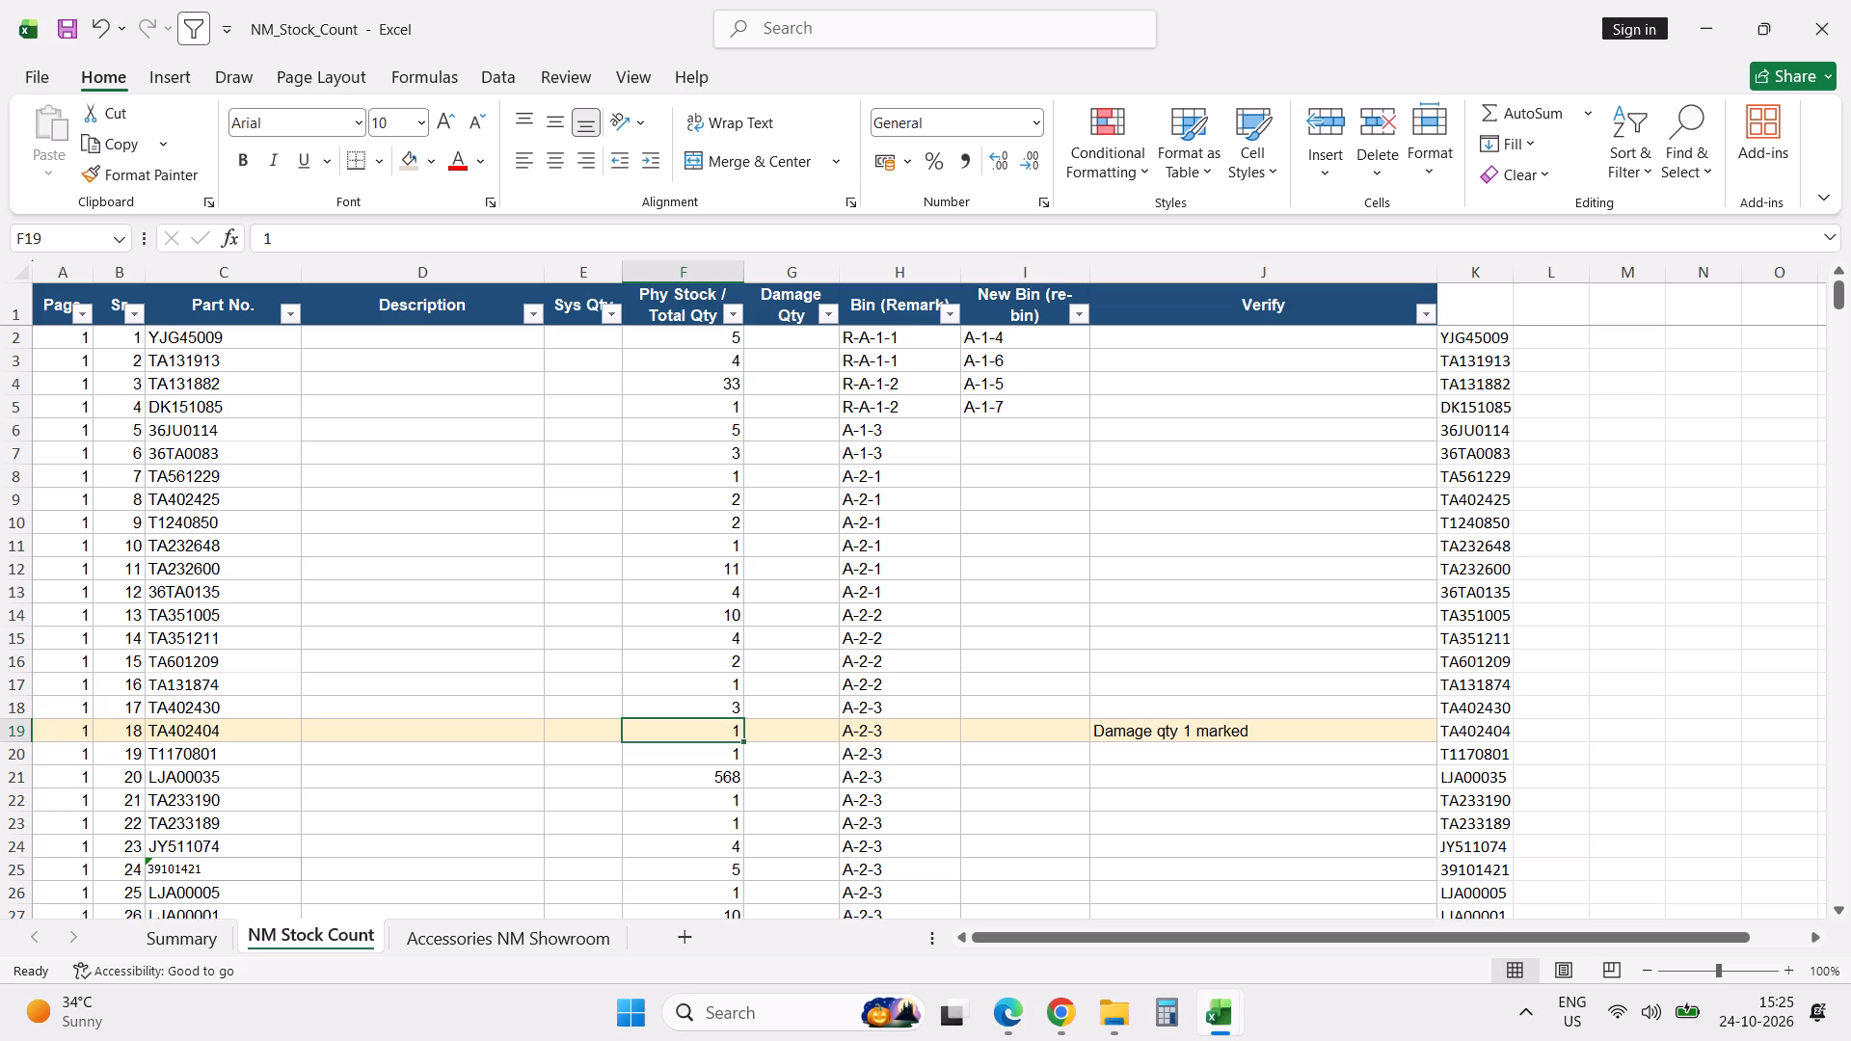
key(Right)
key(1)
key(Left)
Review the physical stock quantities from T1170801 down to JG571015.
key(Down)
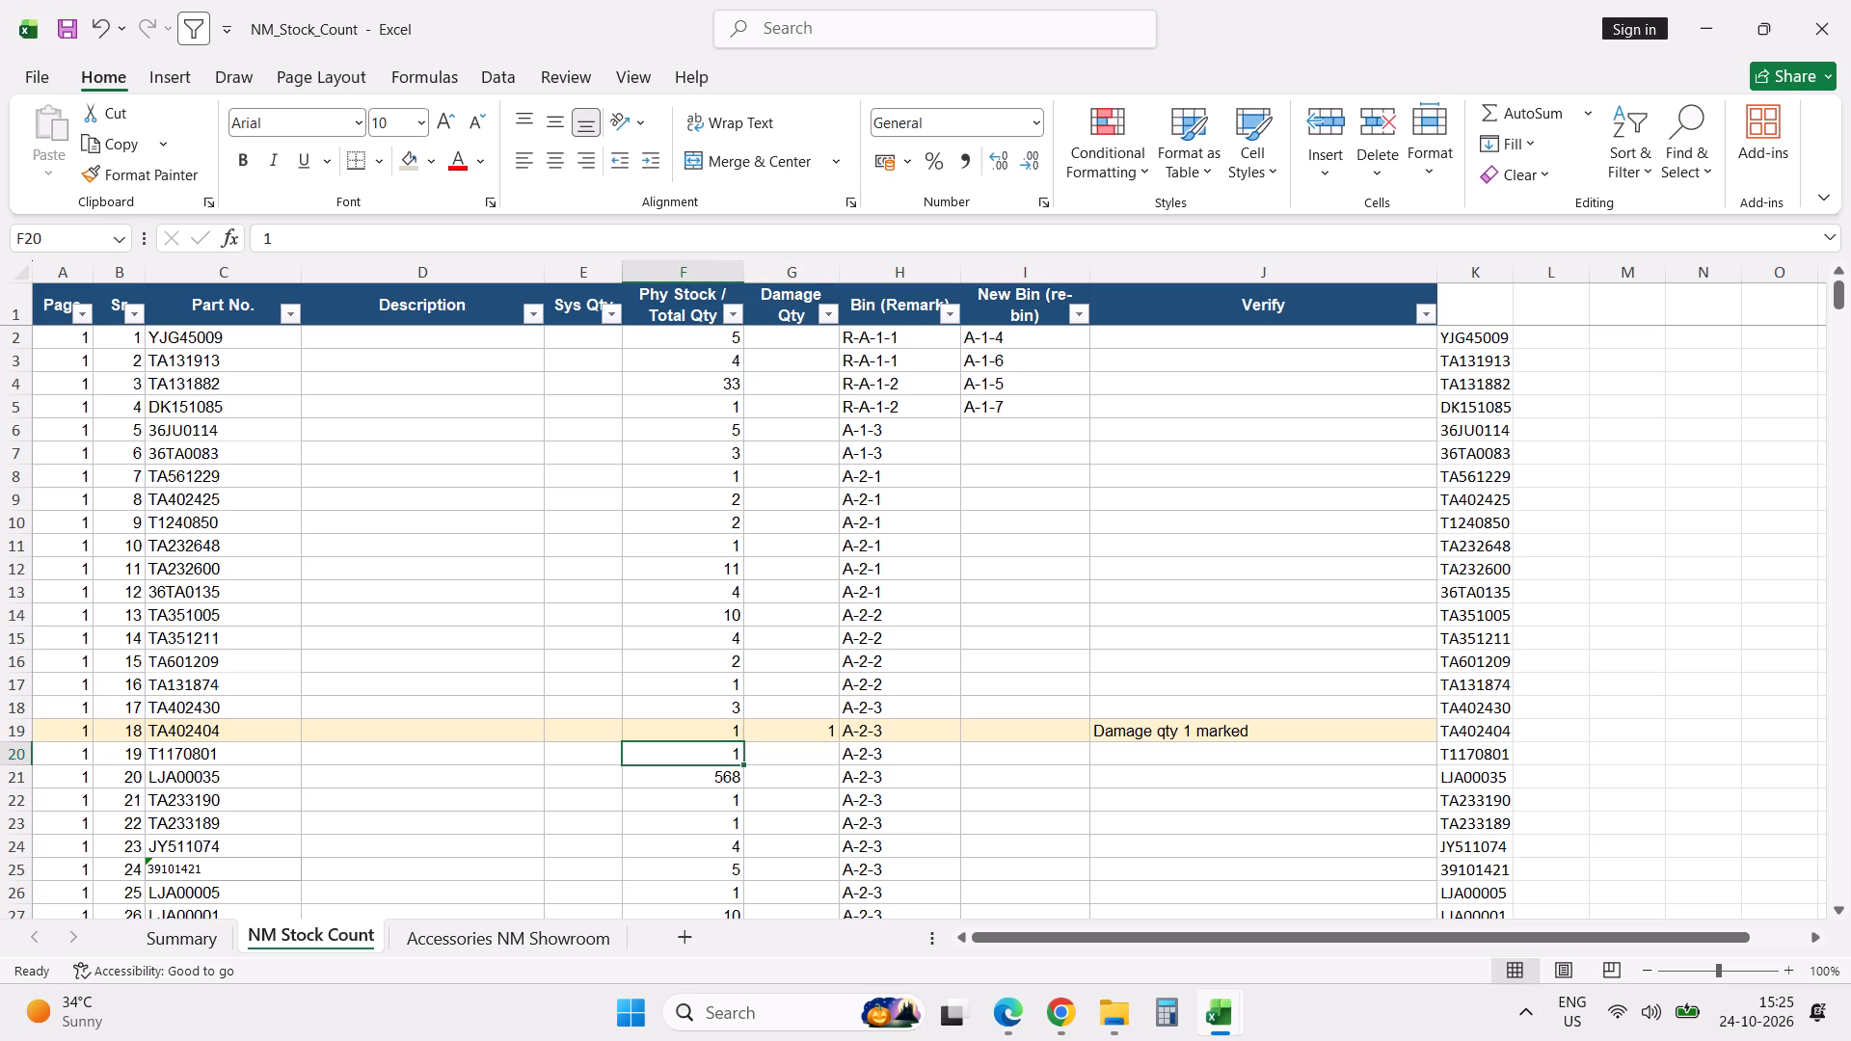
key(Down)
key(Down)
key(Down)
key(Down)
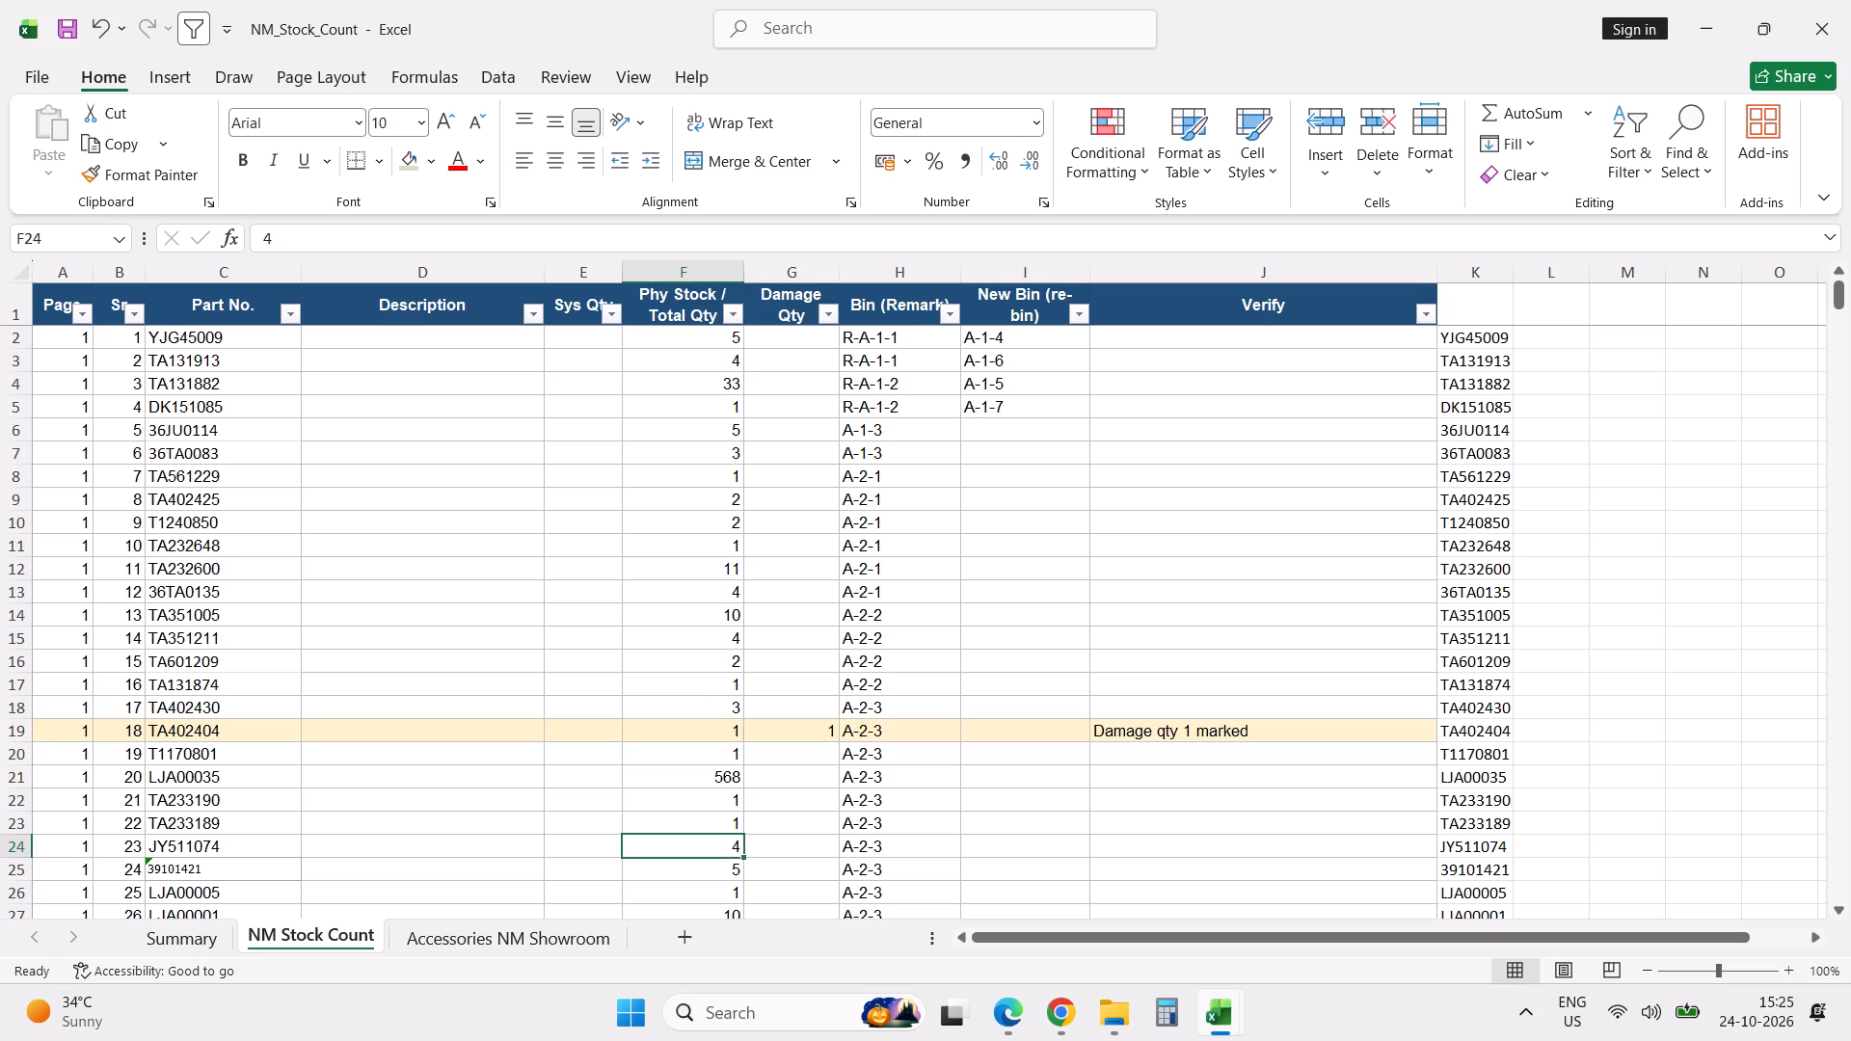
key(Down)
key(Down)
key(Down)
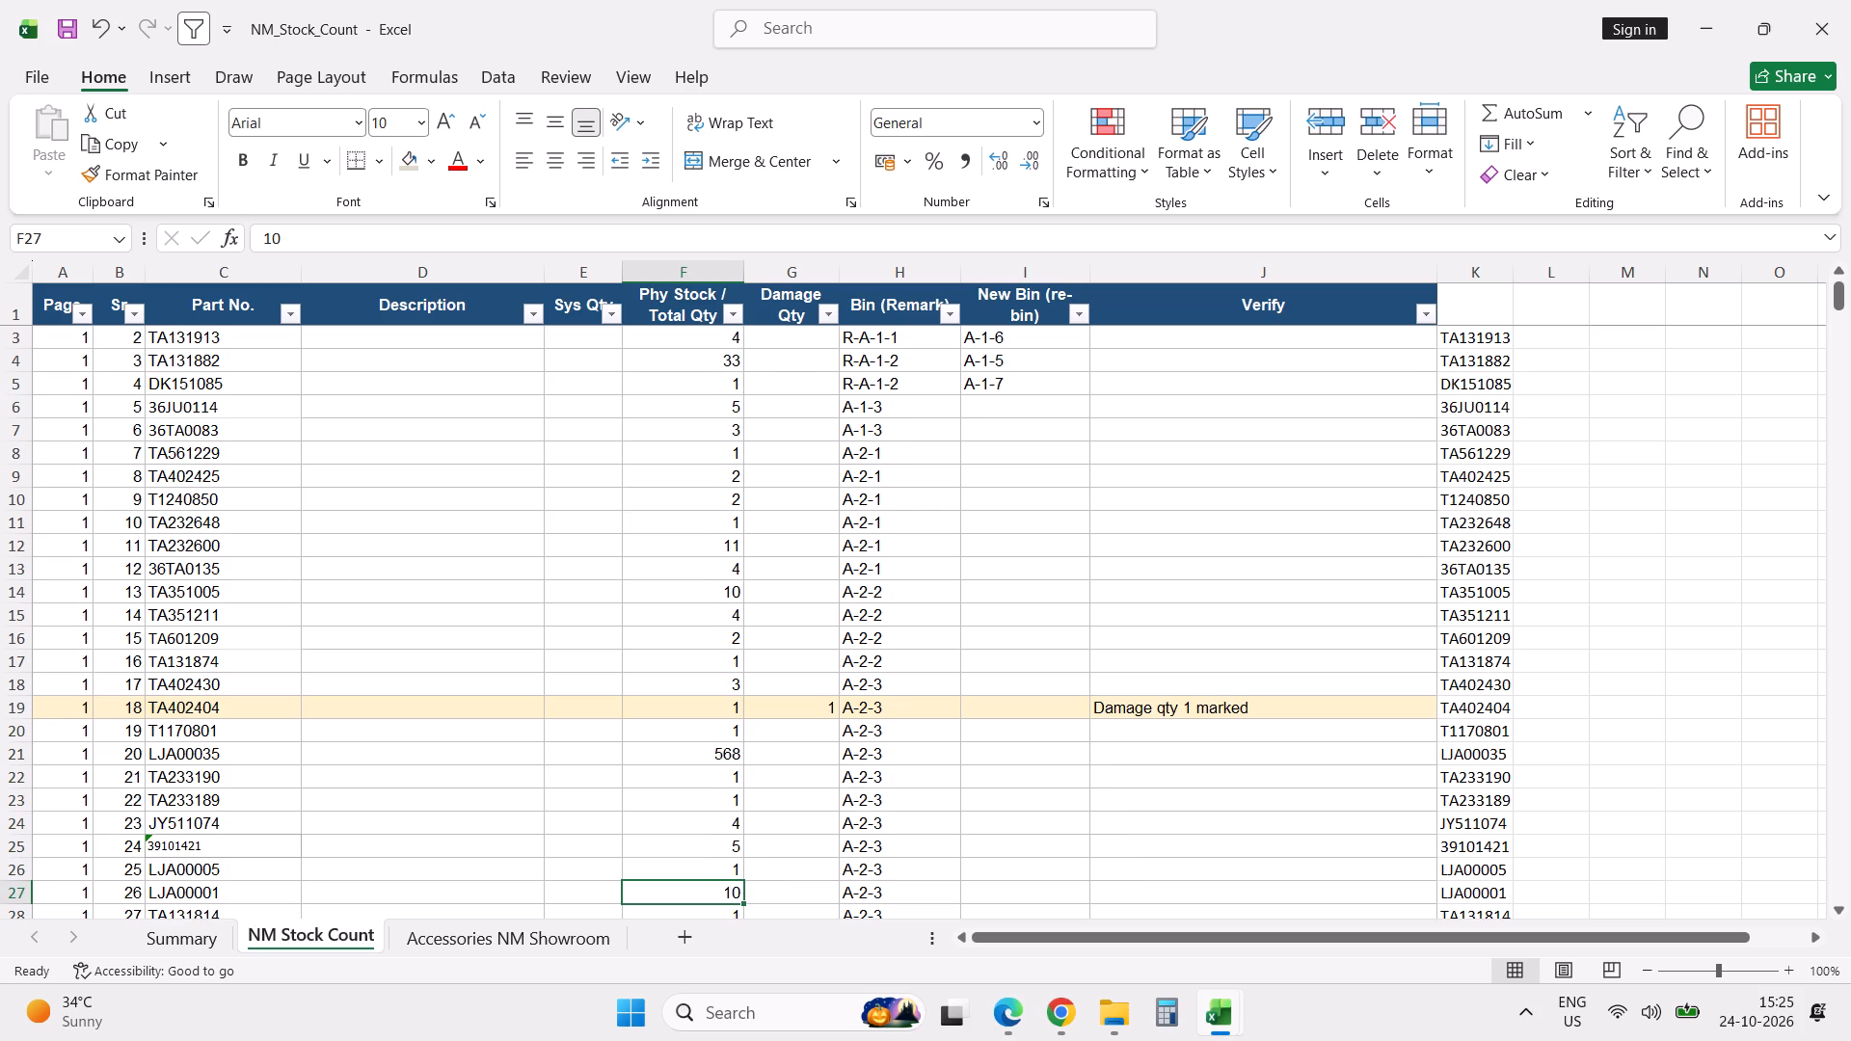
key(Down)
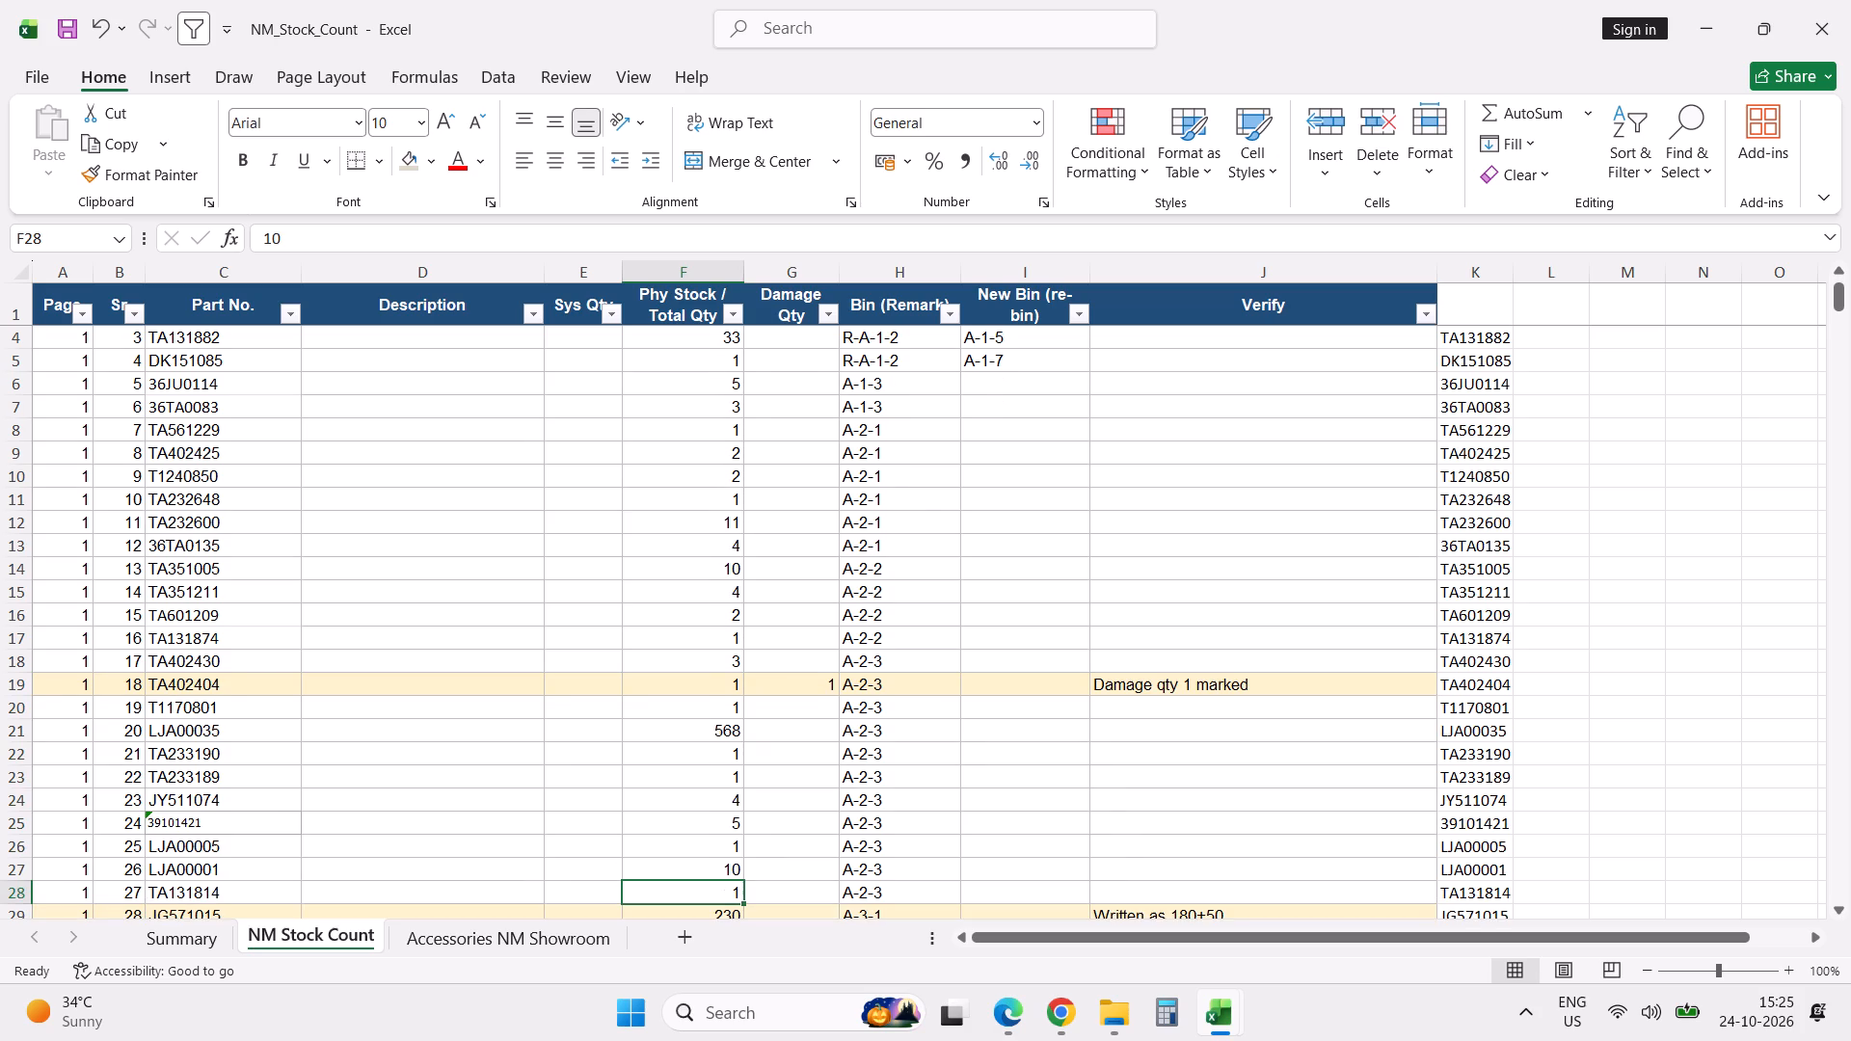
key(Down)
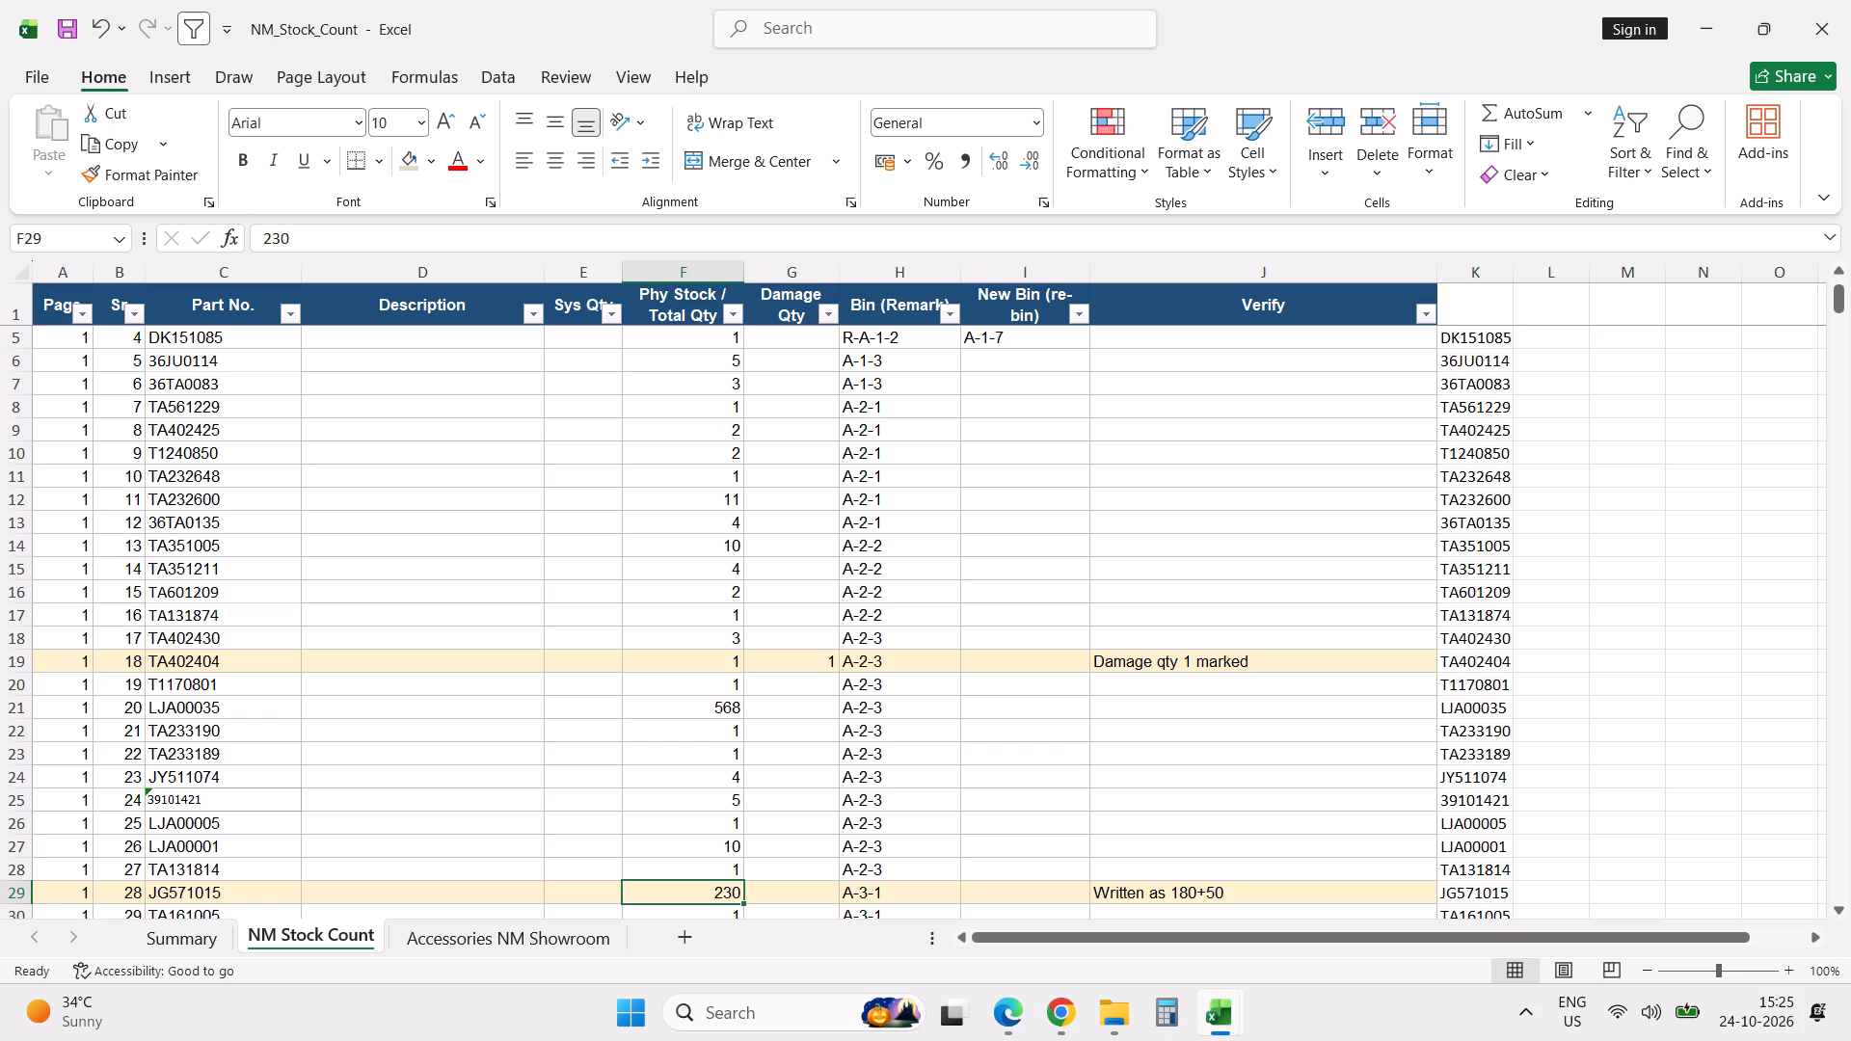
Go back to LJA00035 and recheck the physical stock quantities down to JG571015.
key(Up)
key(Up)
key(Up)
key(Up)
key(Up)
key(Up)
key(Up)
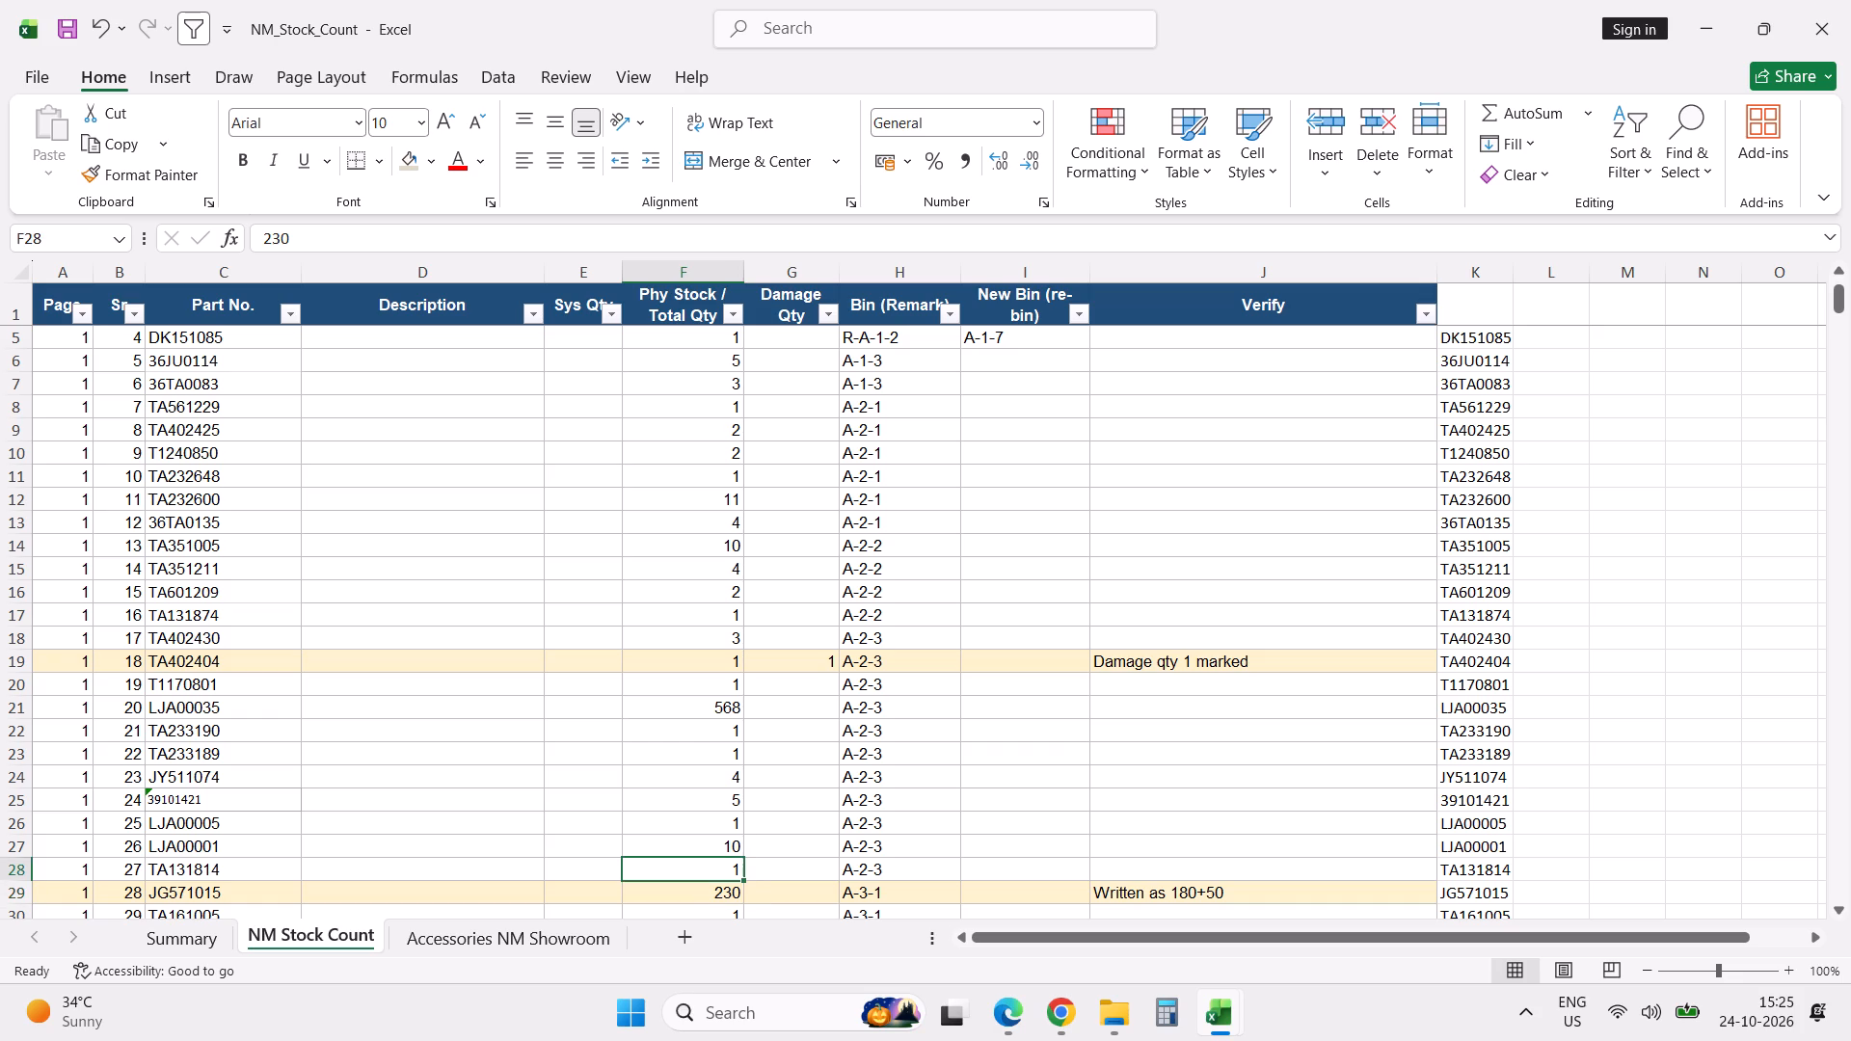
key(Up)
key(Down)
key(Down)
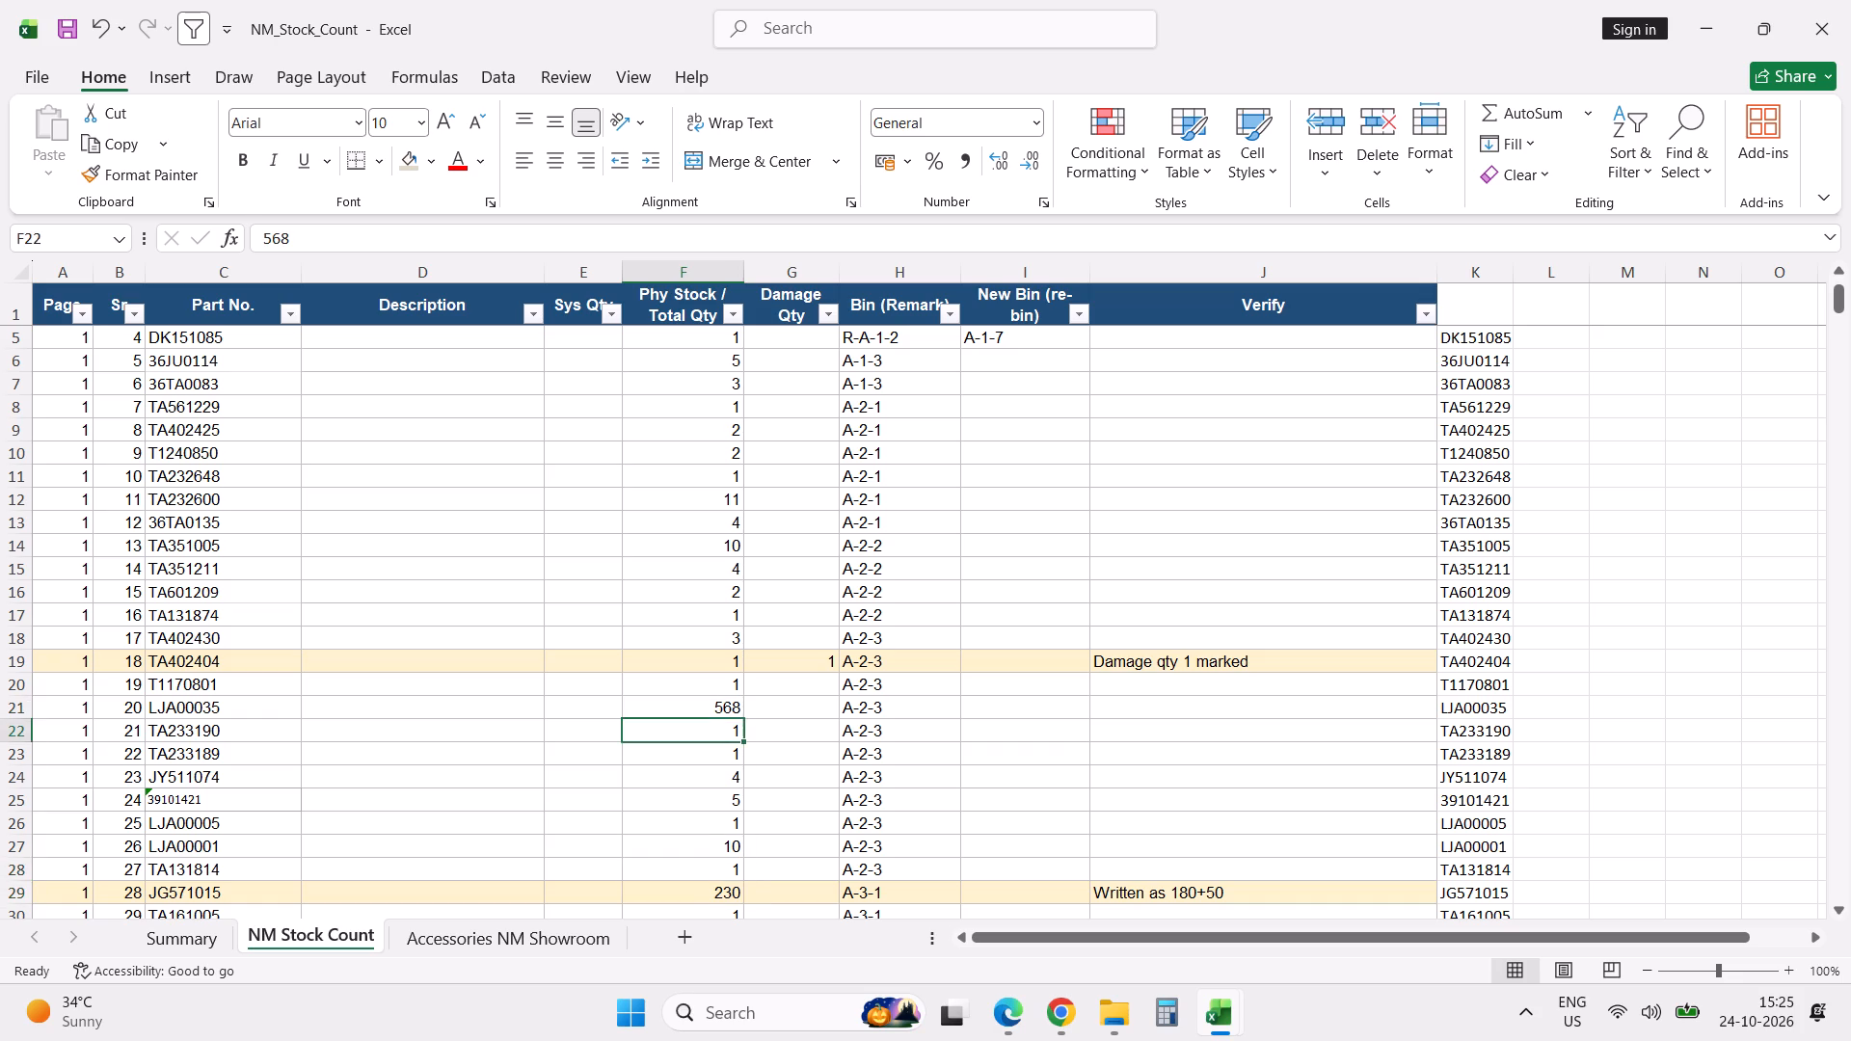
key(Down)
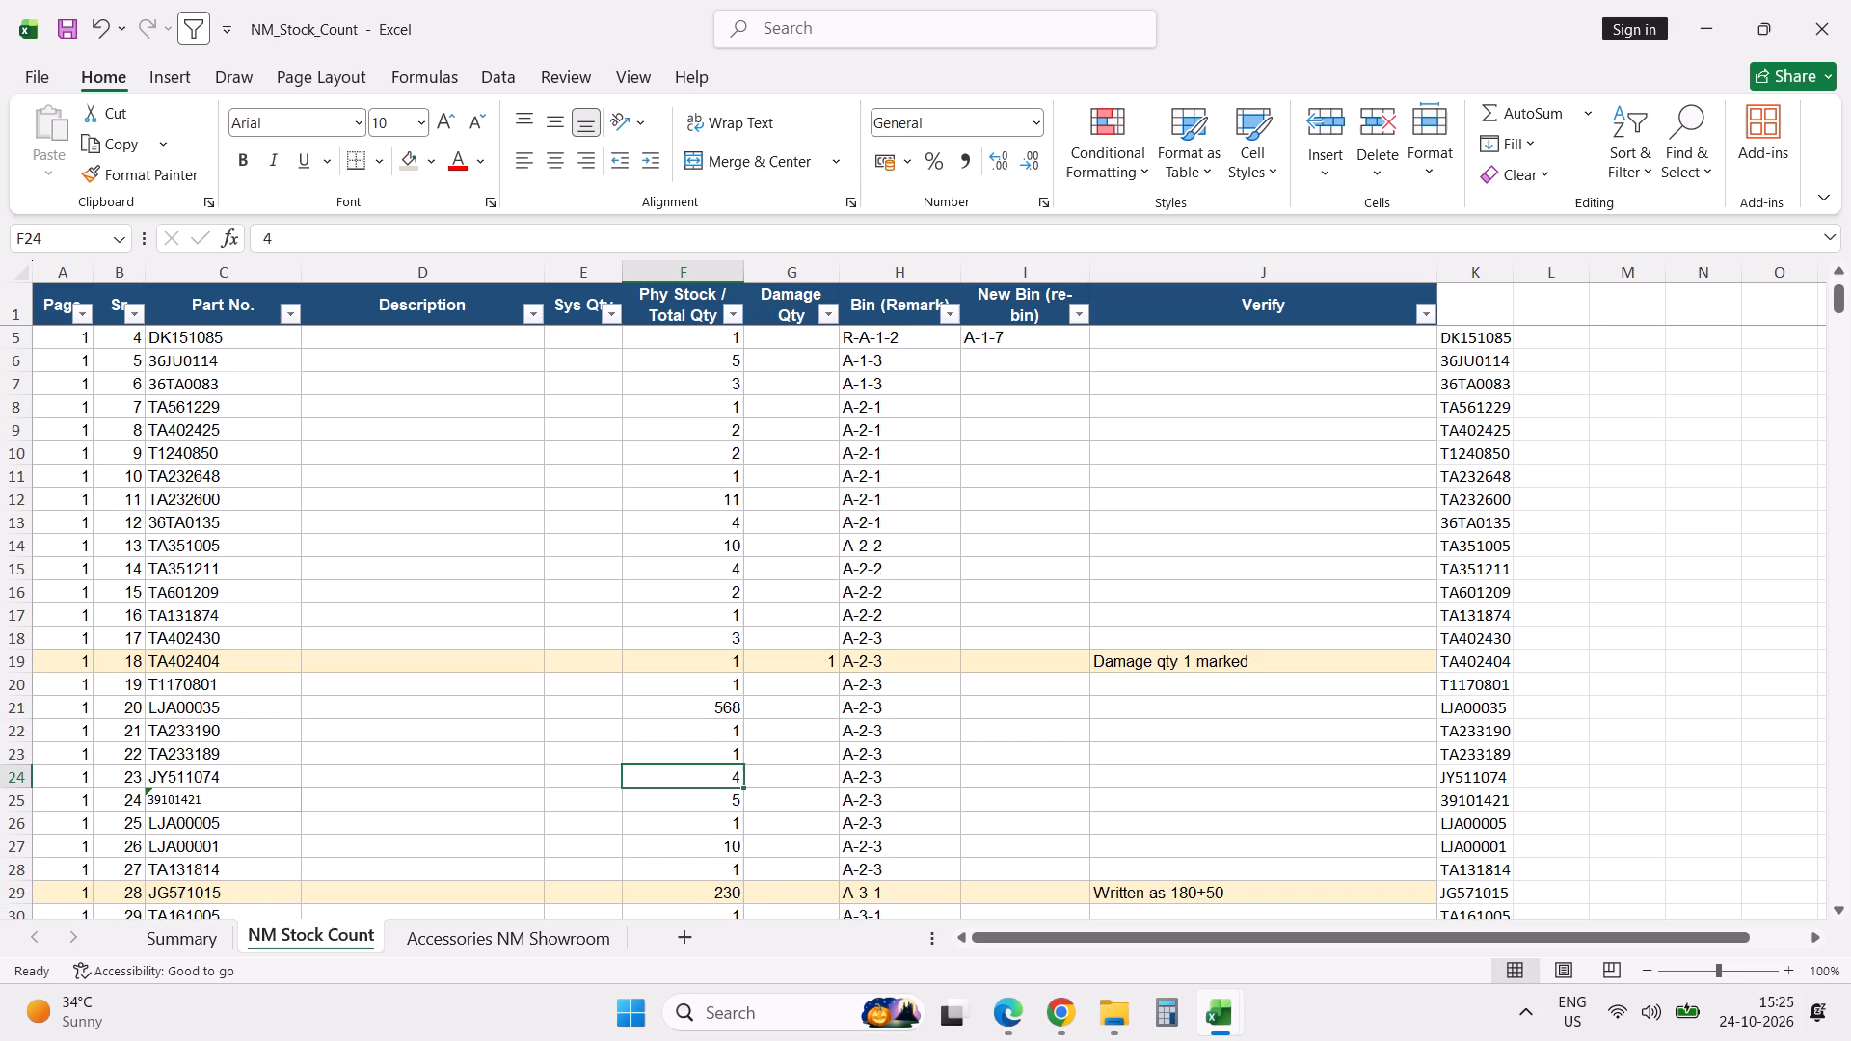
key(Down)
key(Down)
key(Down)
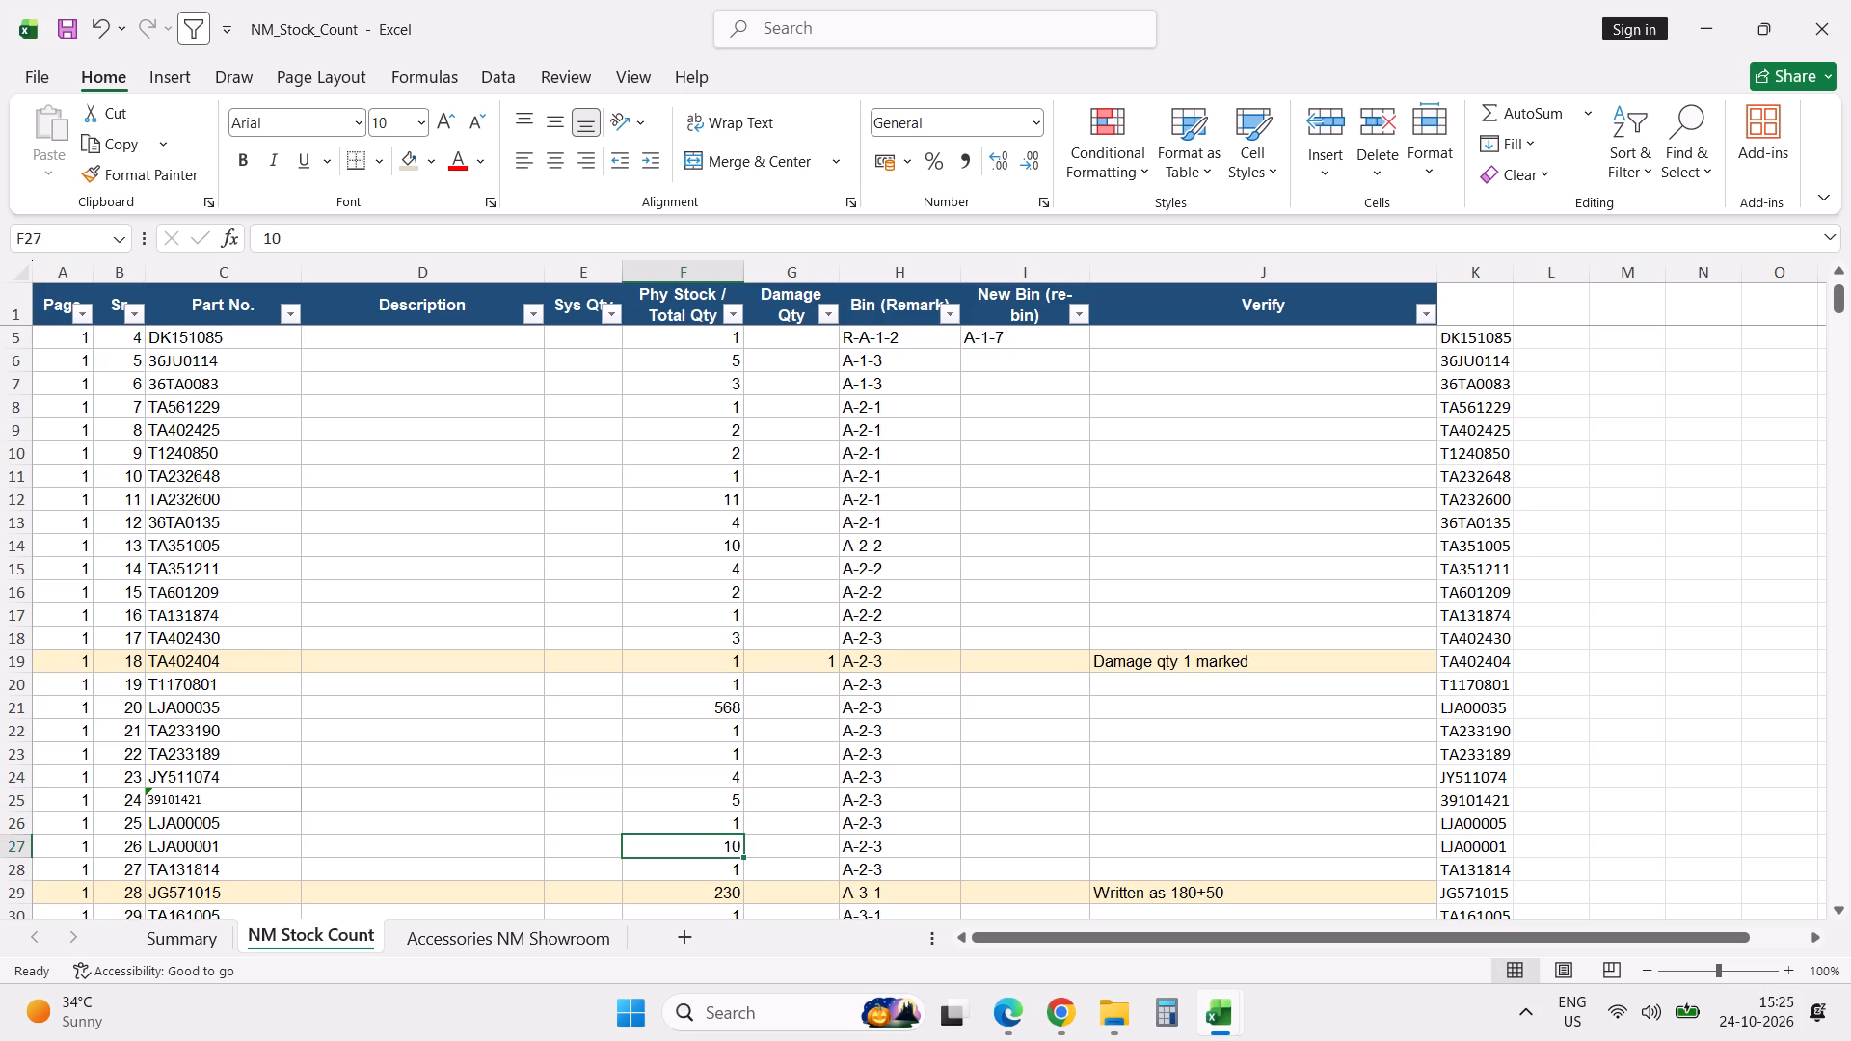
key(Down)
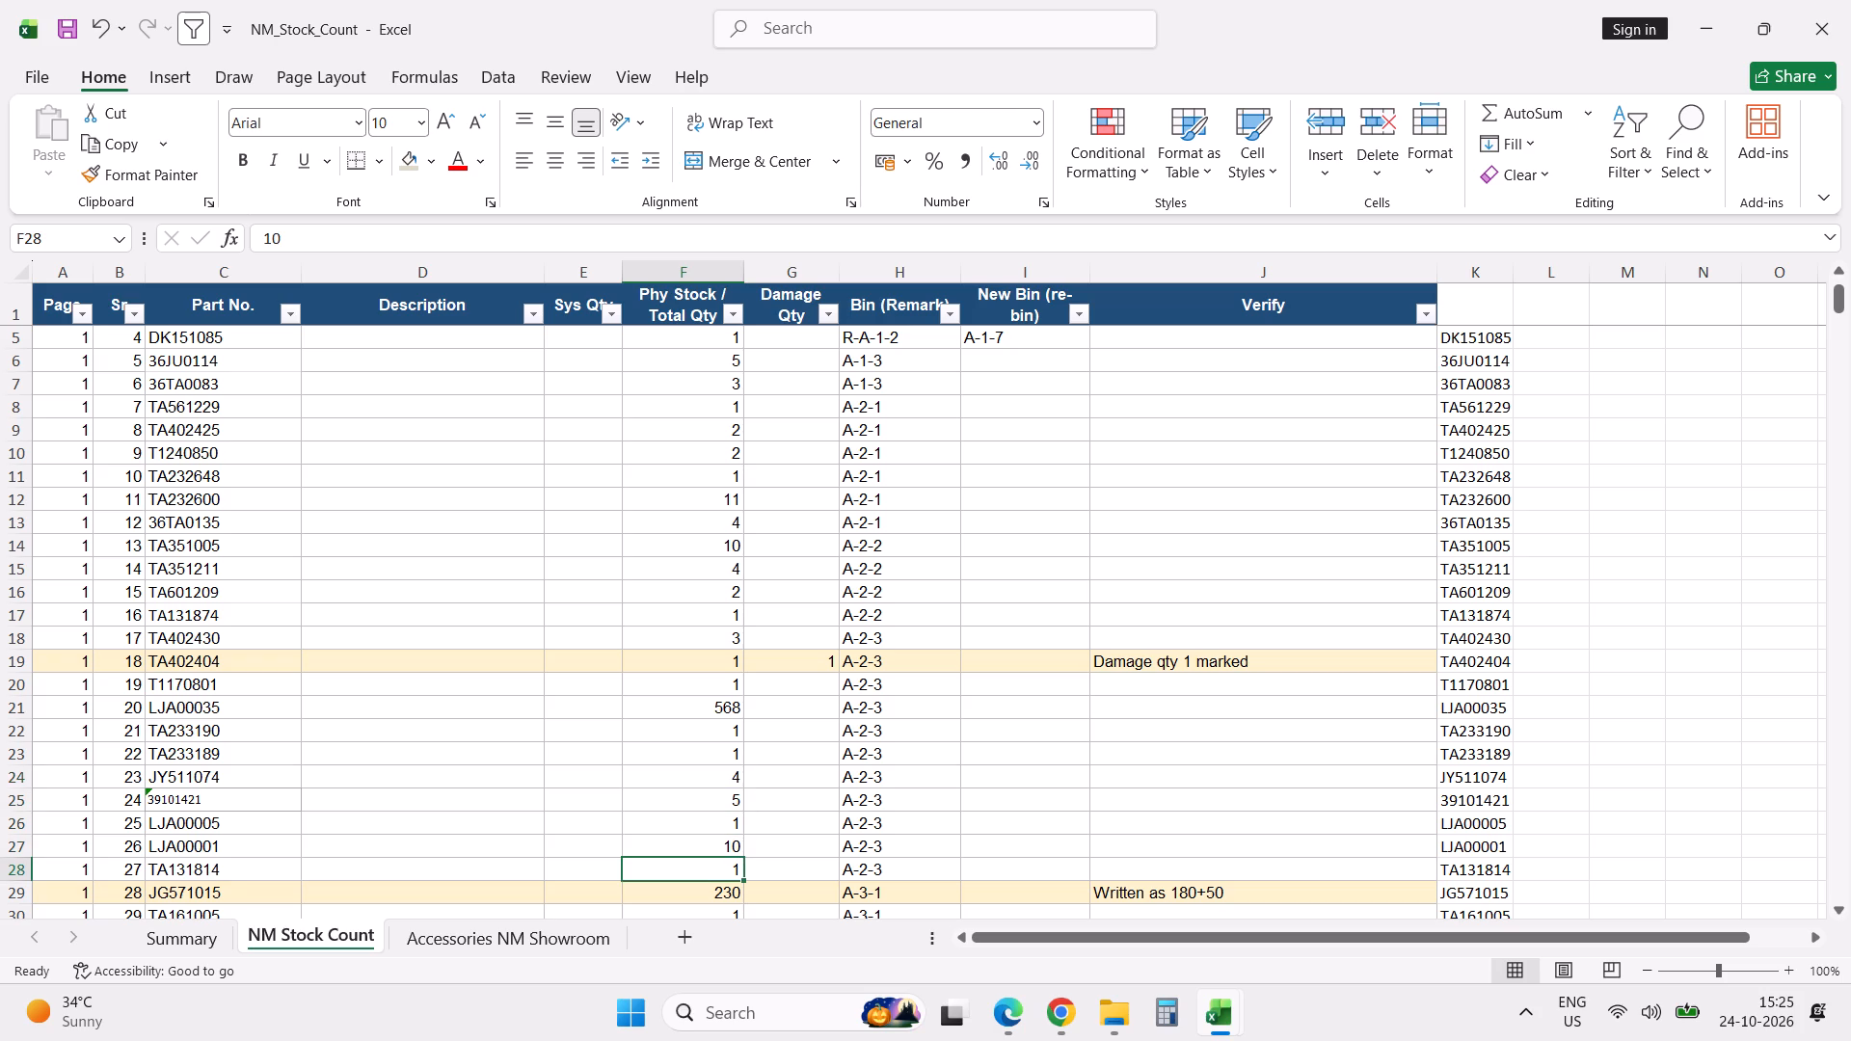
key(Down)
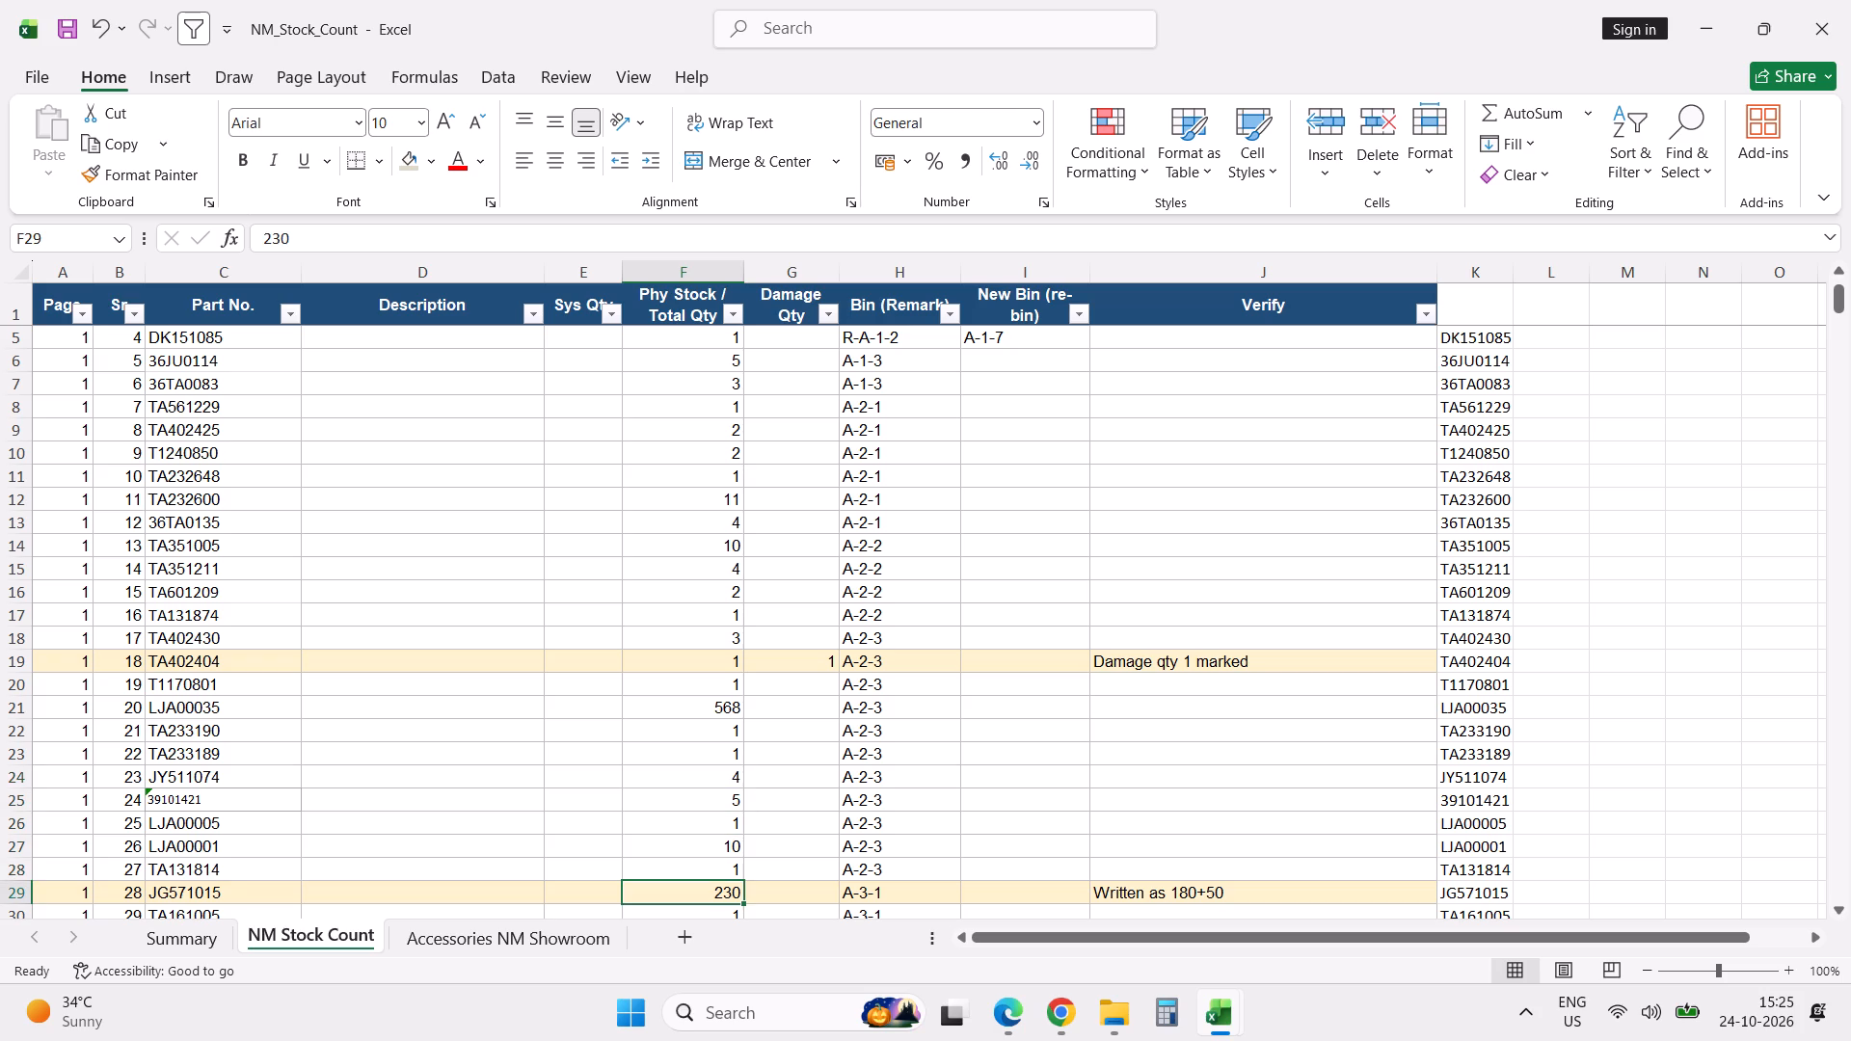
Review the physical stock quantities from TA161005 down to 83010501.
key(Down)
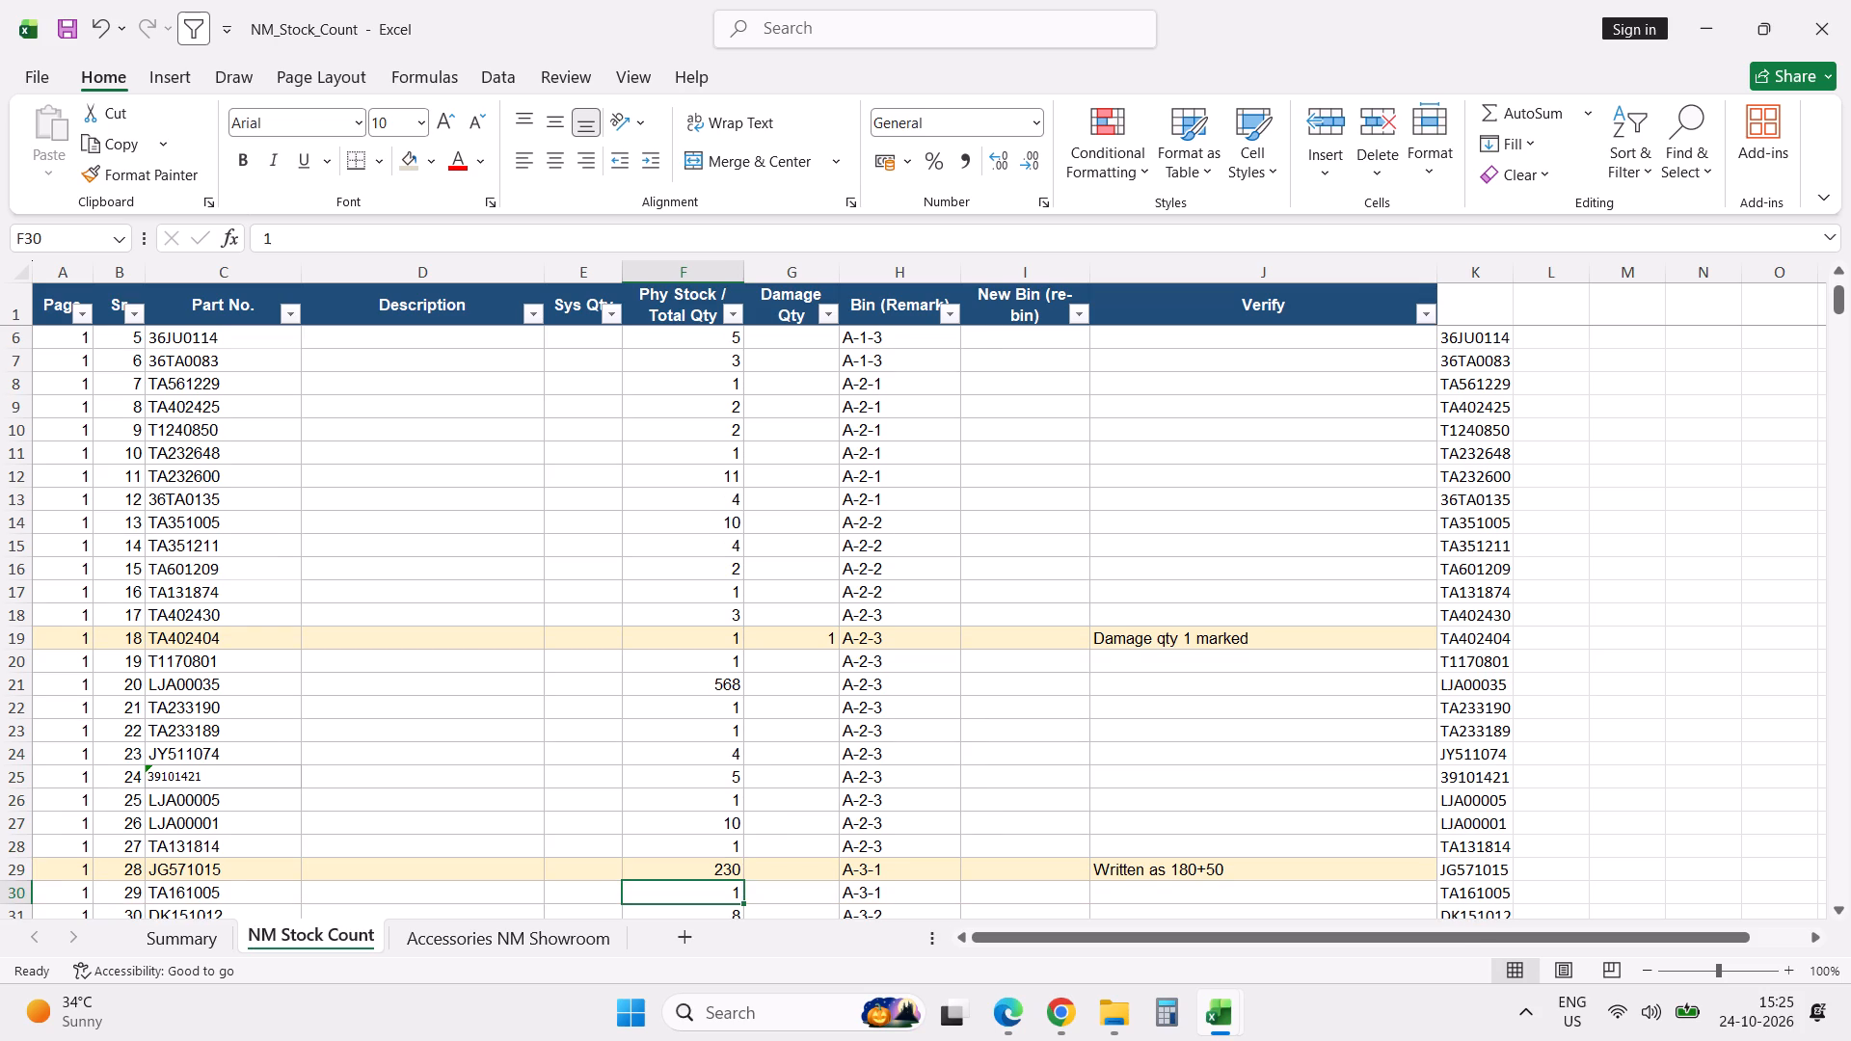
key(Down)
key(Down)
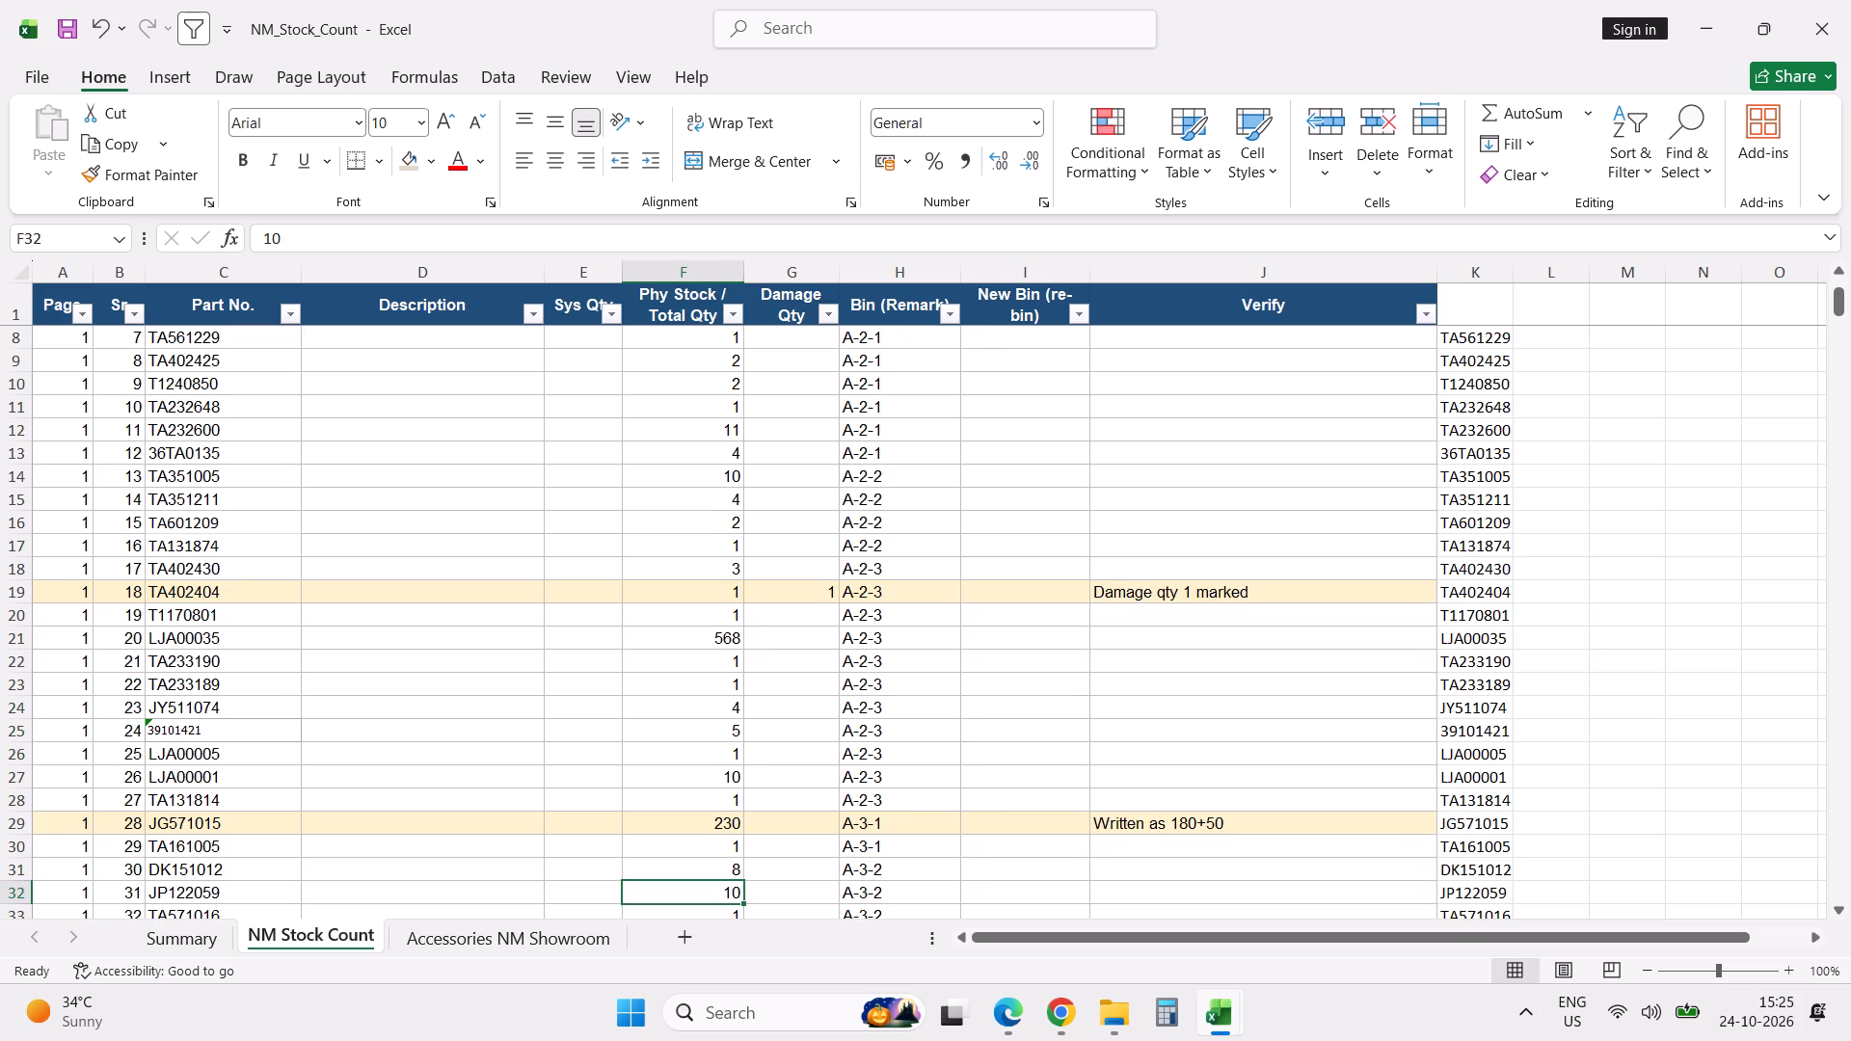
key(Down)
key(Down)
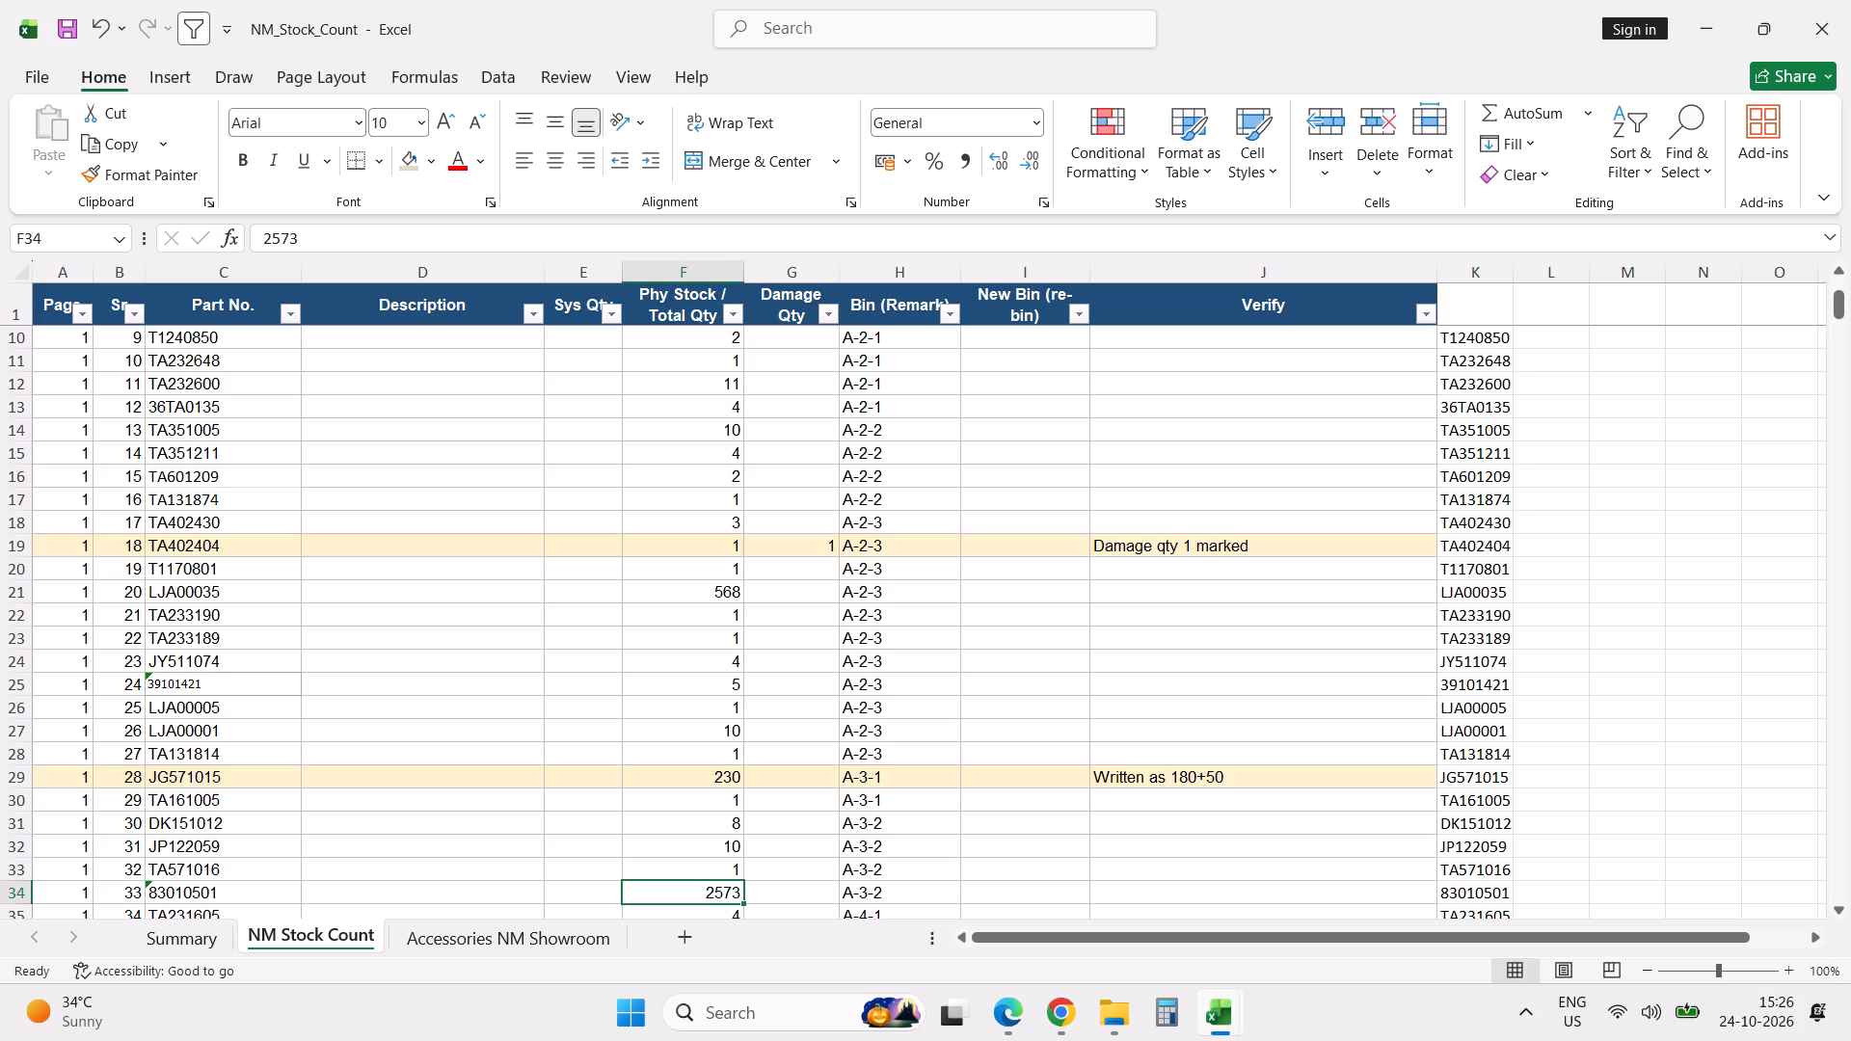
Copy part number 83010501 and filter the Part Code column of the Part Stock Valuation workbook by it to check its stock.
click(276, 895)
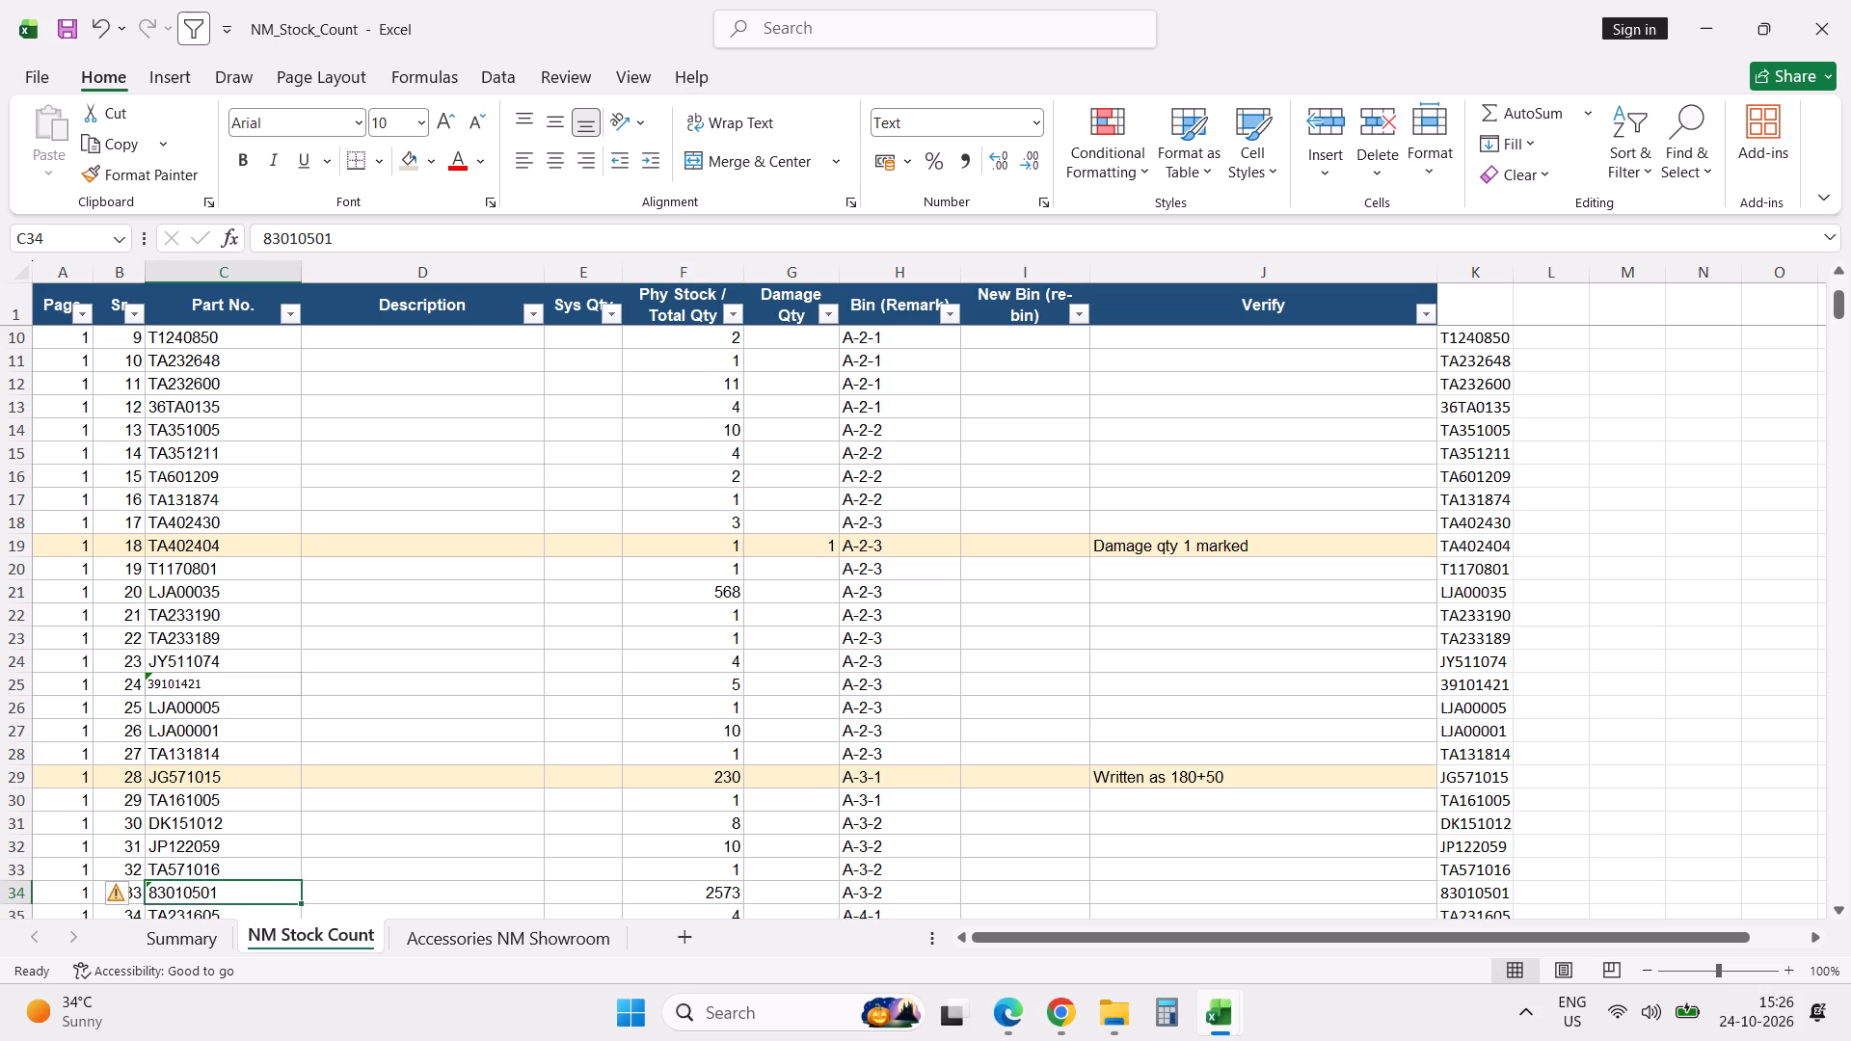
key(ctrl+c)
key(alt+Tab)
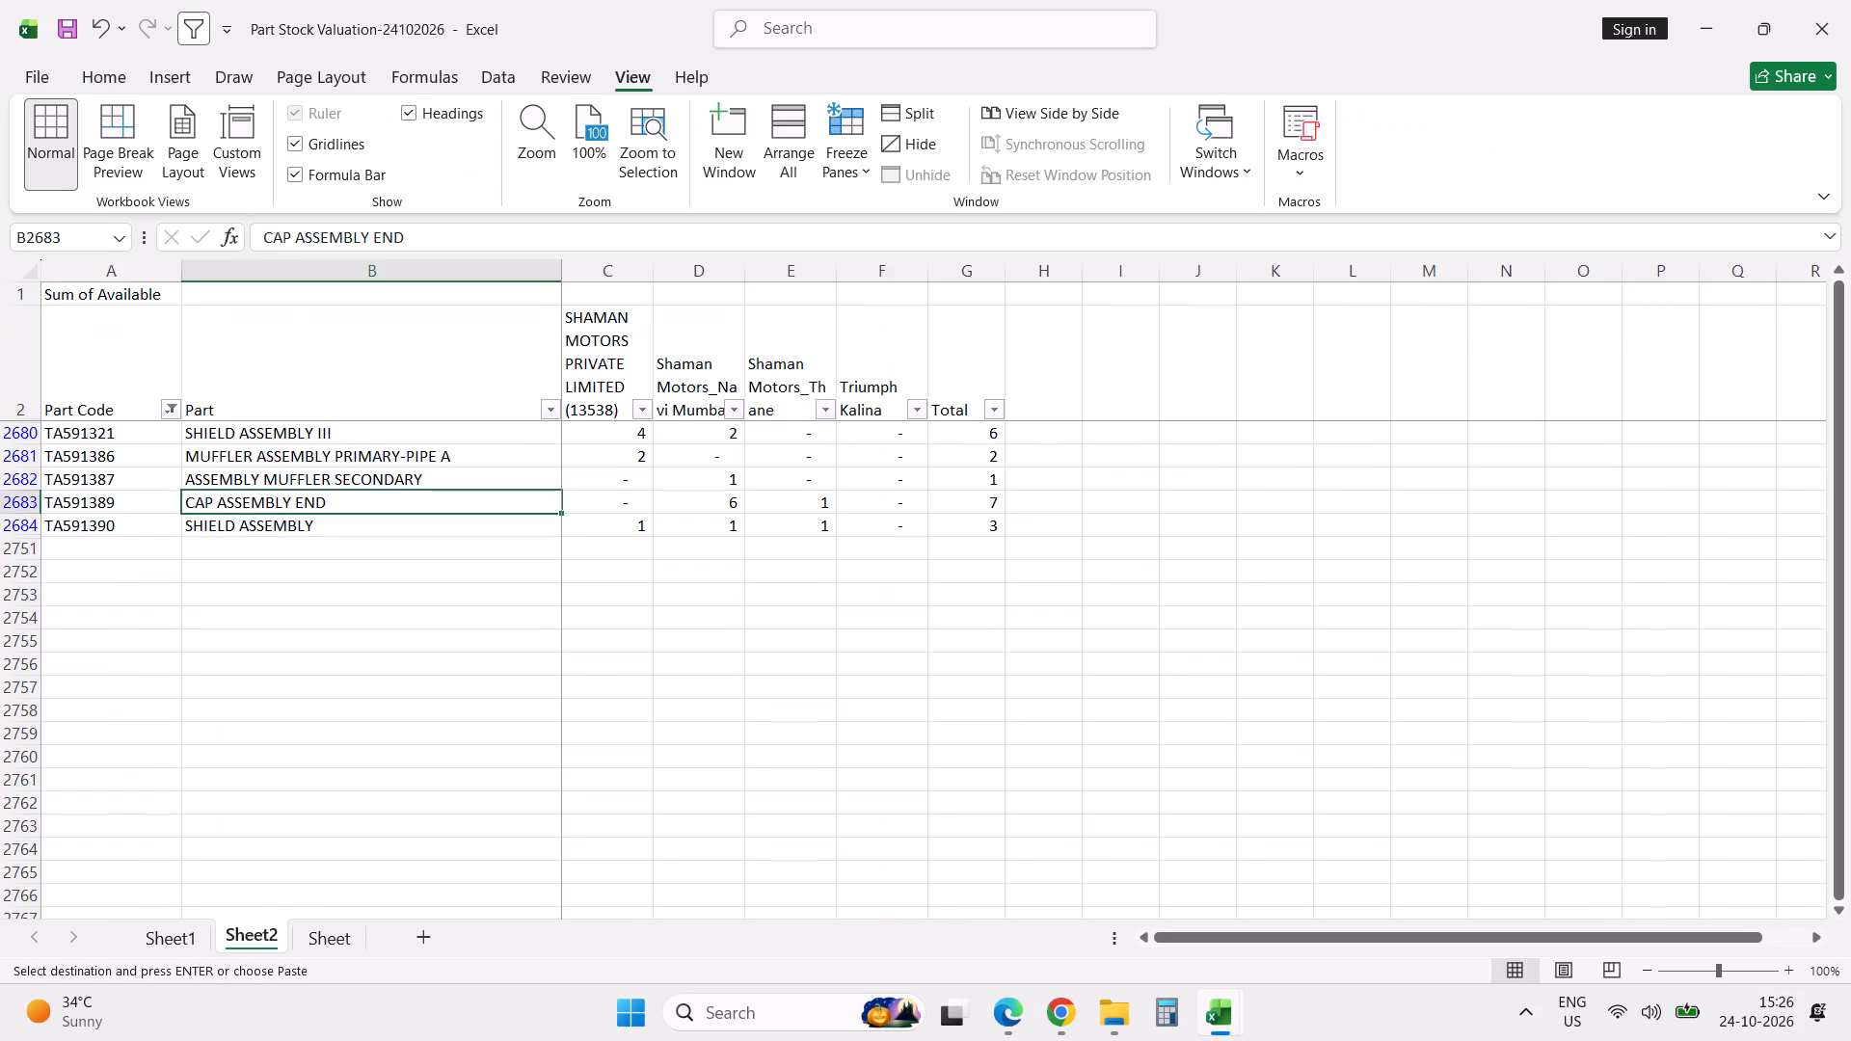
click(166, 410)
click(177, 694)
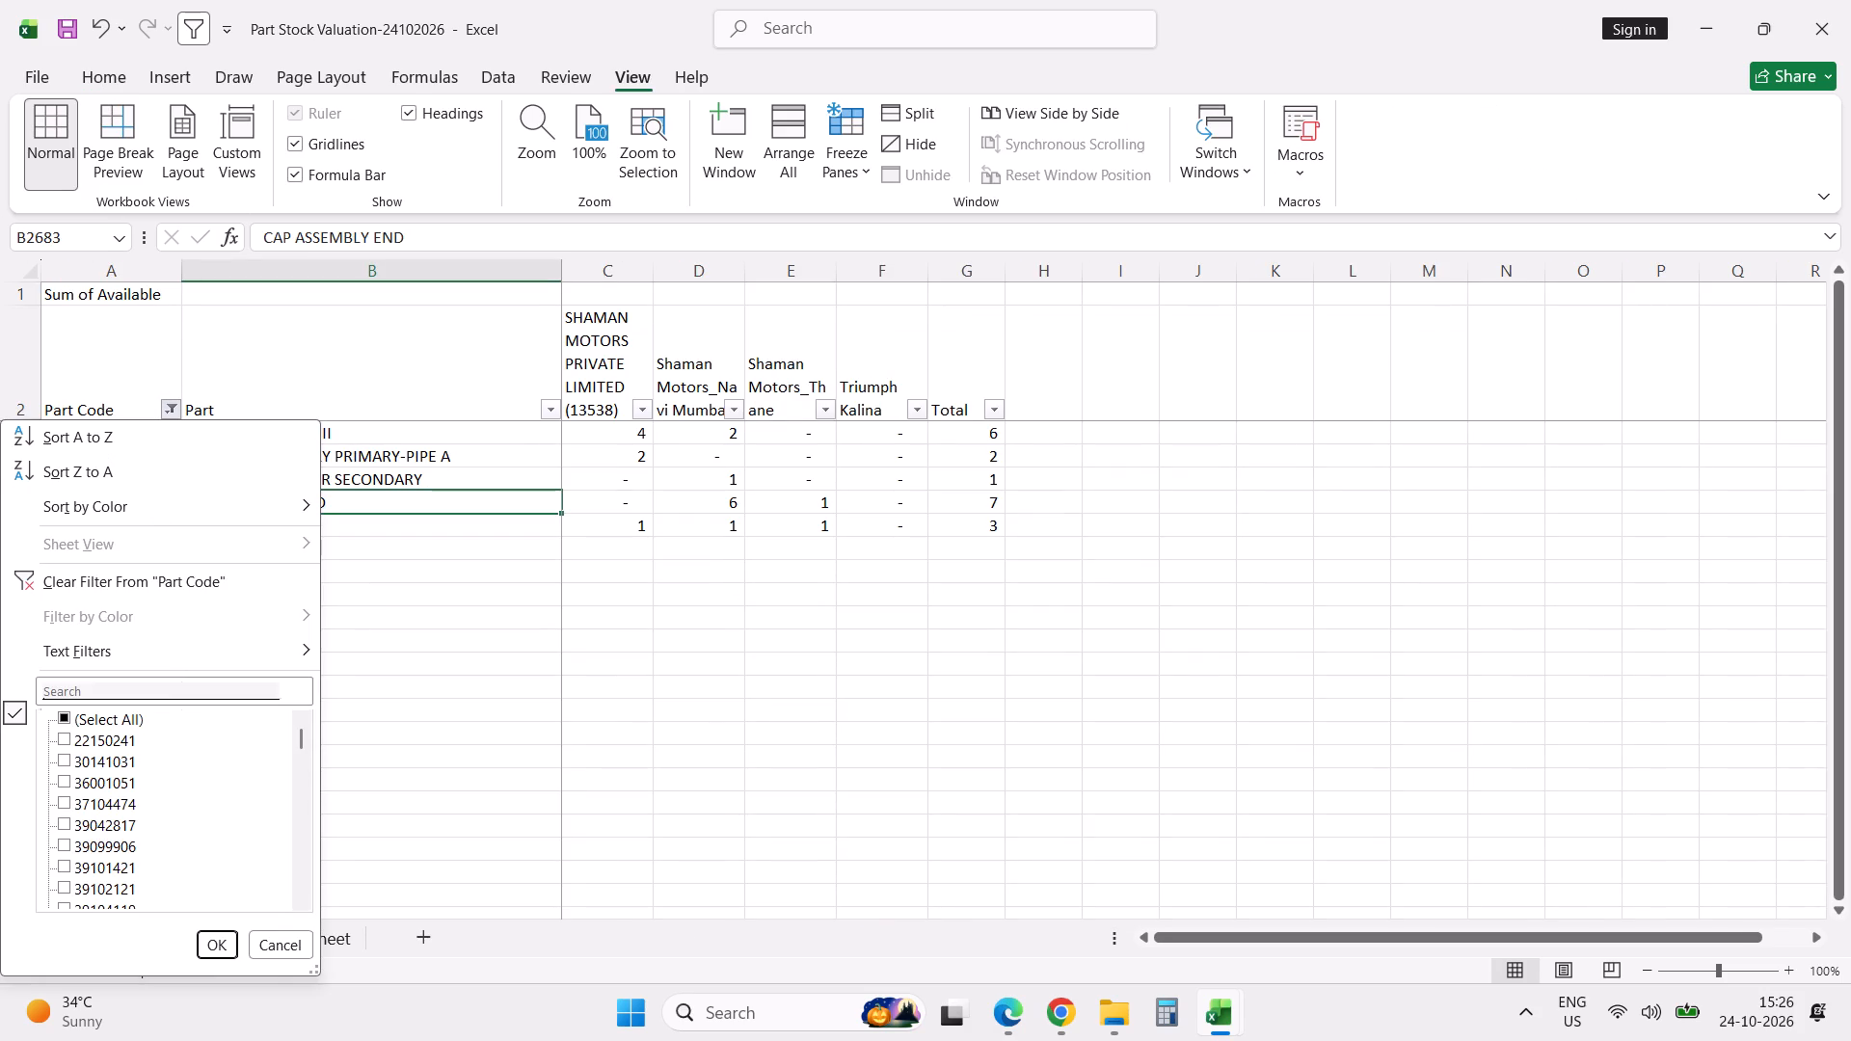
key(ctrl+v)
key(Return)
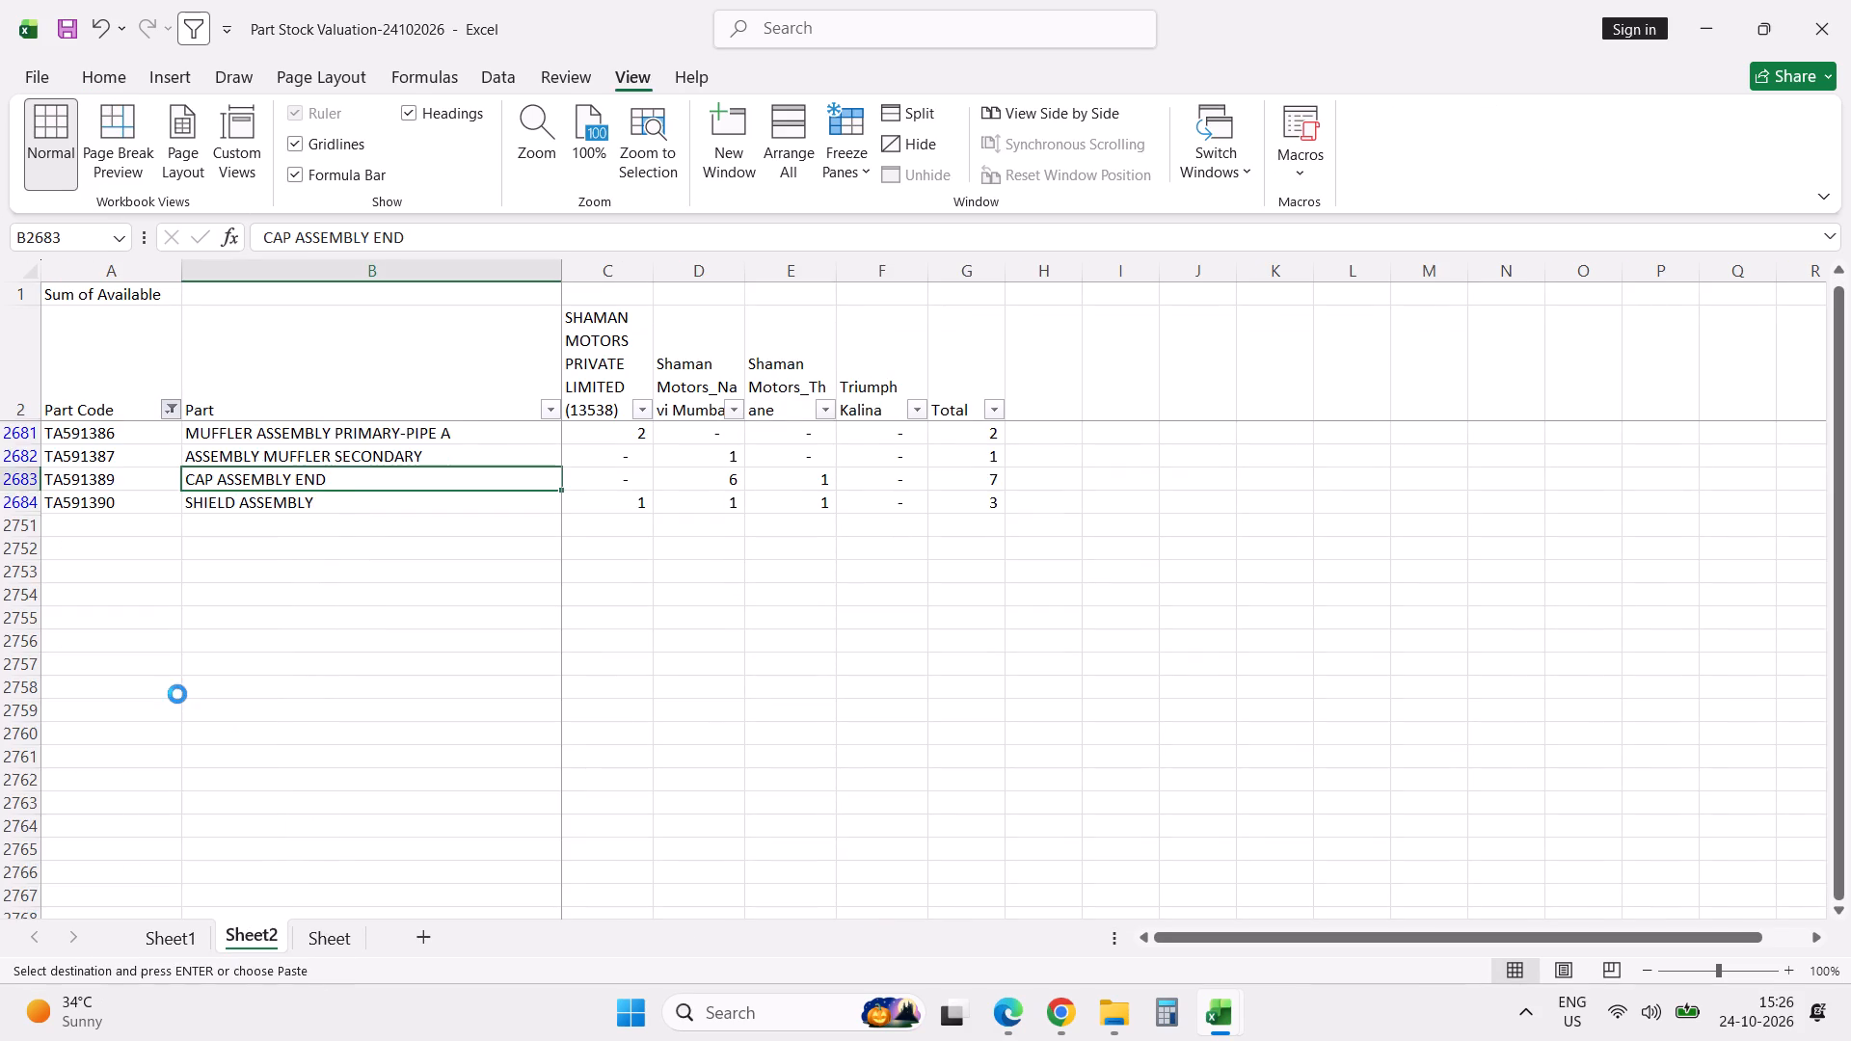
scroll(177, 694, up, 14)
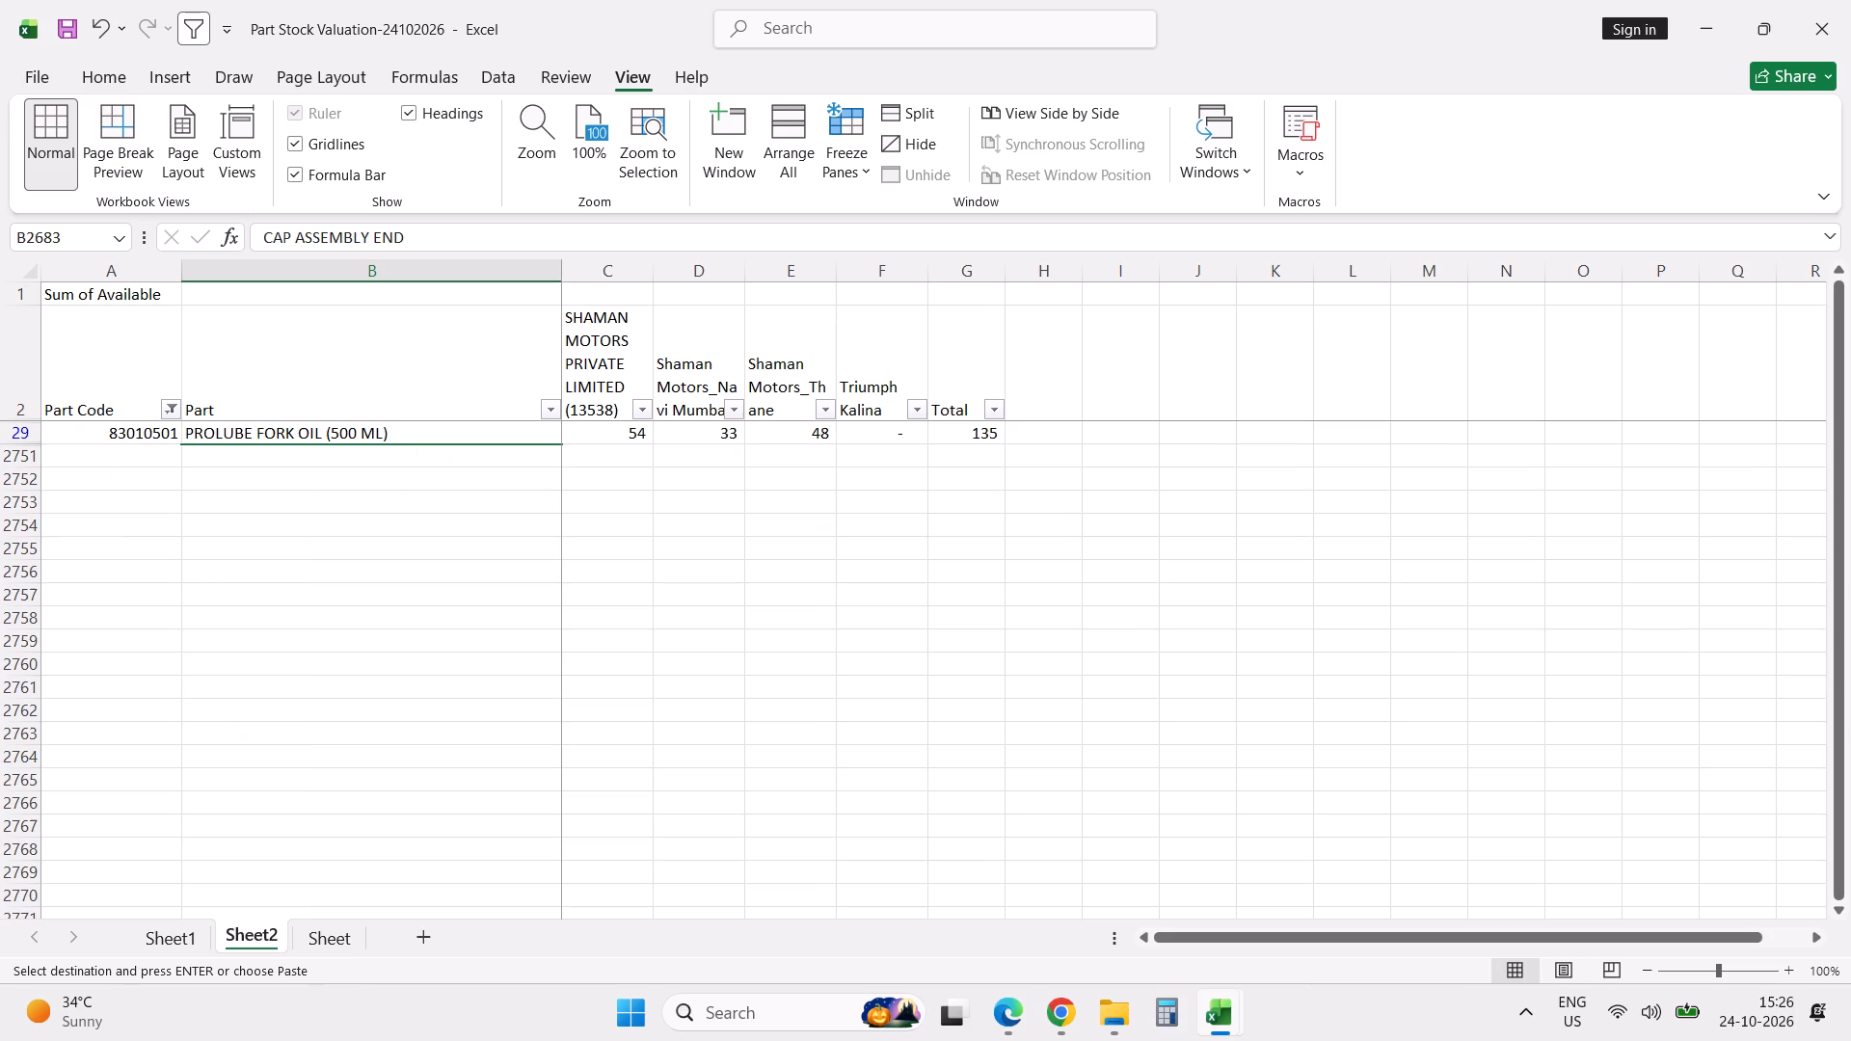
Switch back to the NM_Stock_Count workbook and set the physical stock of part 83010501 to the sum 25+3.
scroll(177, 694, up, 1)
key(alt+Tab)
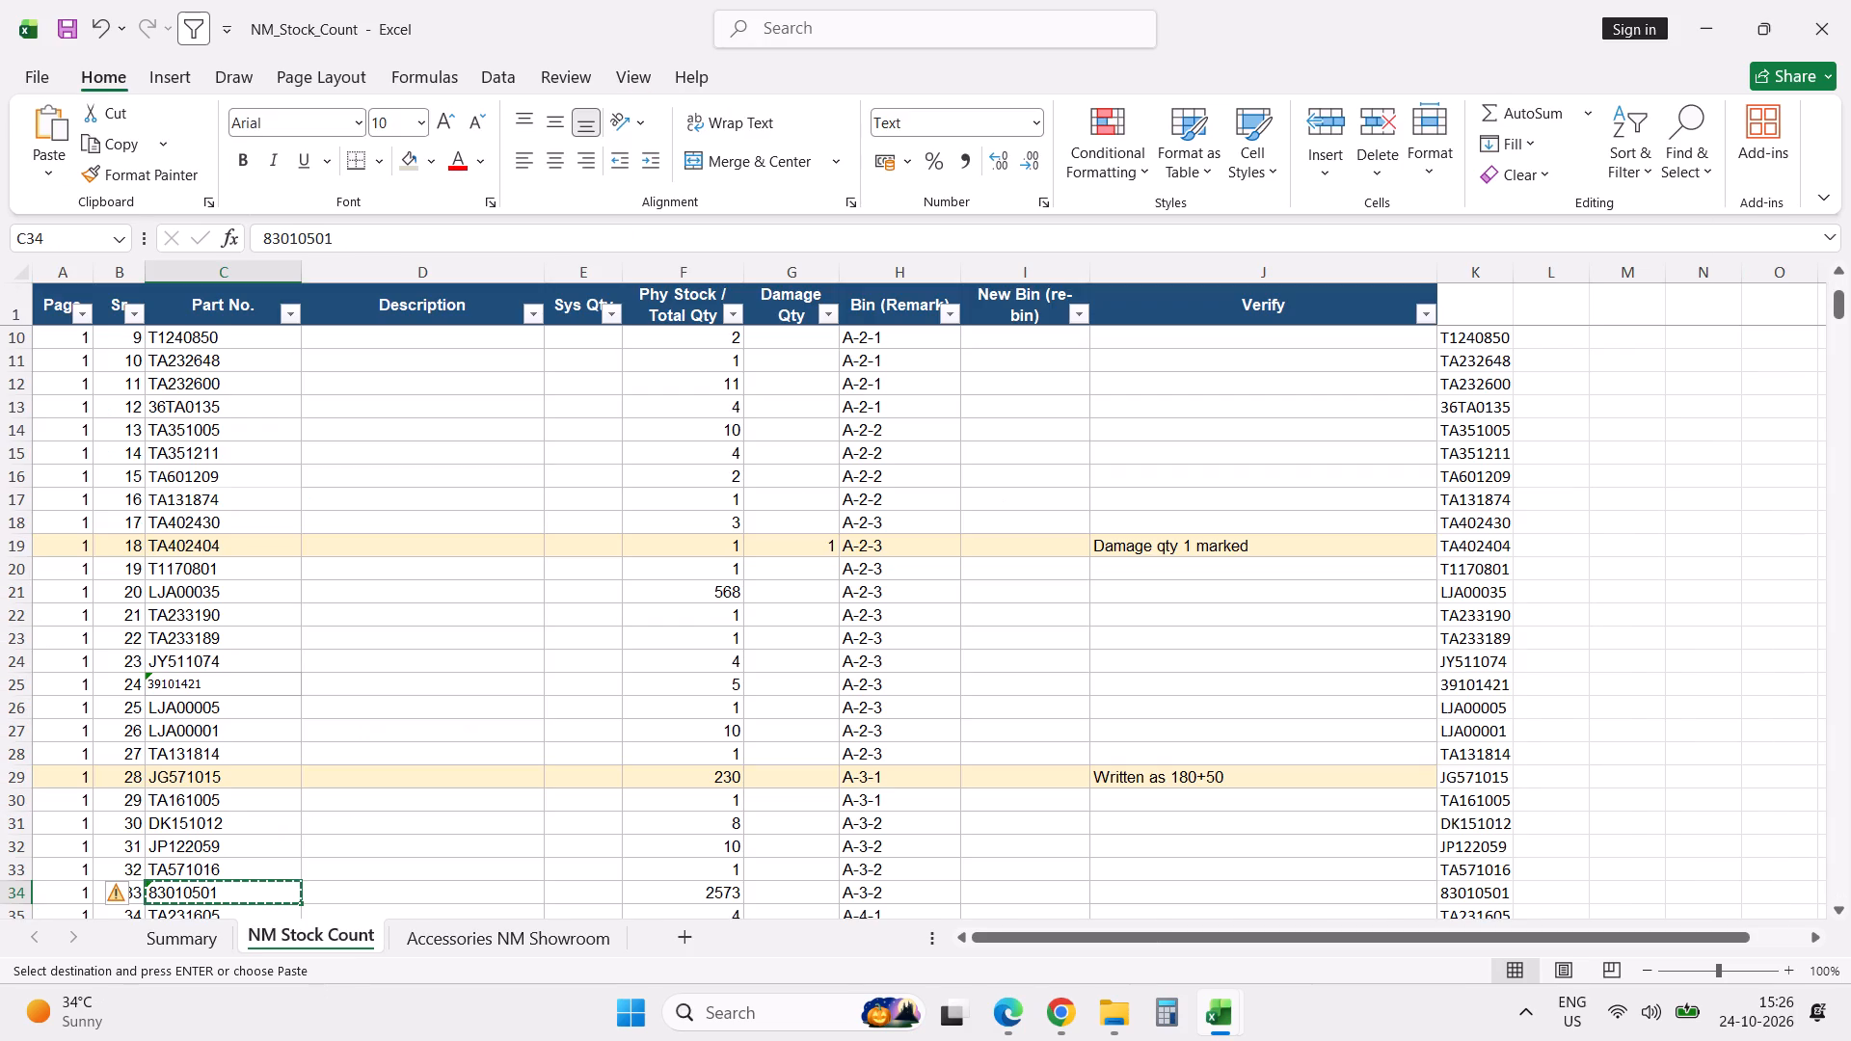
key(Right)
key(Right)
key(Right)
key(Right)
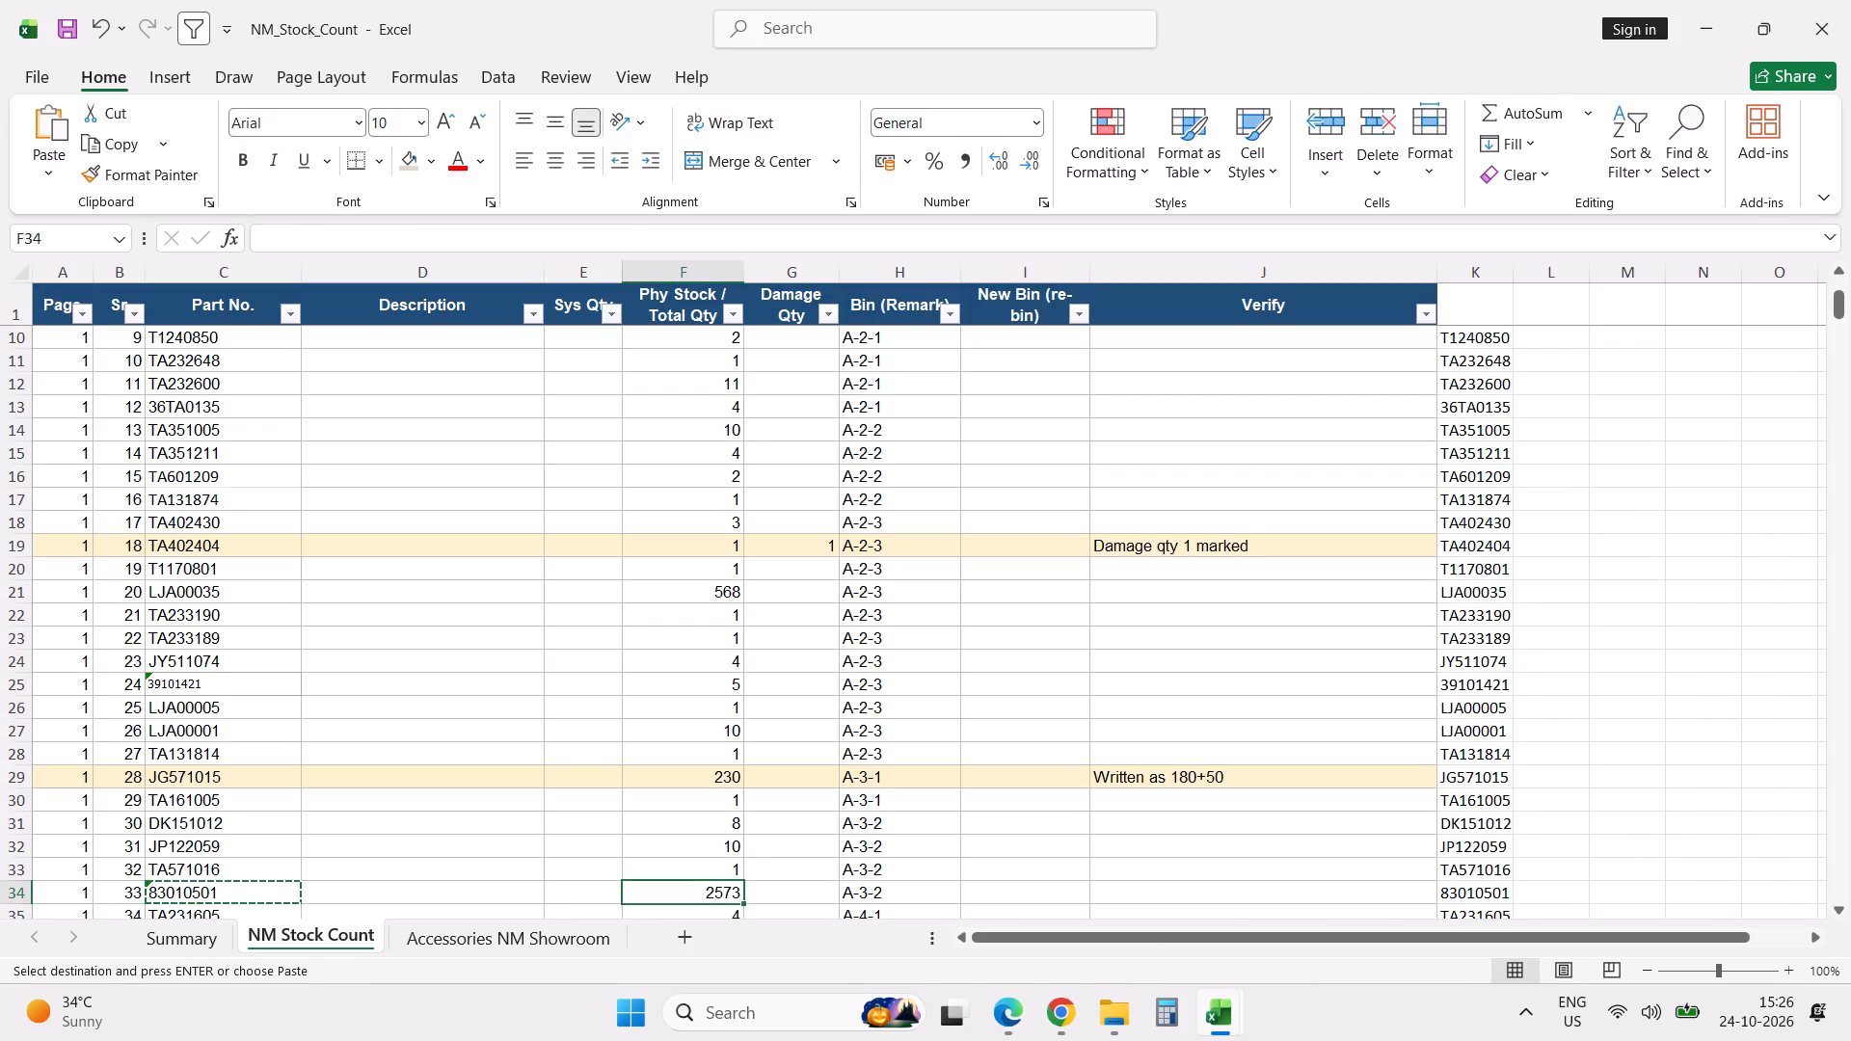
key(Left)
text(+25+3)
key(Return)
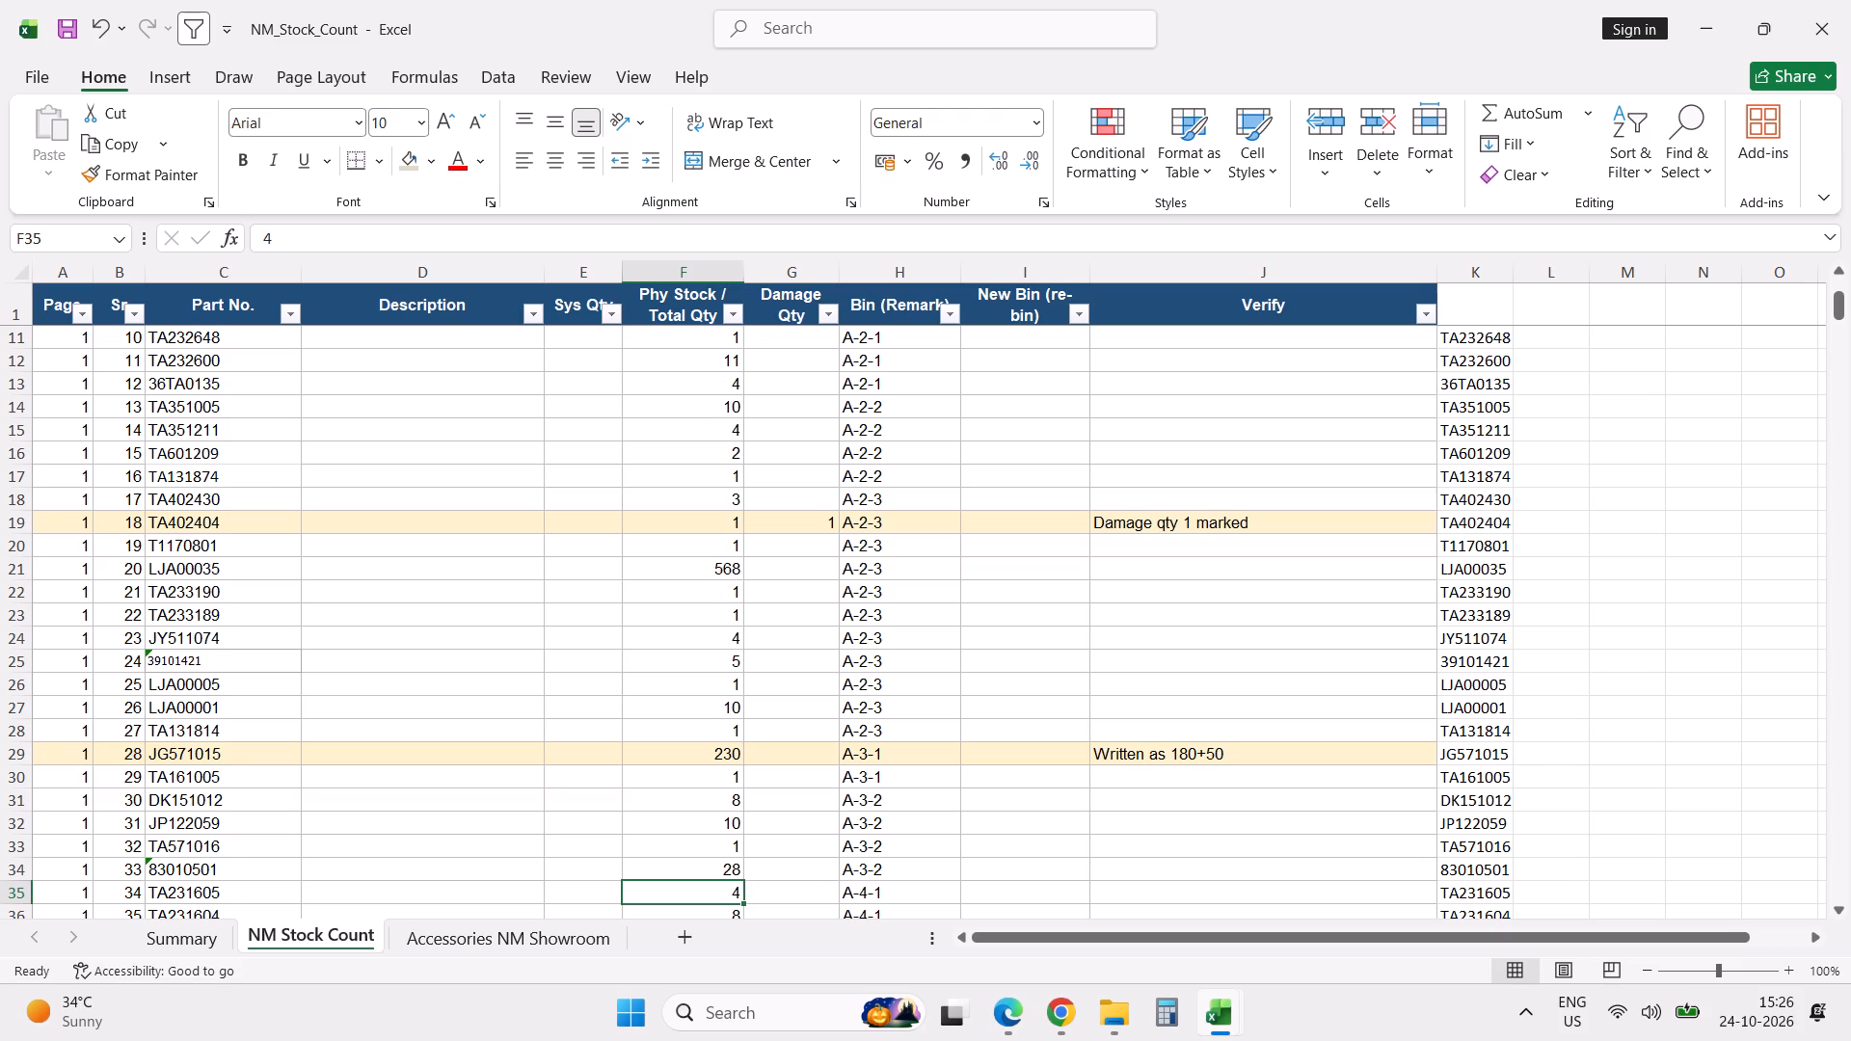
Review the physical stock quantities from TA231605 down through the end of page 1 to TA232823.
key(Down)
key(Down)
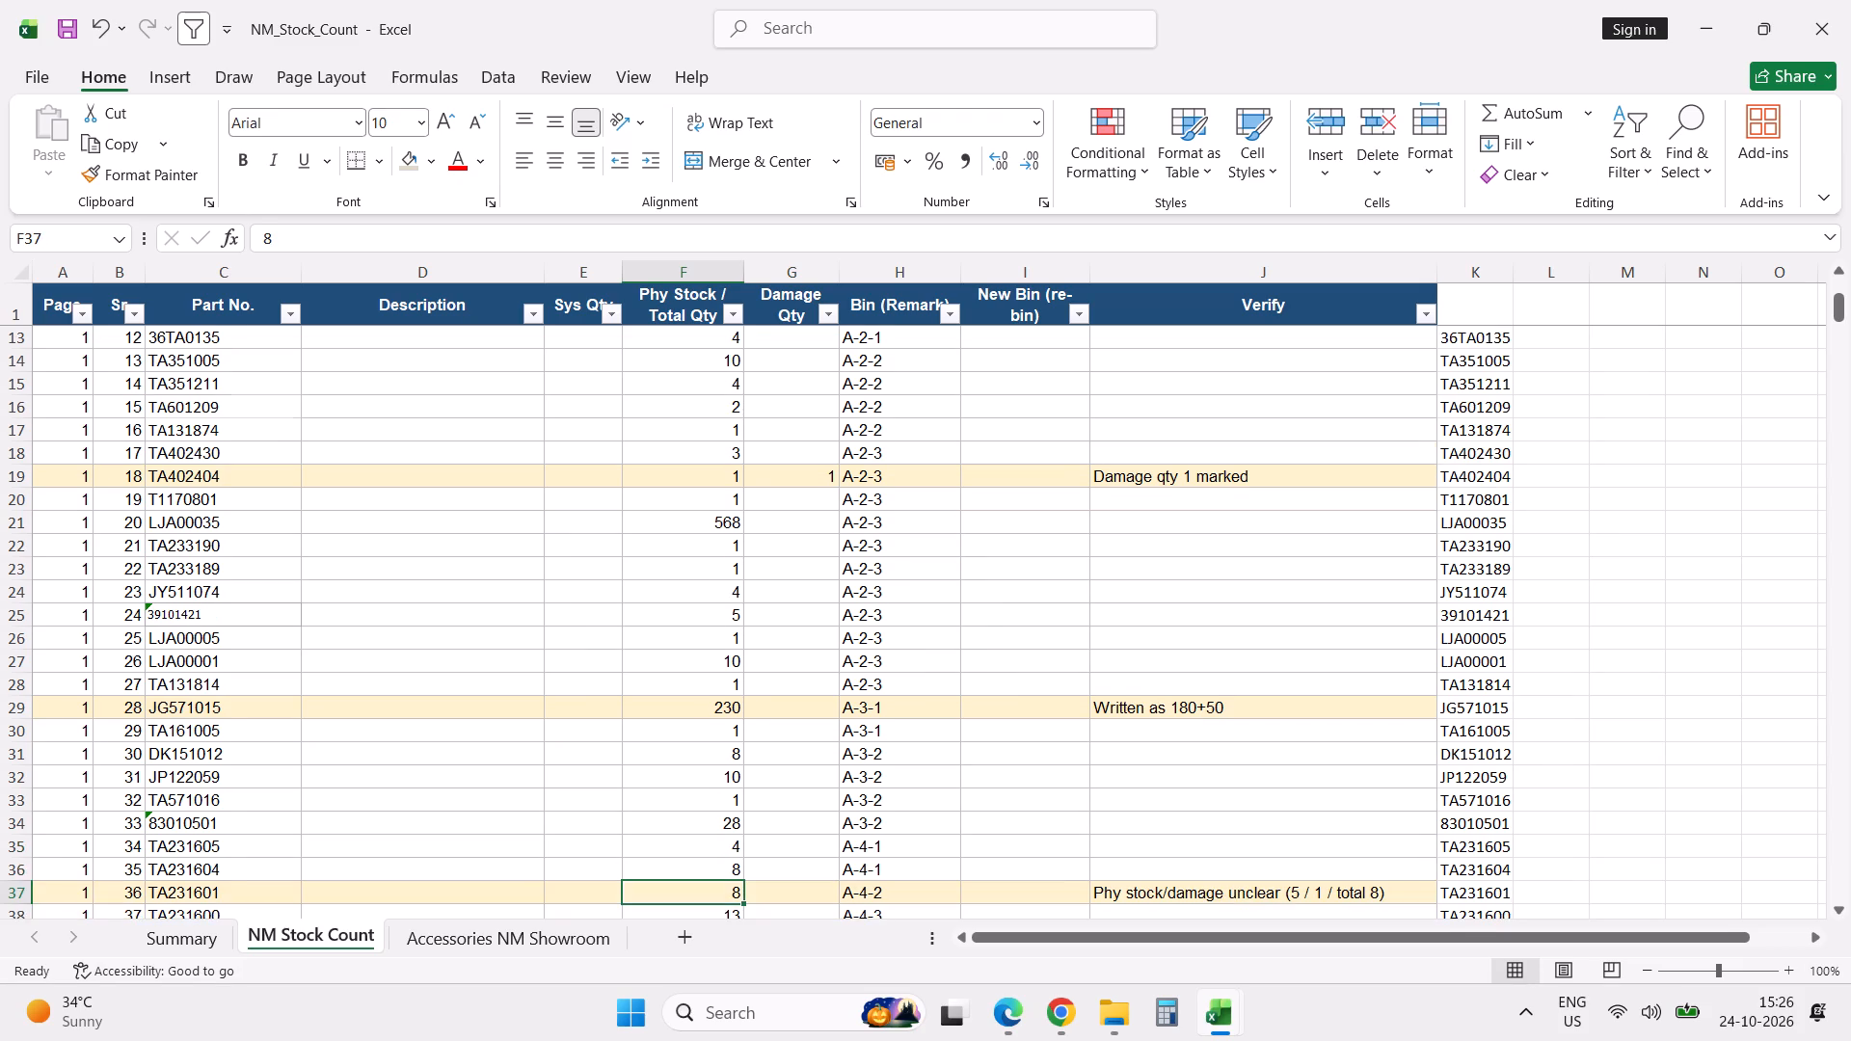
key(Down)
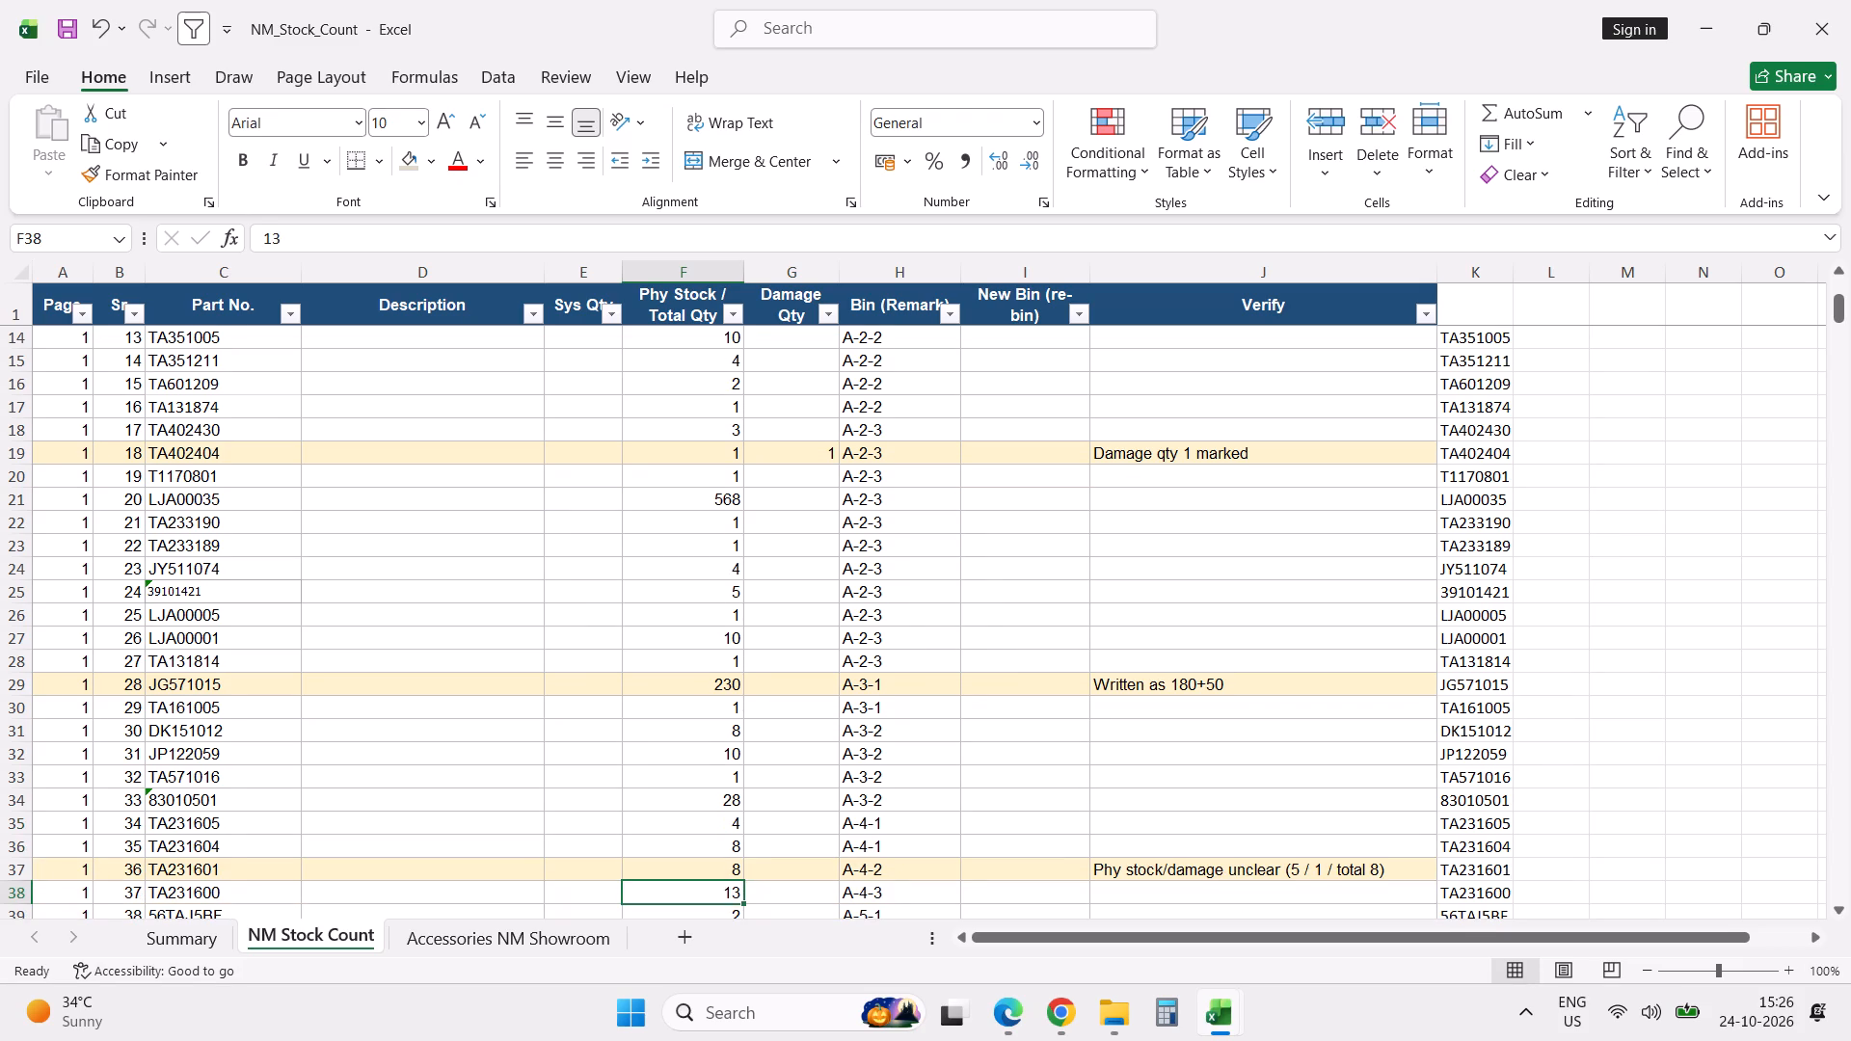
key(Down)
key(Down)
key(Down)
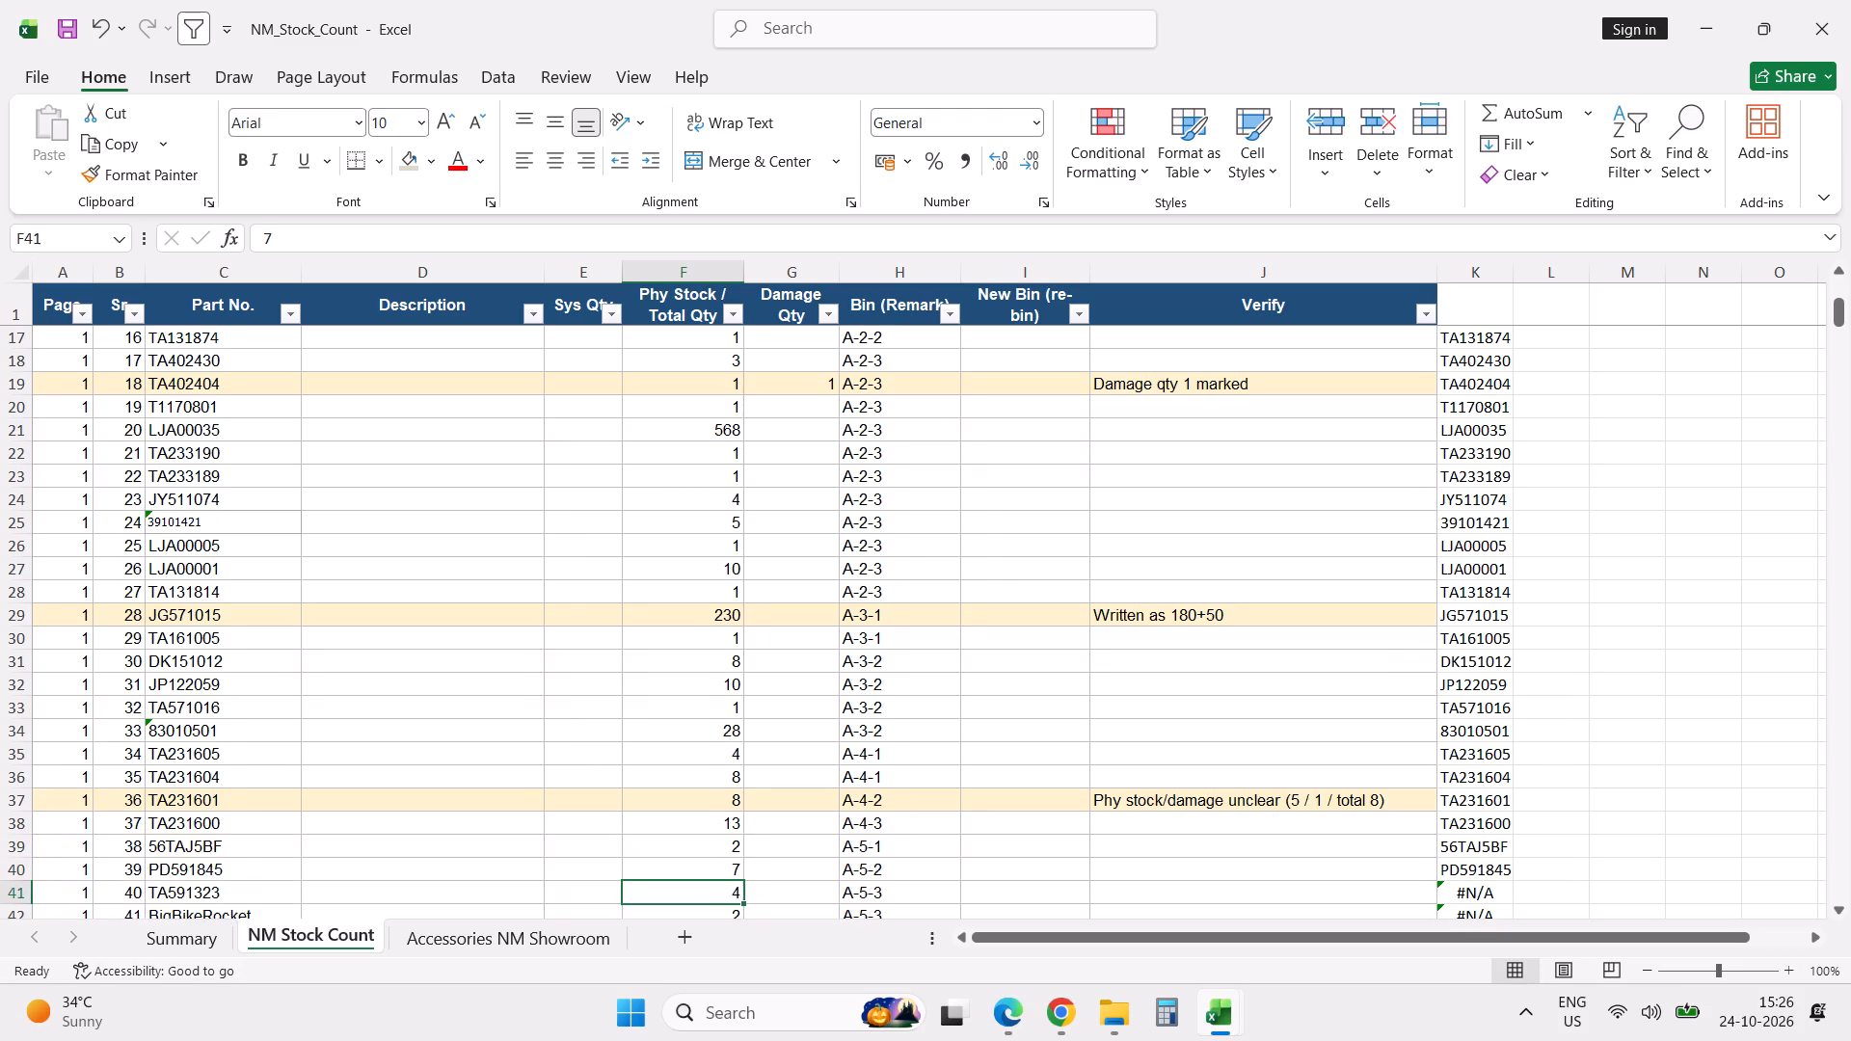
key(Down)
key(Down)
key(Down)
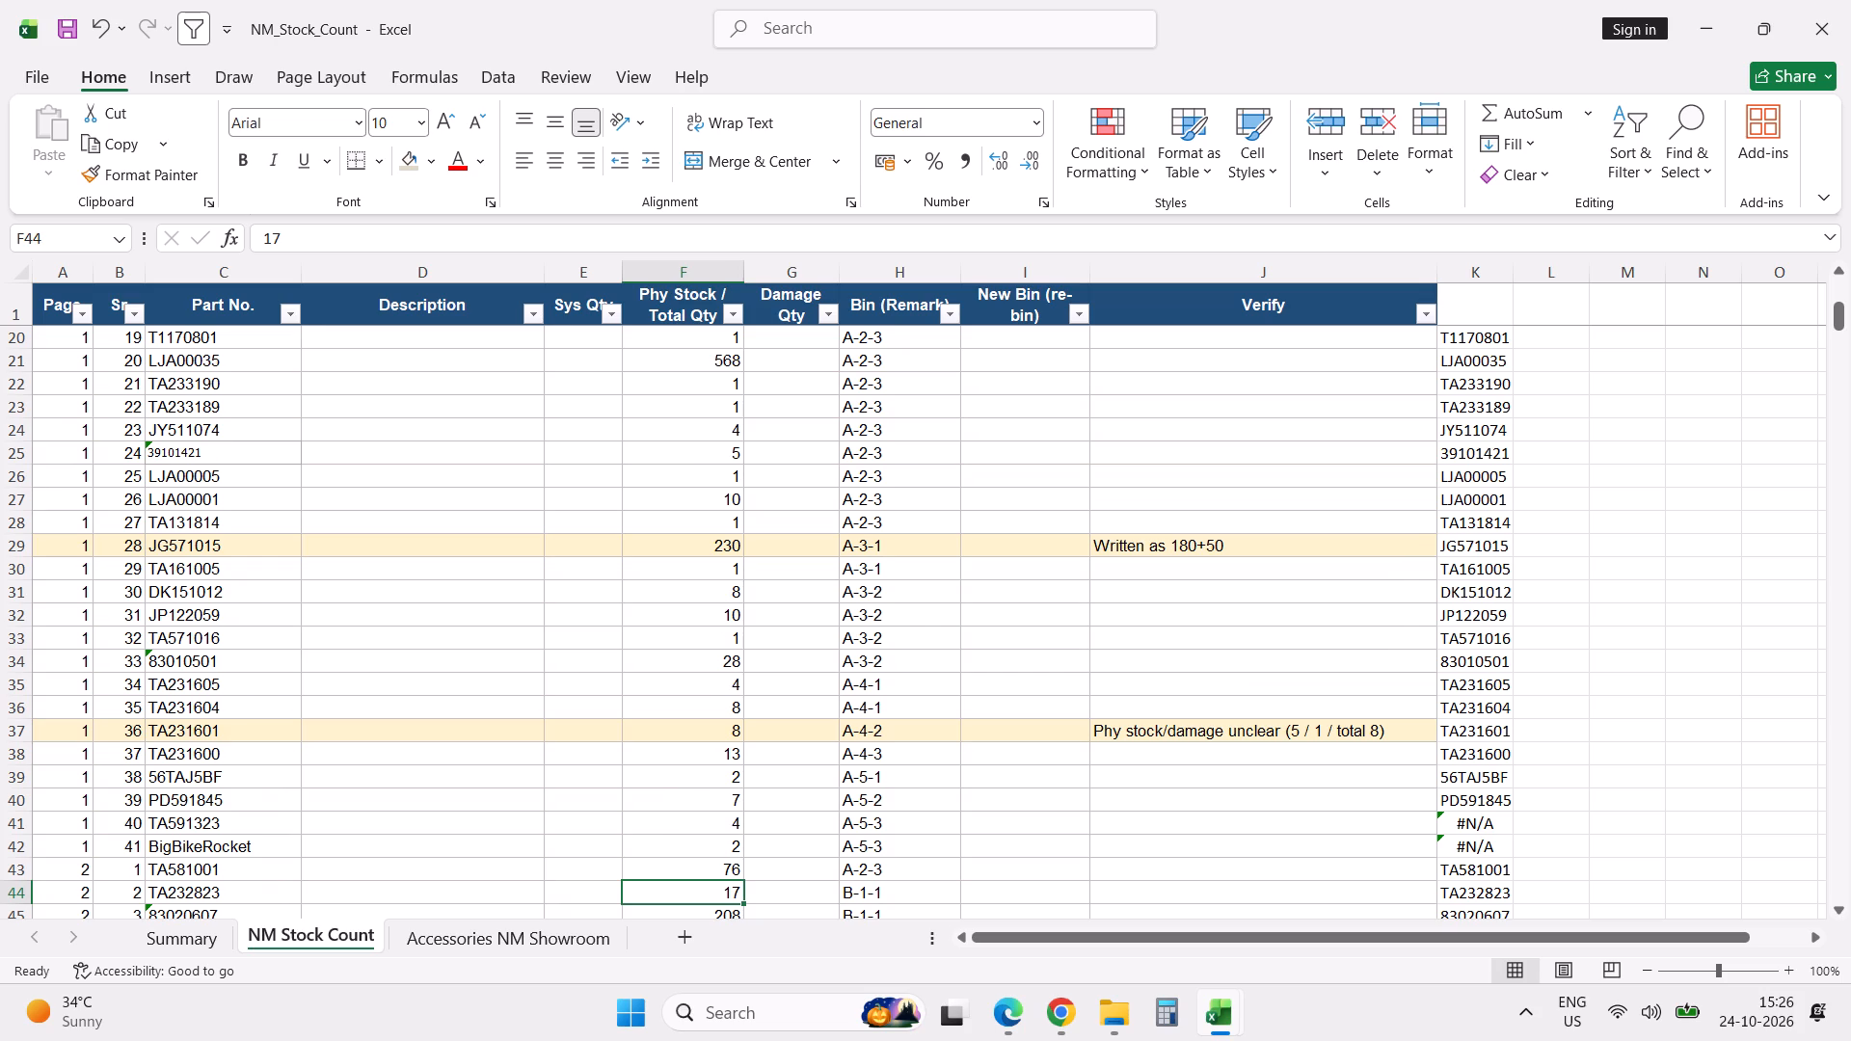
Filter the Page column of the stock count sheet to show only page 2.
click(87, 316)
click(92, 624)
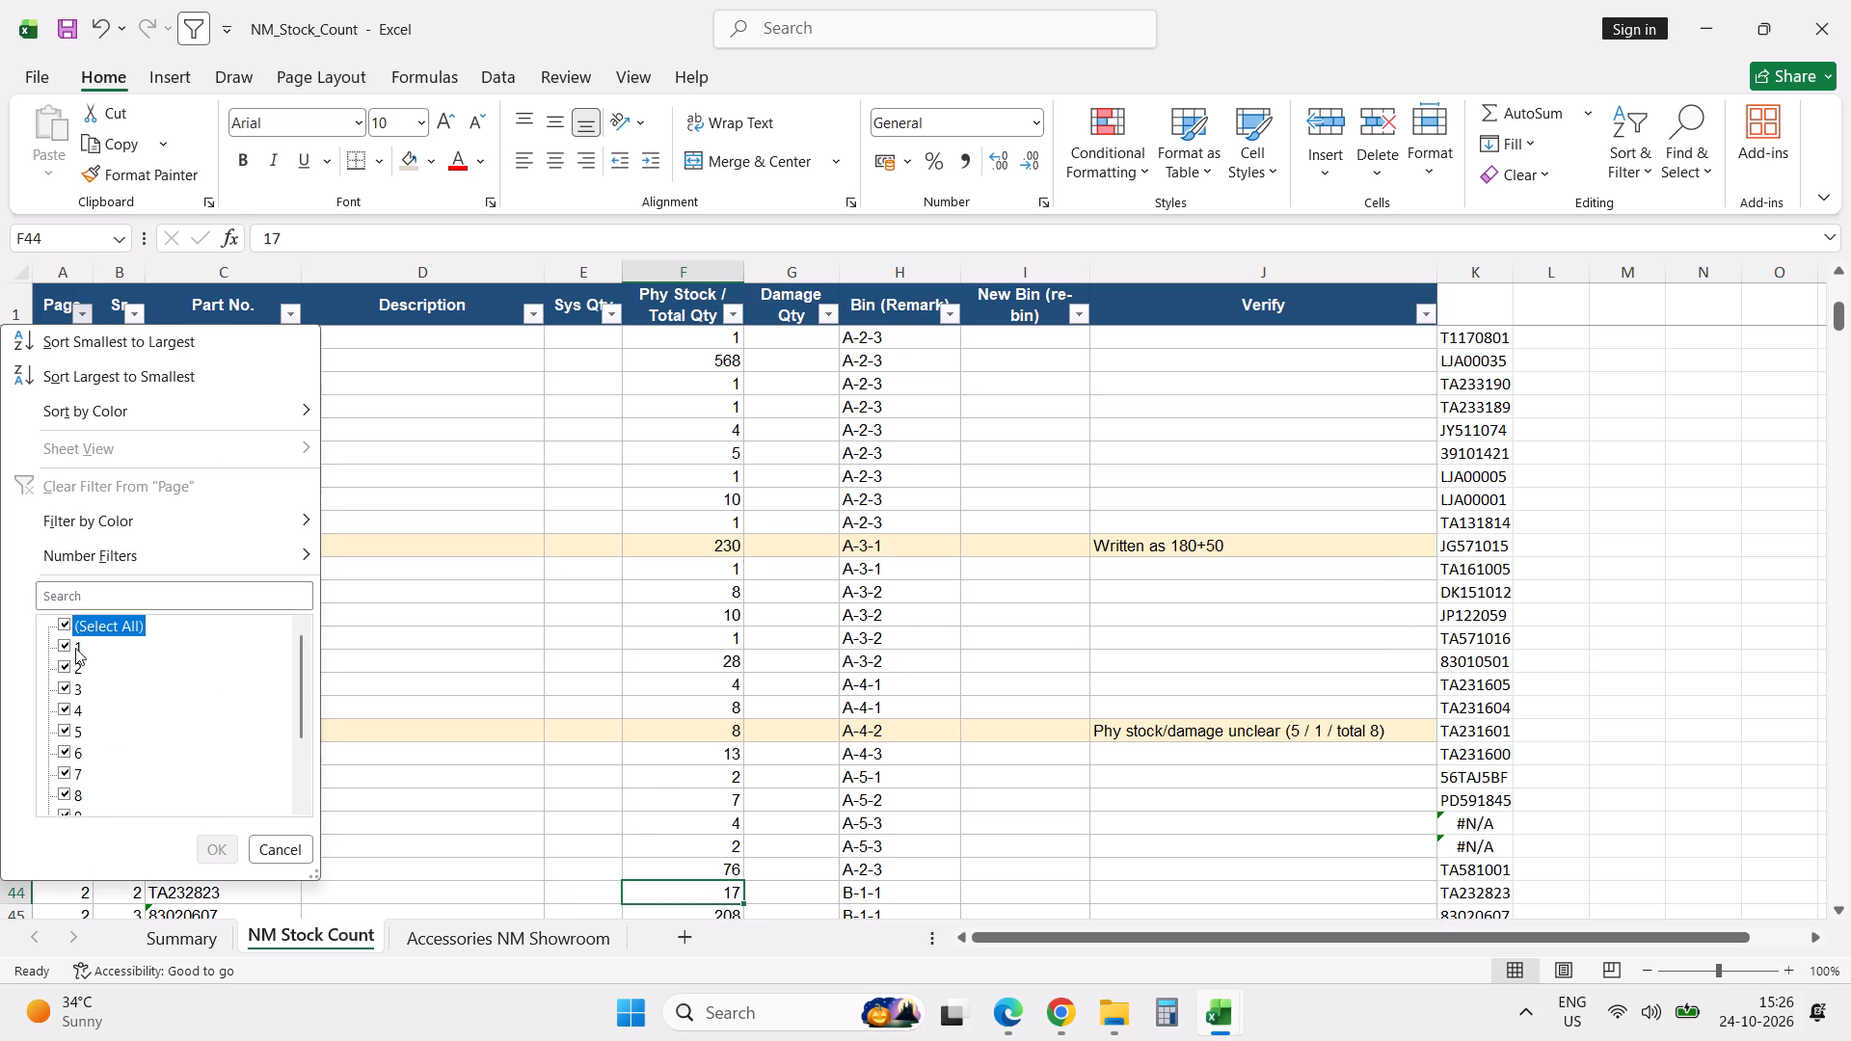
click(66, 664)
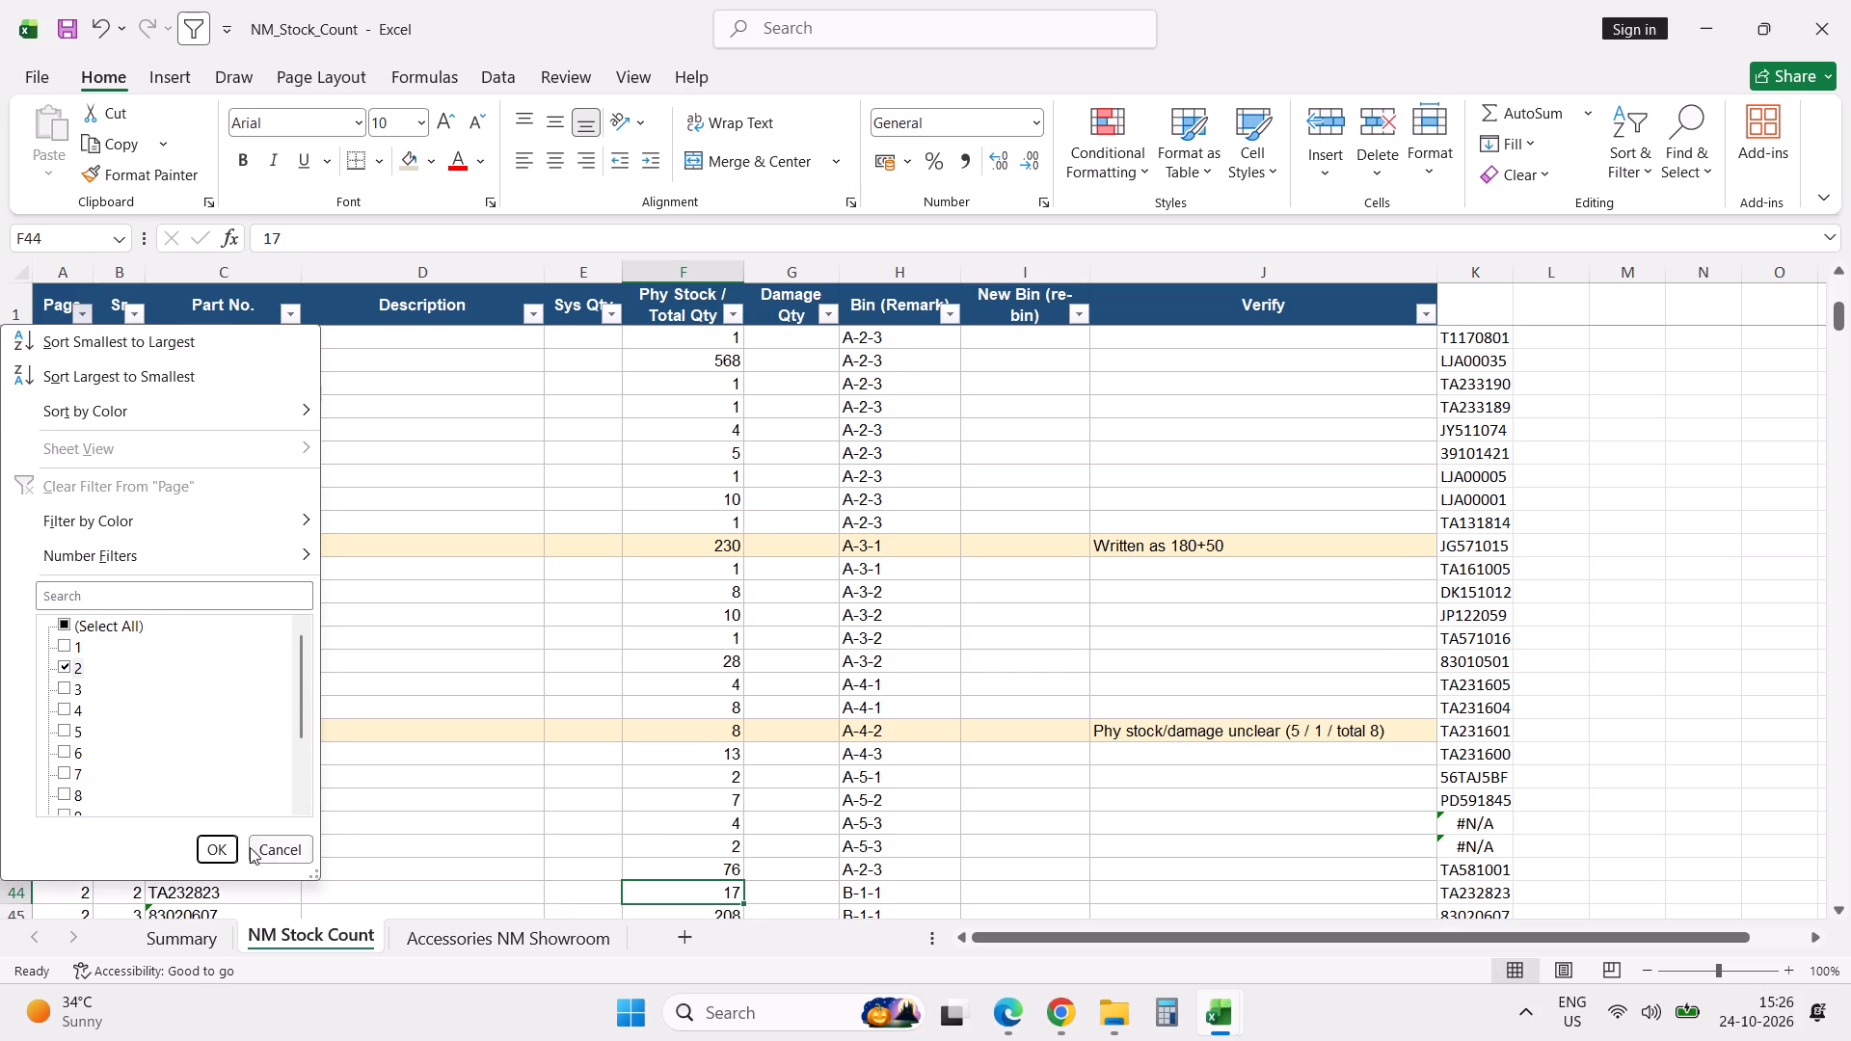
click(219, 844)
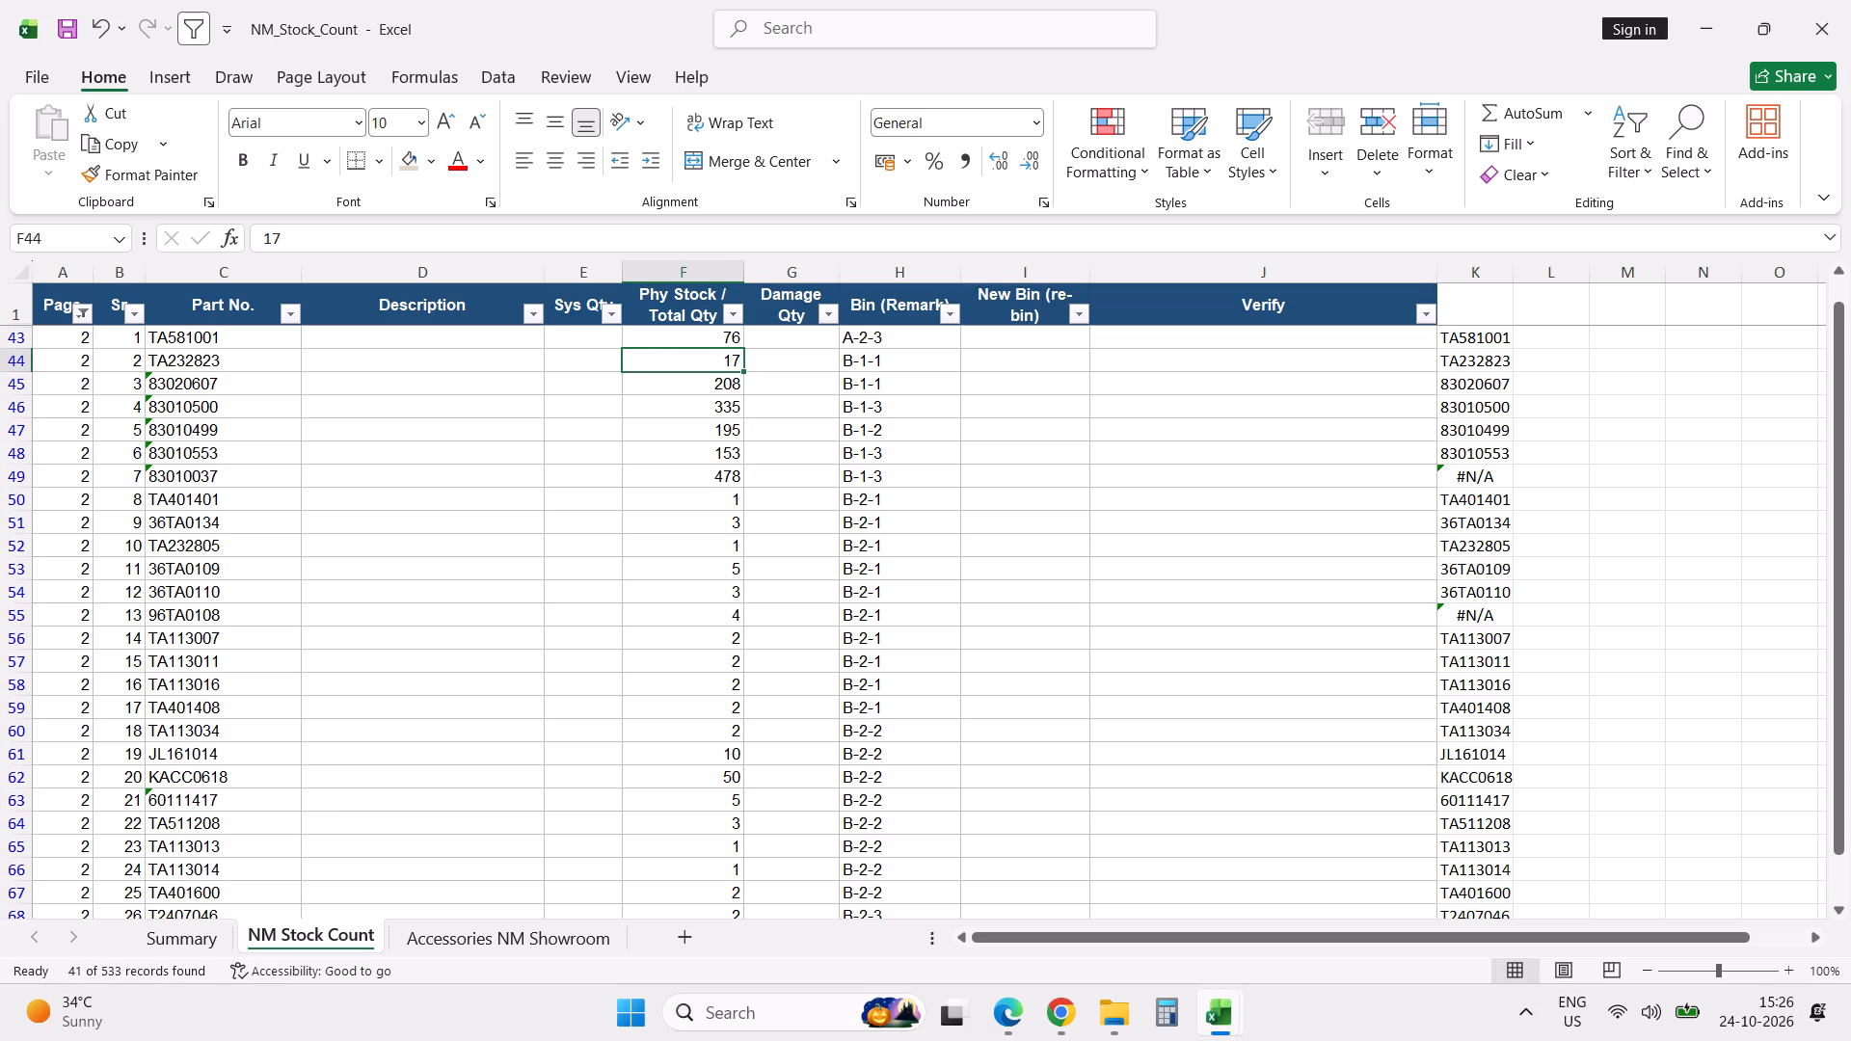
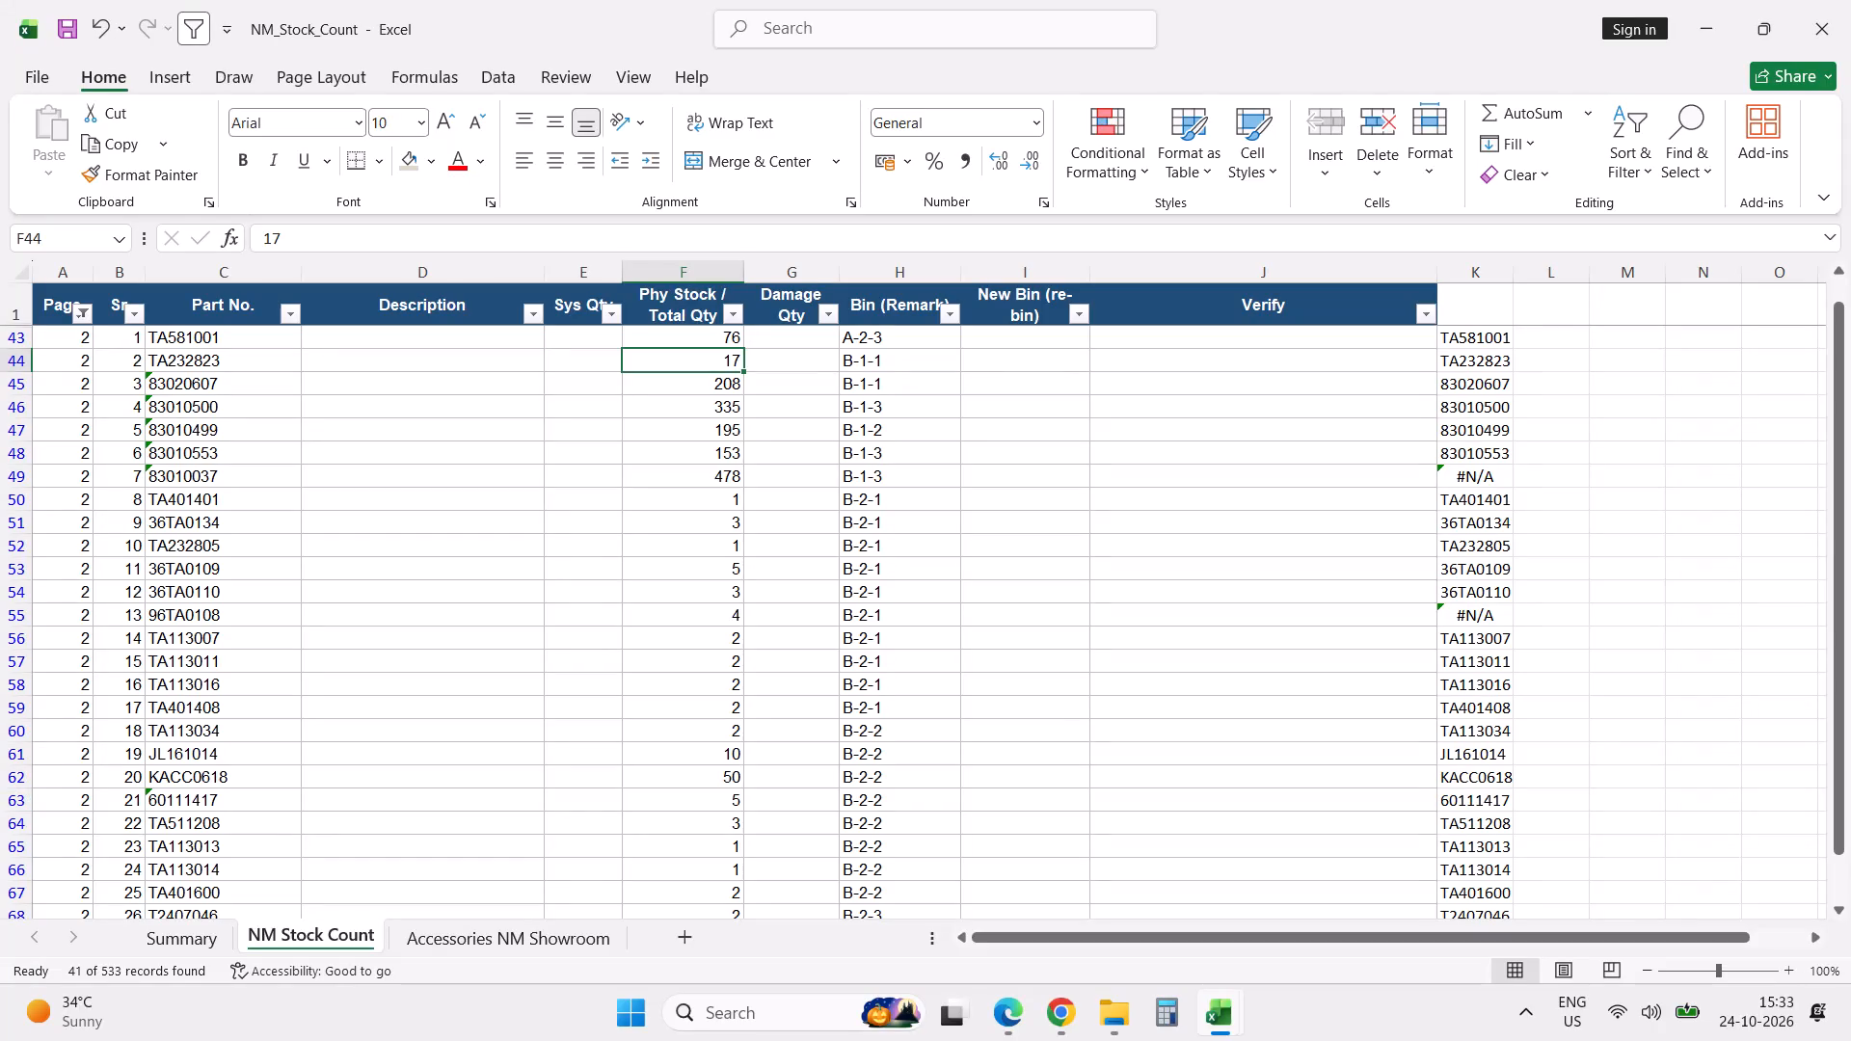
Show all pages in the stock count sheet and correct the part number of page 1, serial 40 to TA591321.
click(87, 316)
click(115, 626)
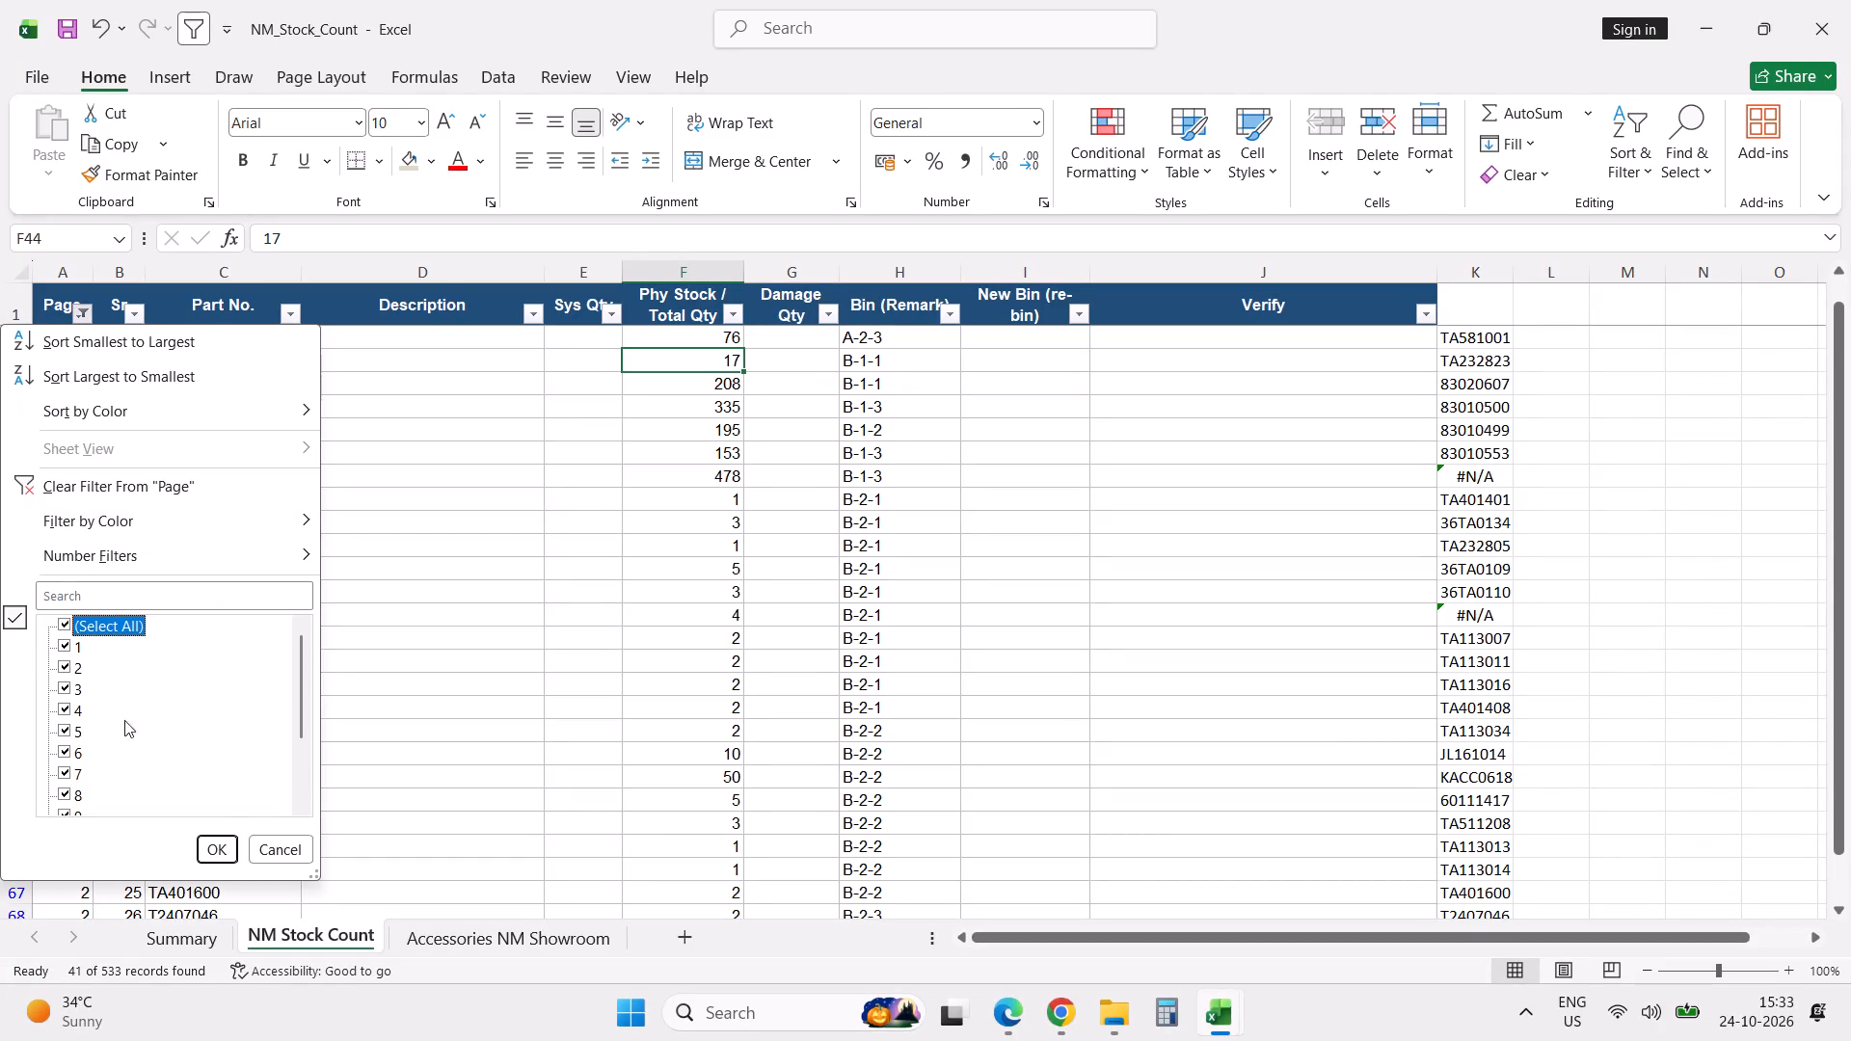
click(214, 855)
scroll(214, 855, down, 4)
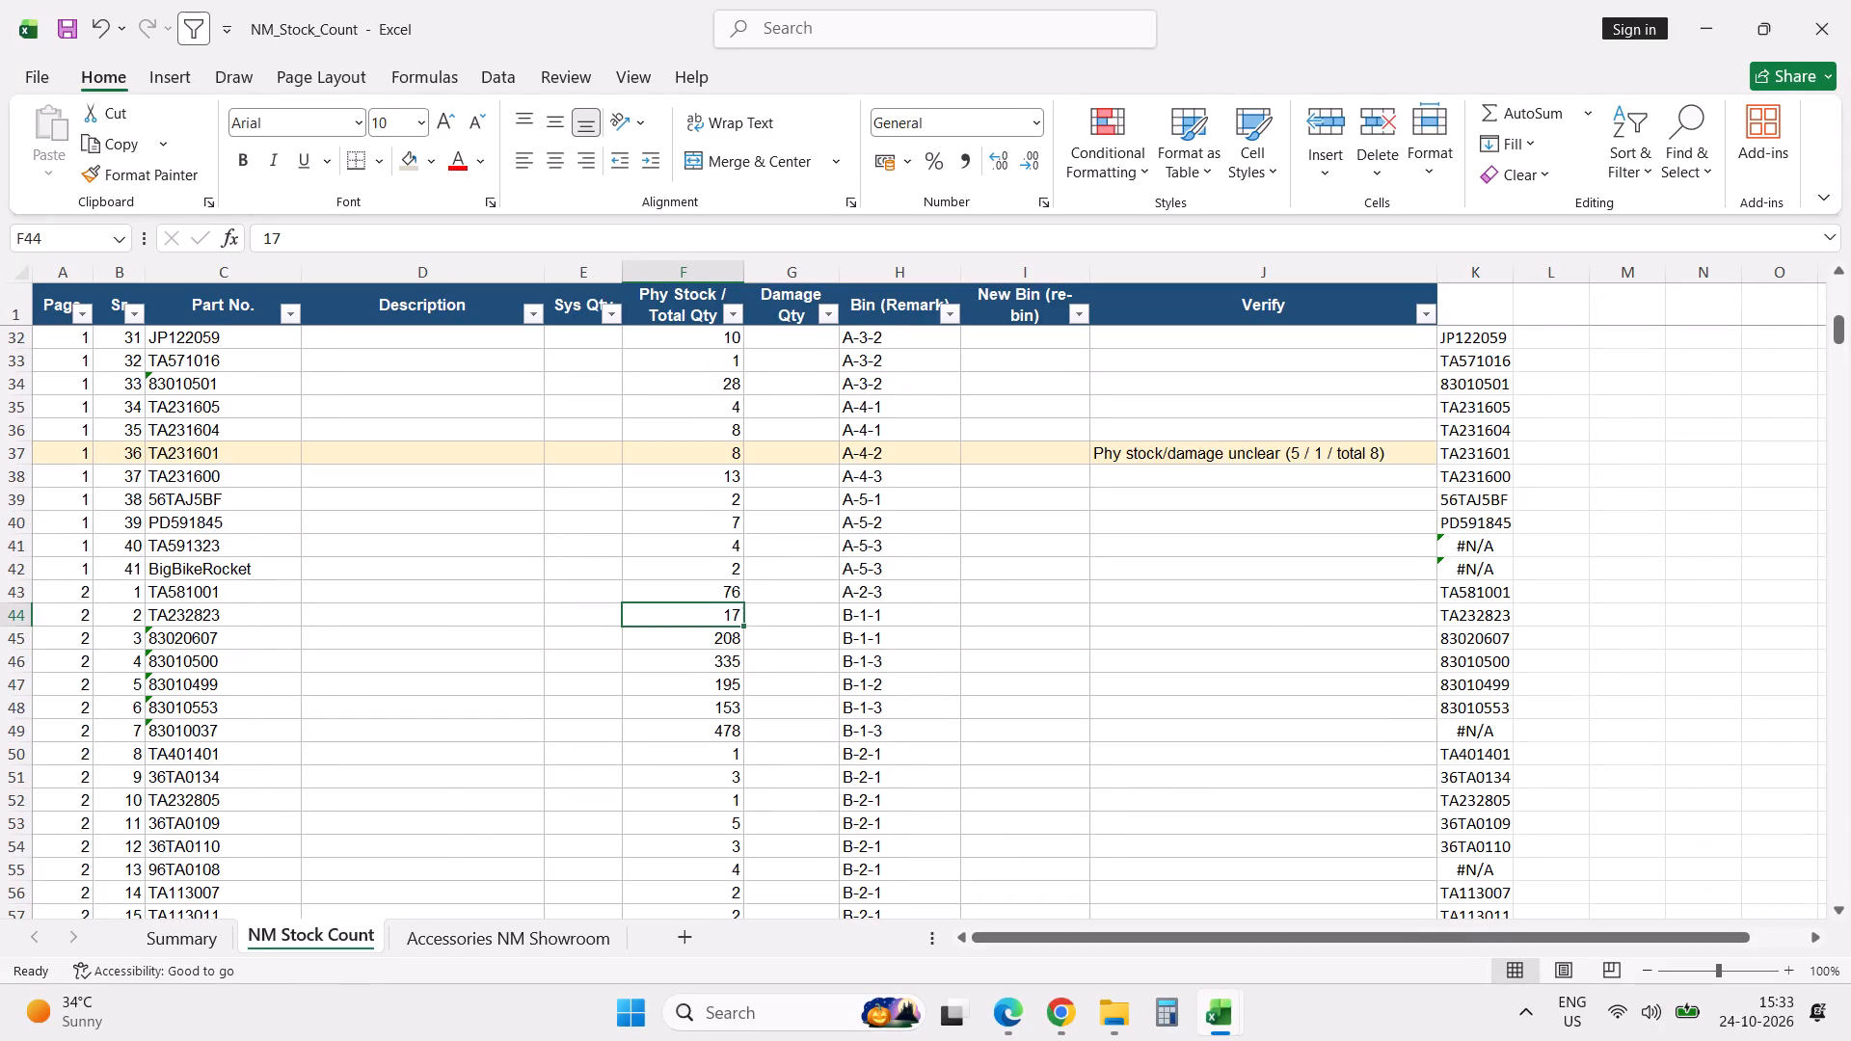
scroll(214, 855, down, 5)
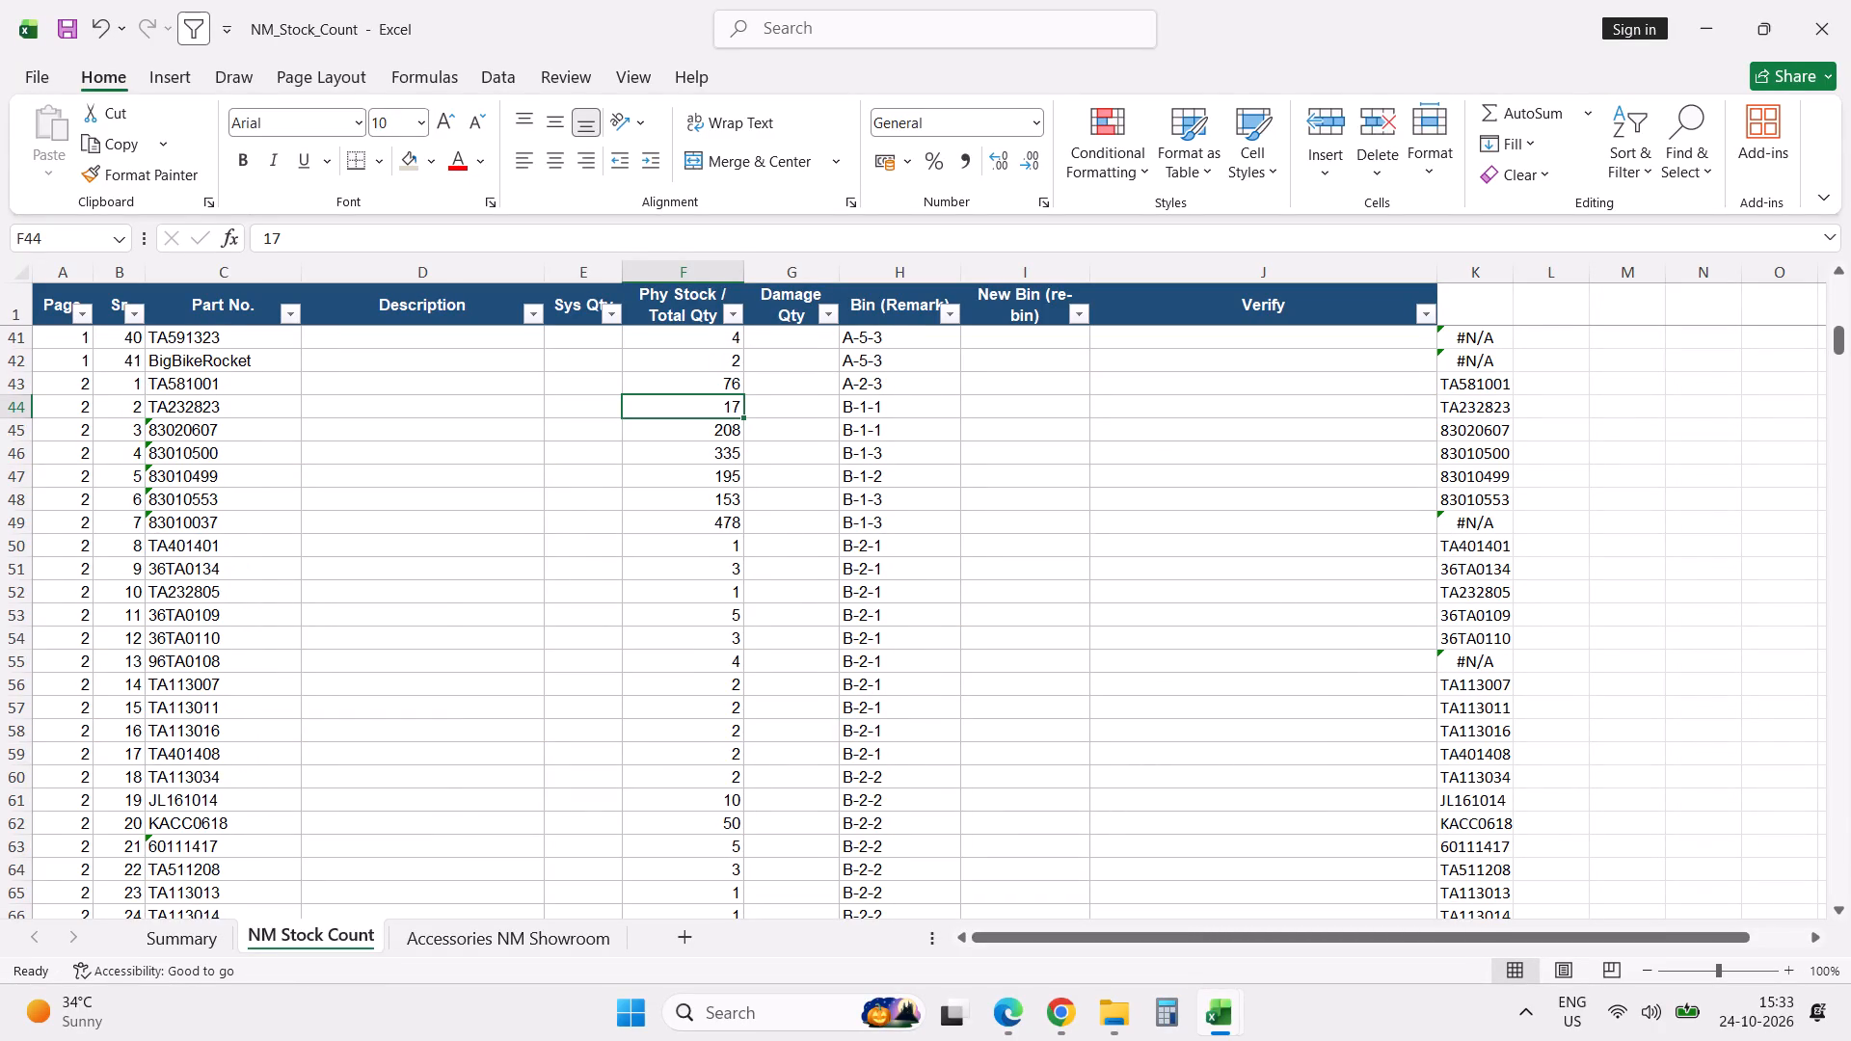
scroll(234, 545, up, 1)
double_click(239, 334)
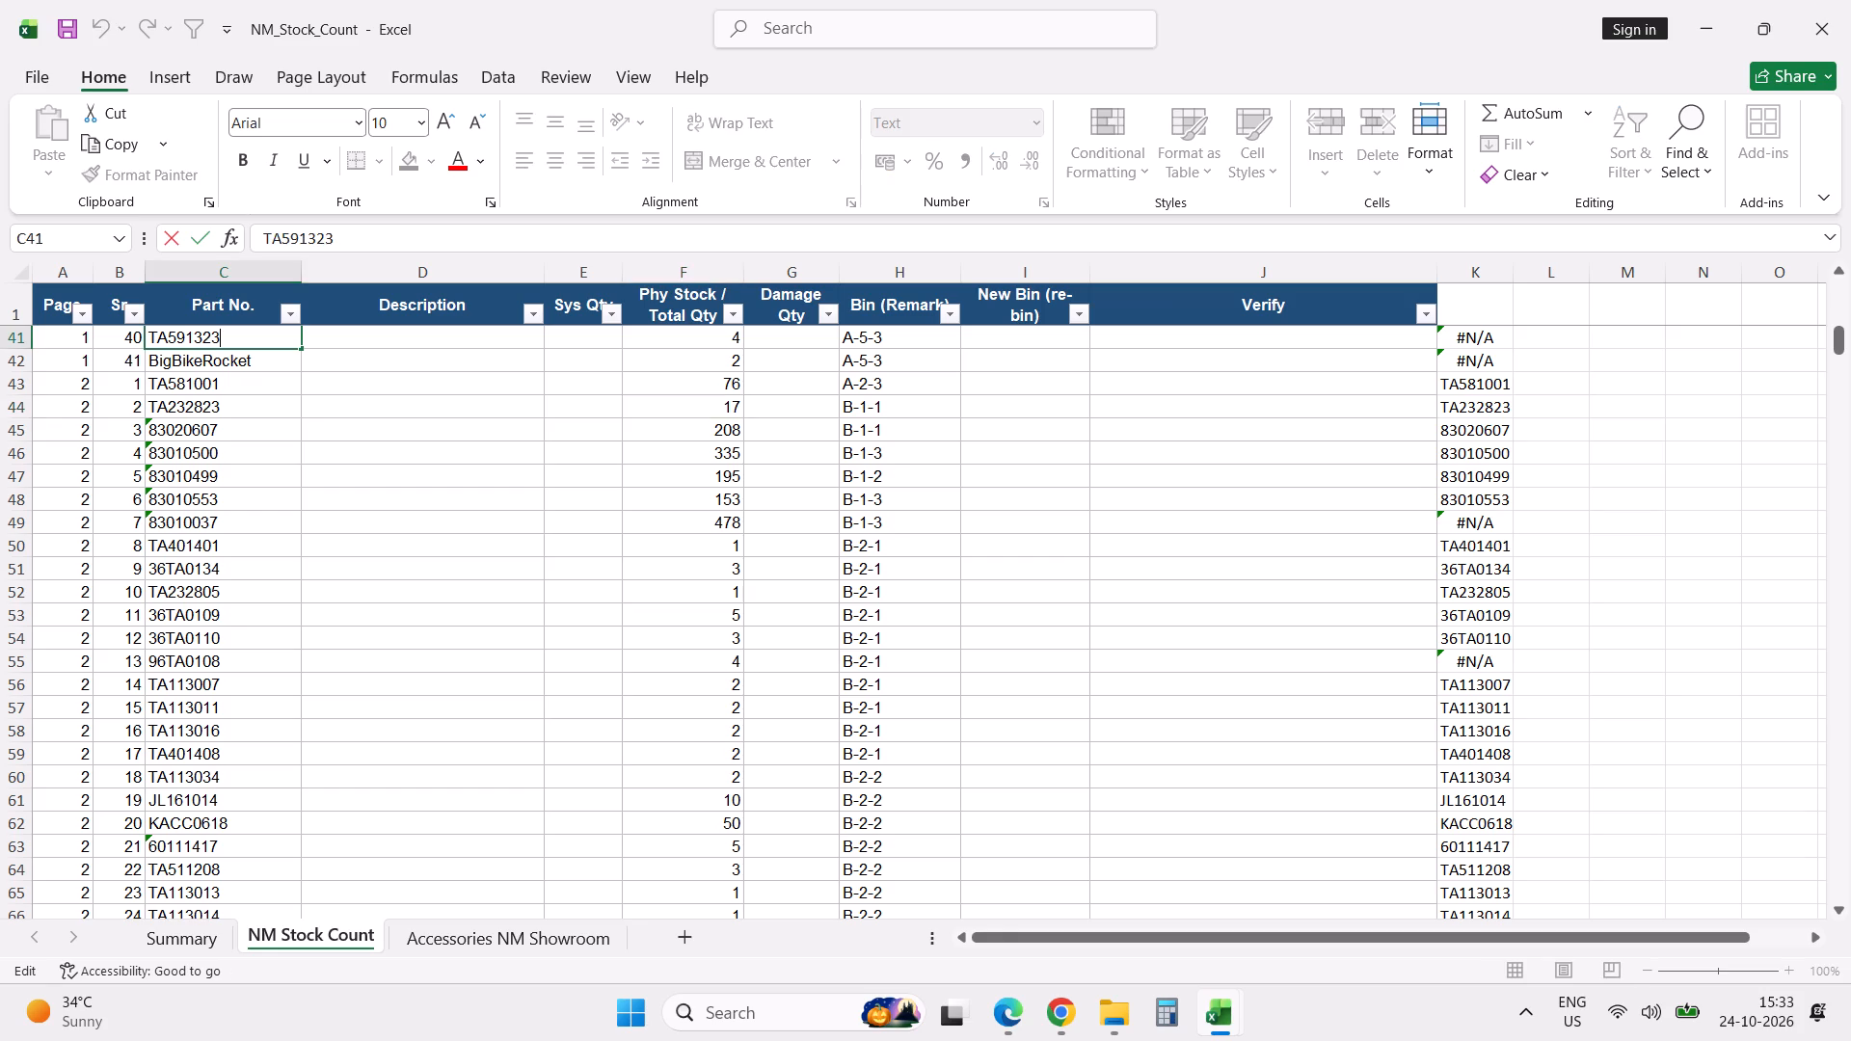
key(BackSpace)
key(1)
key(Return)
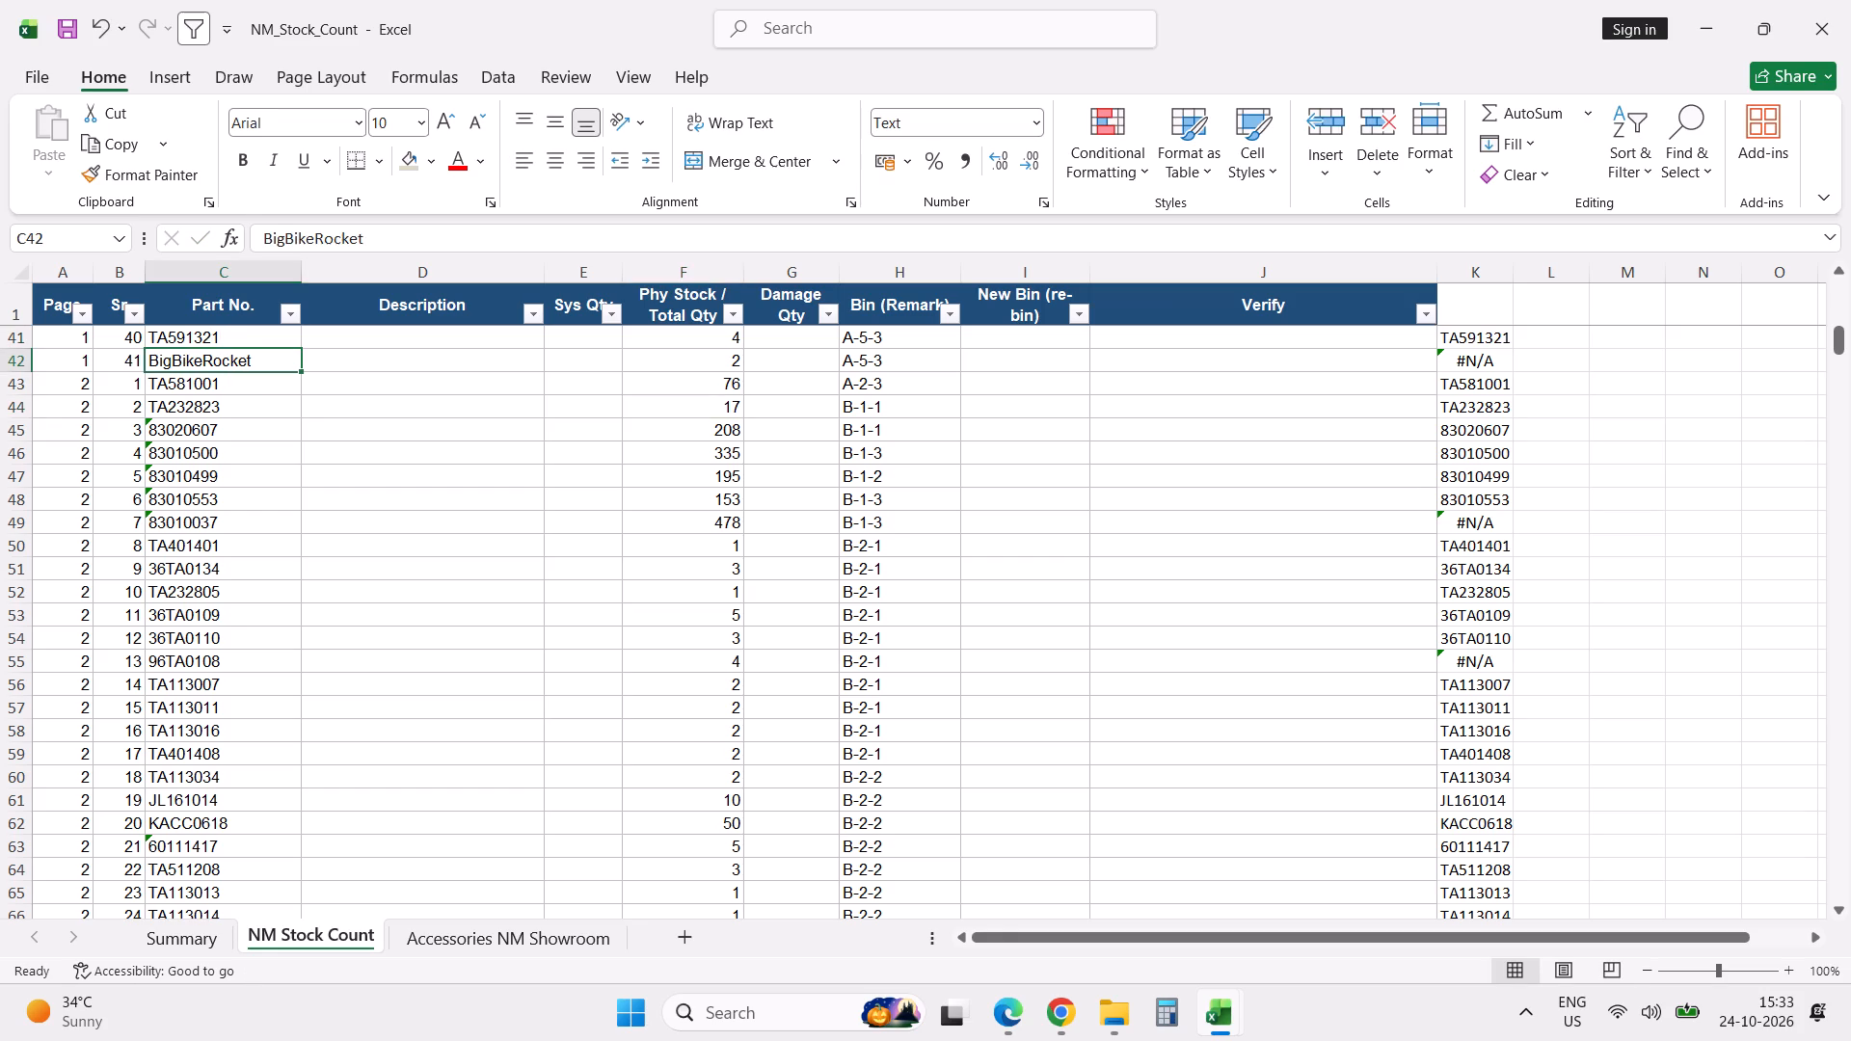
Filter the Page column of the stock count sheet to show only page 2.
click(84, 317)
click(98, 625)
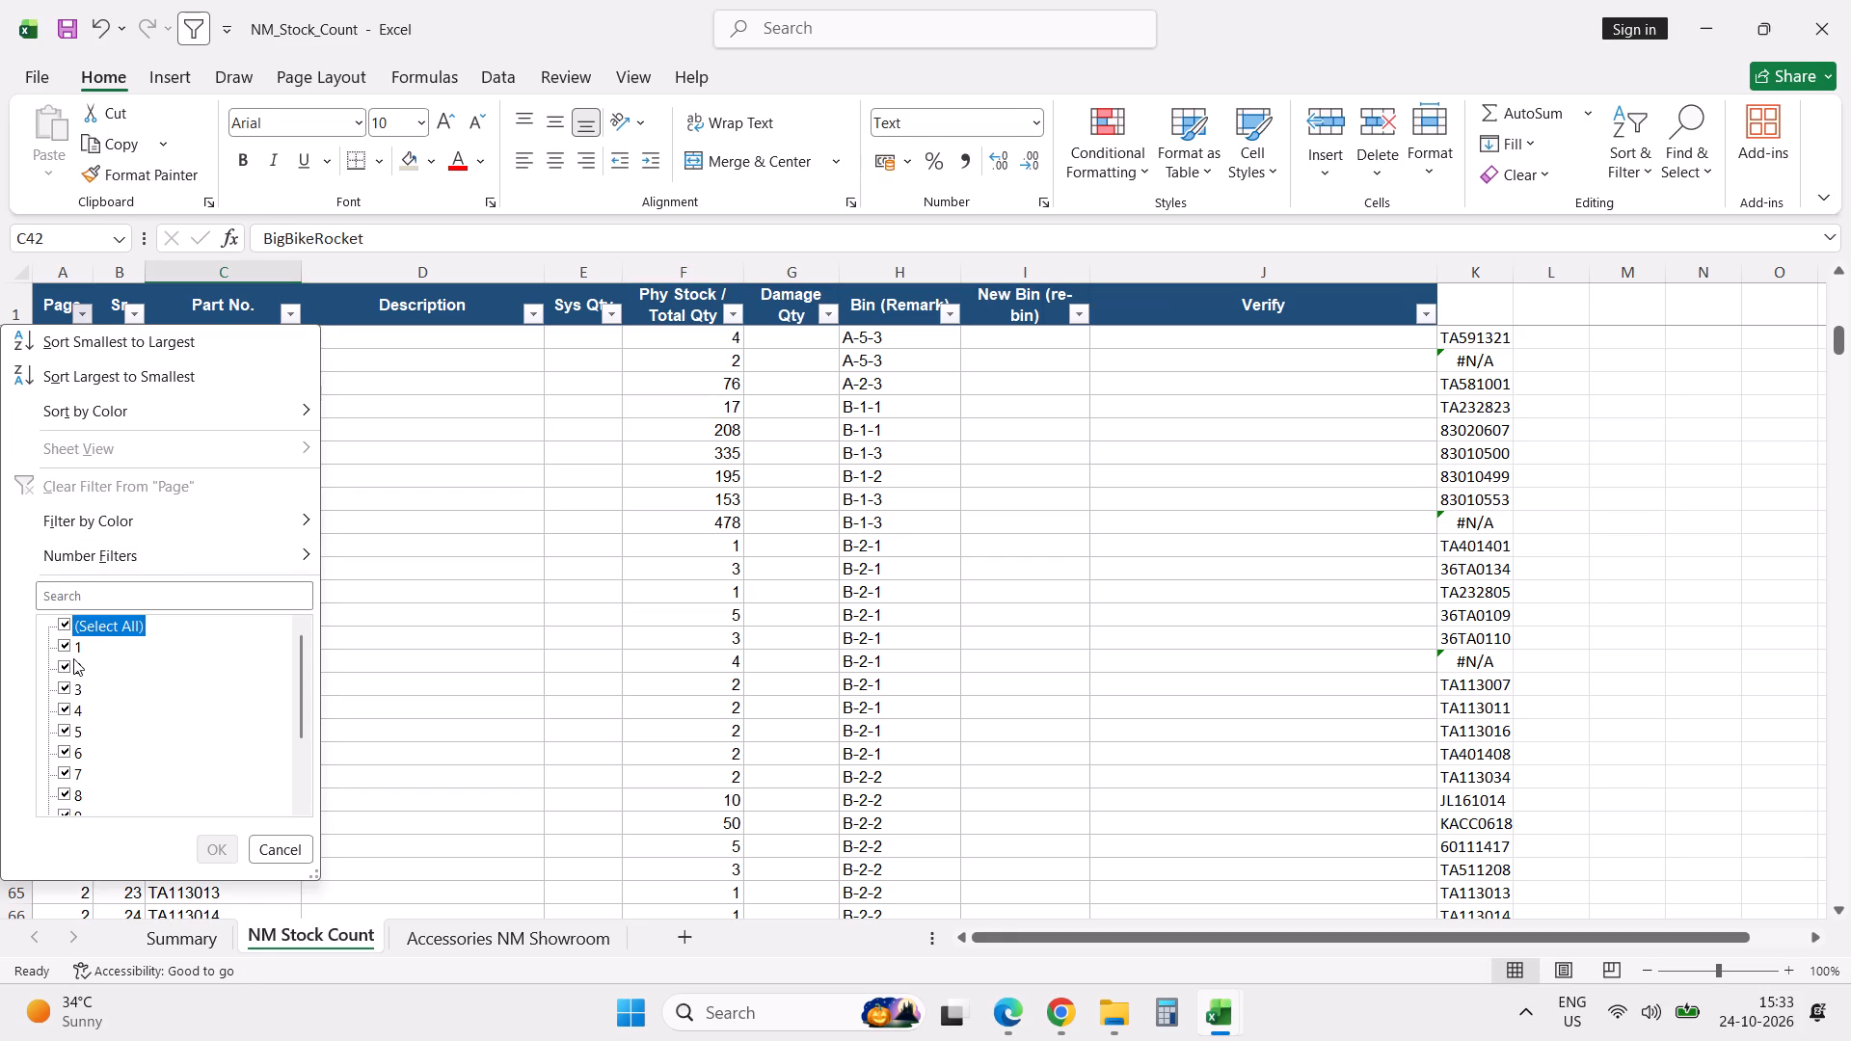
click(66, 671)
click(220, 856)
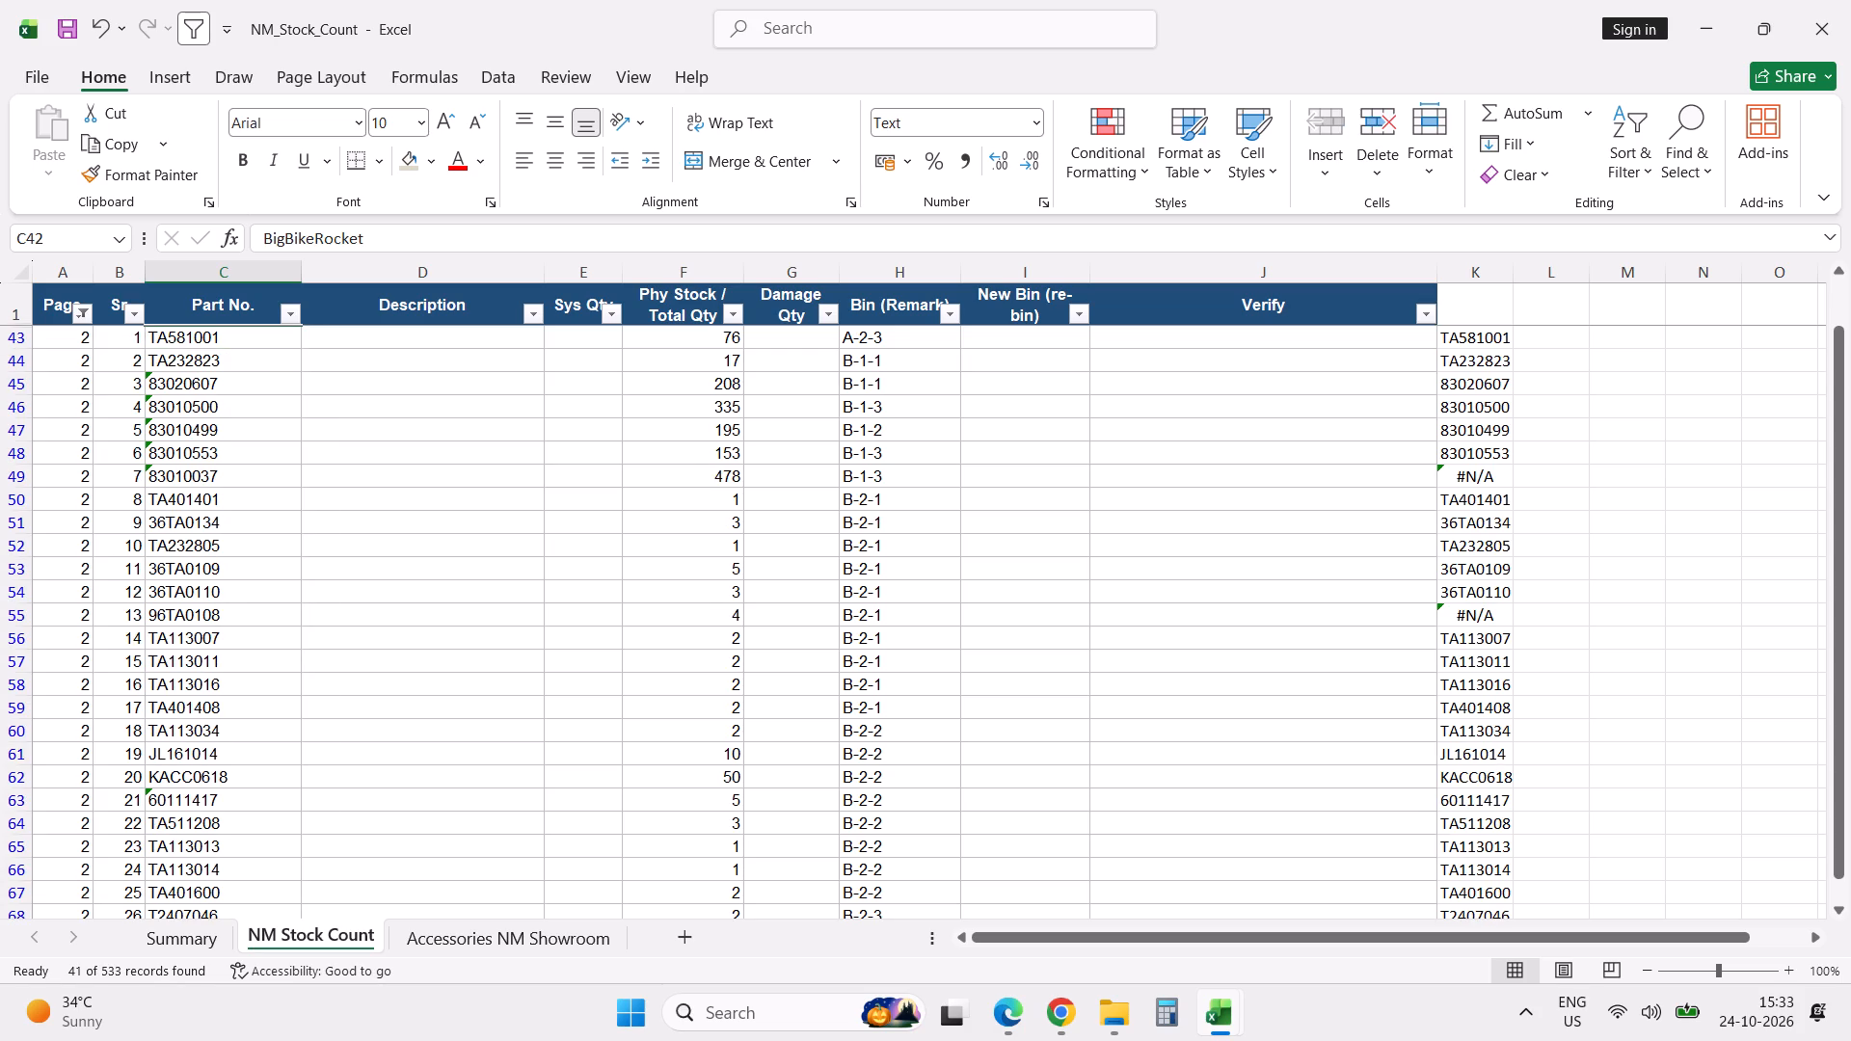
Switch to the Part Stock Valuation workbook and filter its Part Code column by 1321 to check the matching parts.
key(alt+Tab)
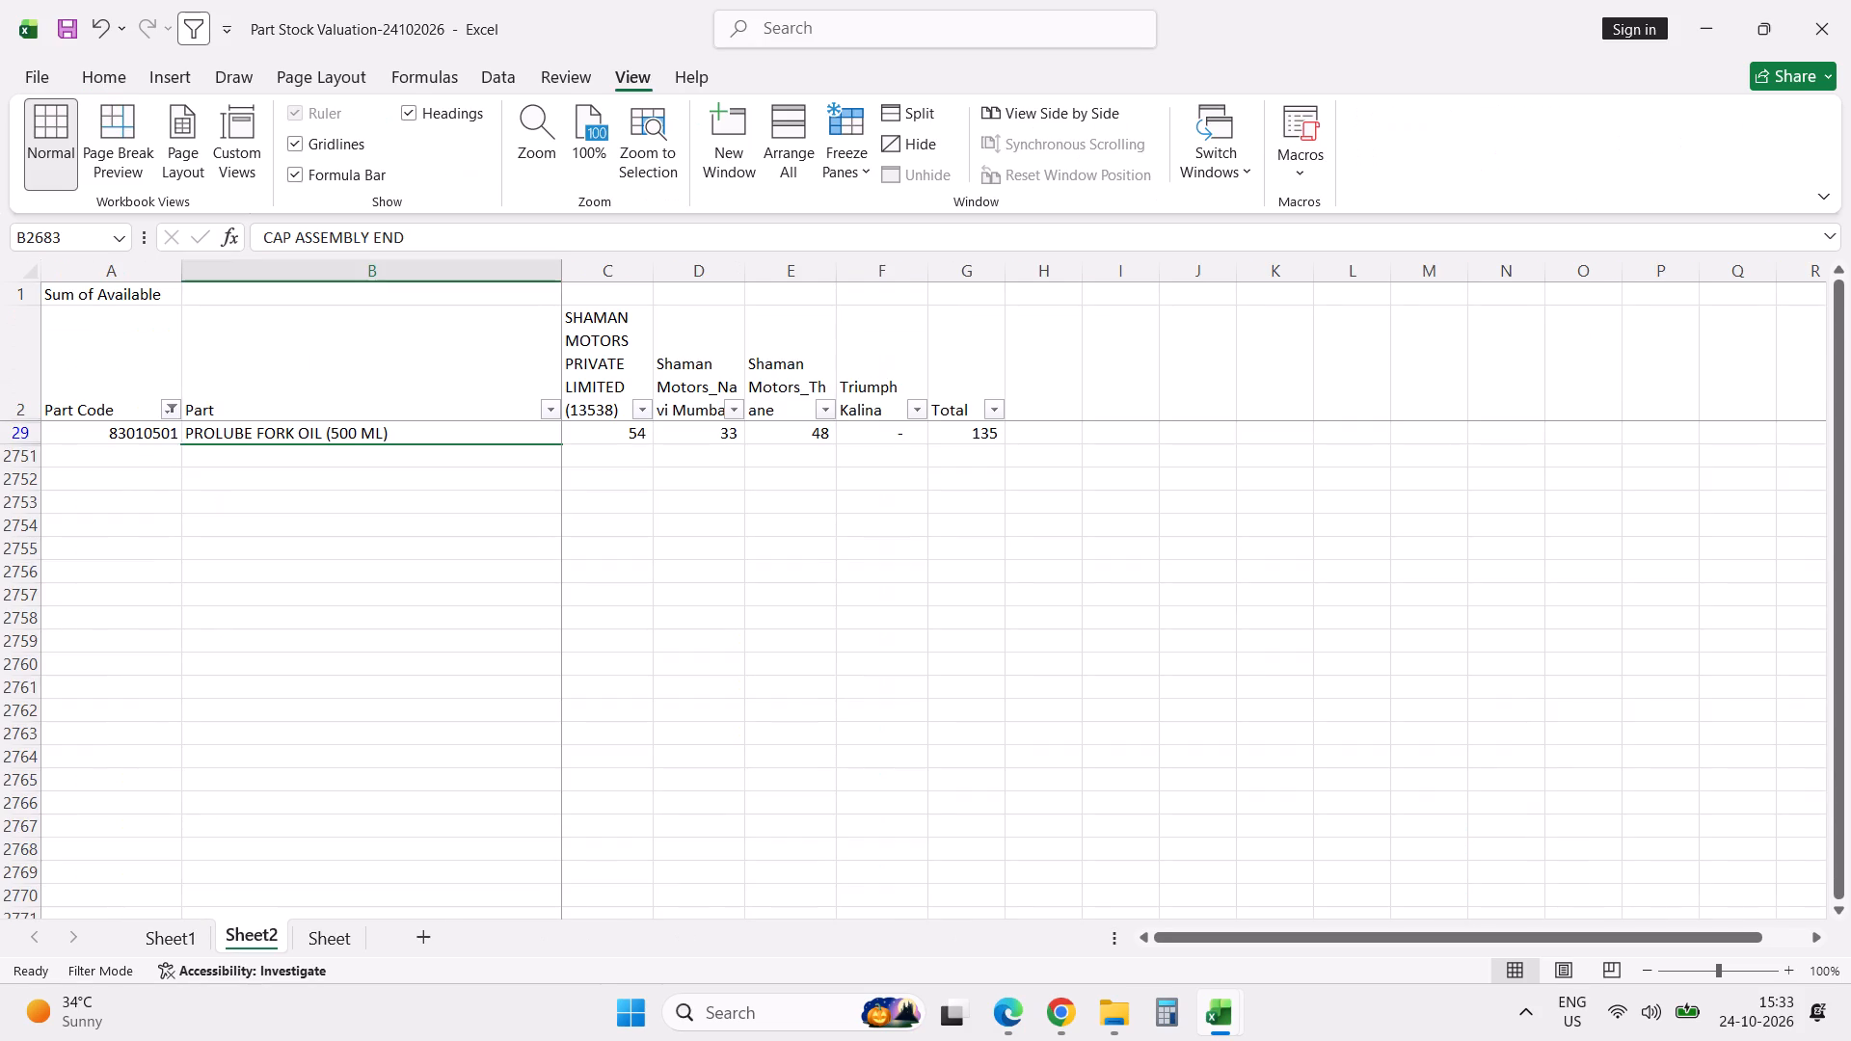
scroll(153, 796, up, 9)
key(alt+Tab)
key(alt+Tab)
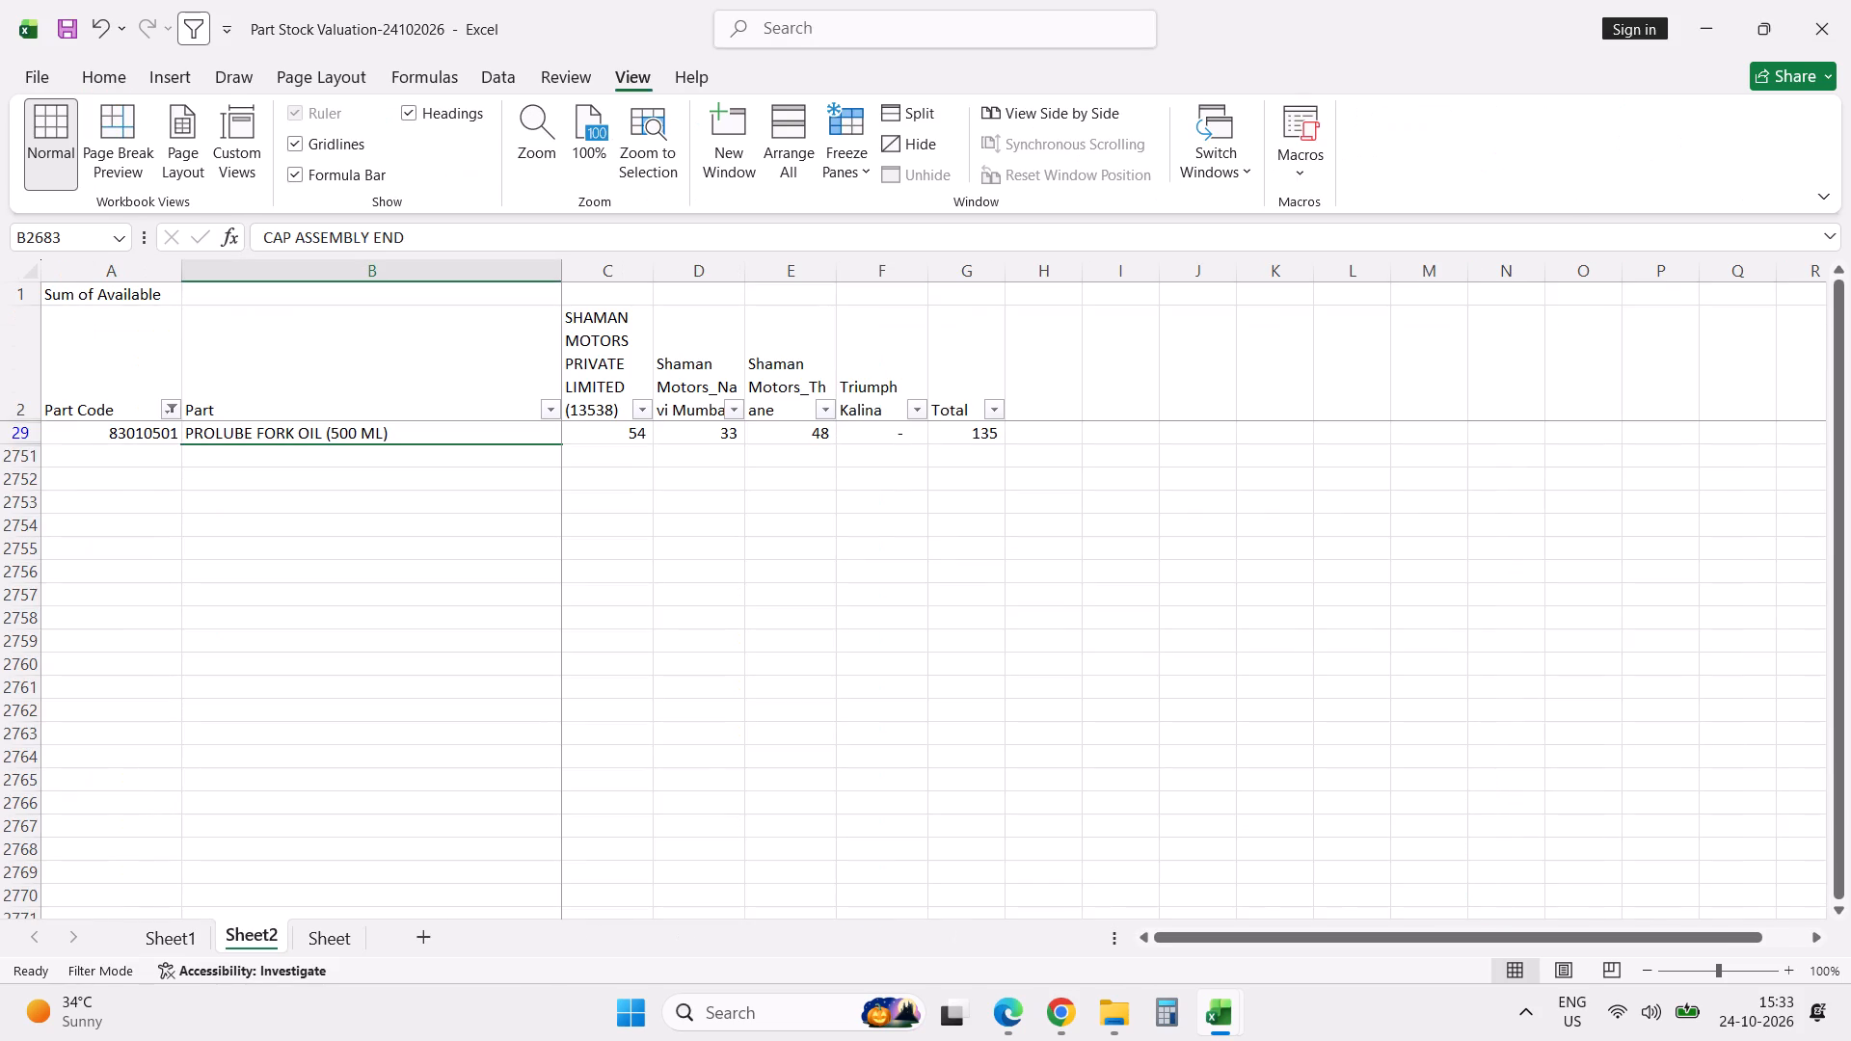
click(170, 411)
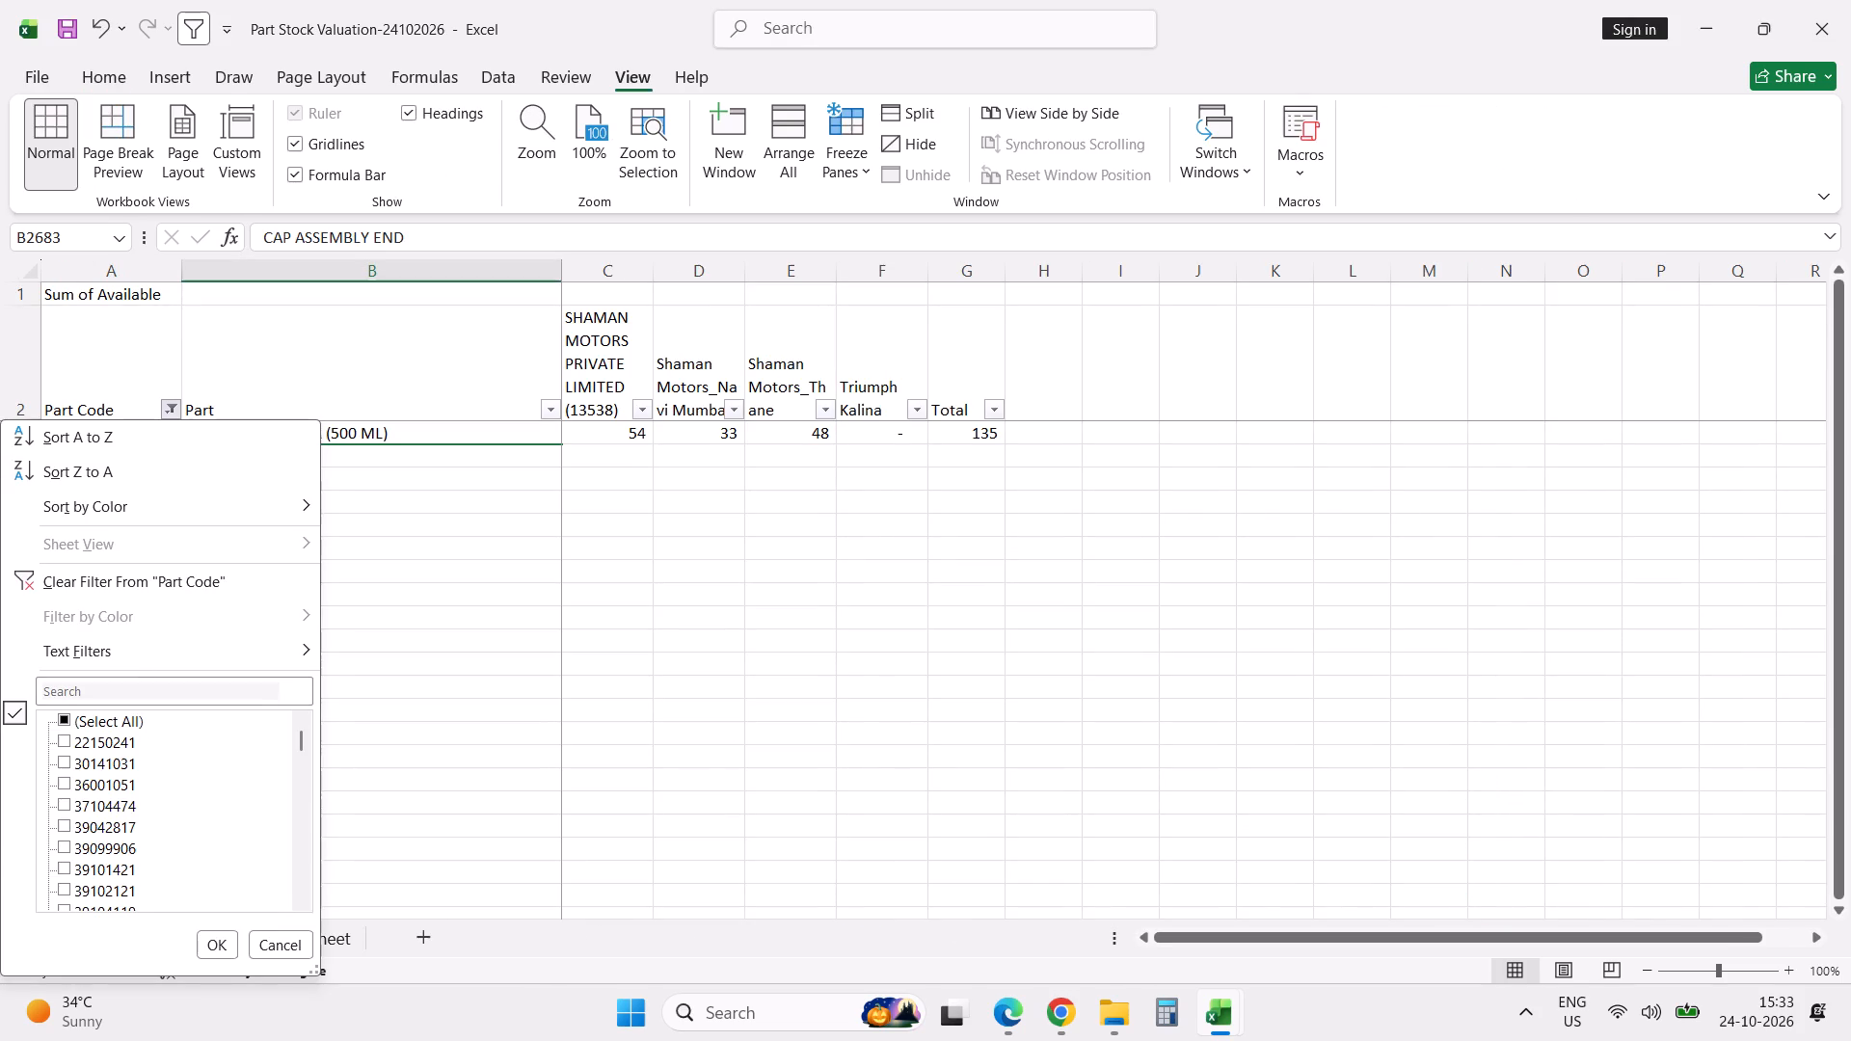
click(156, 691)
text(132)
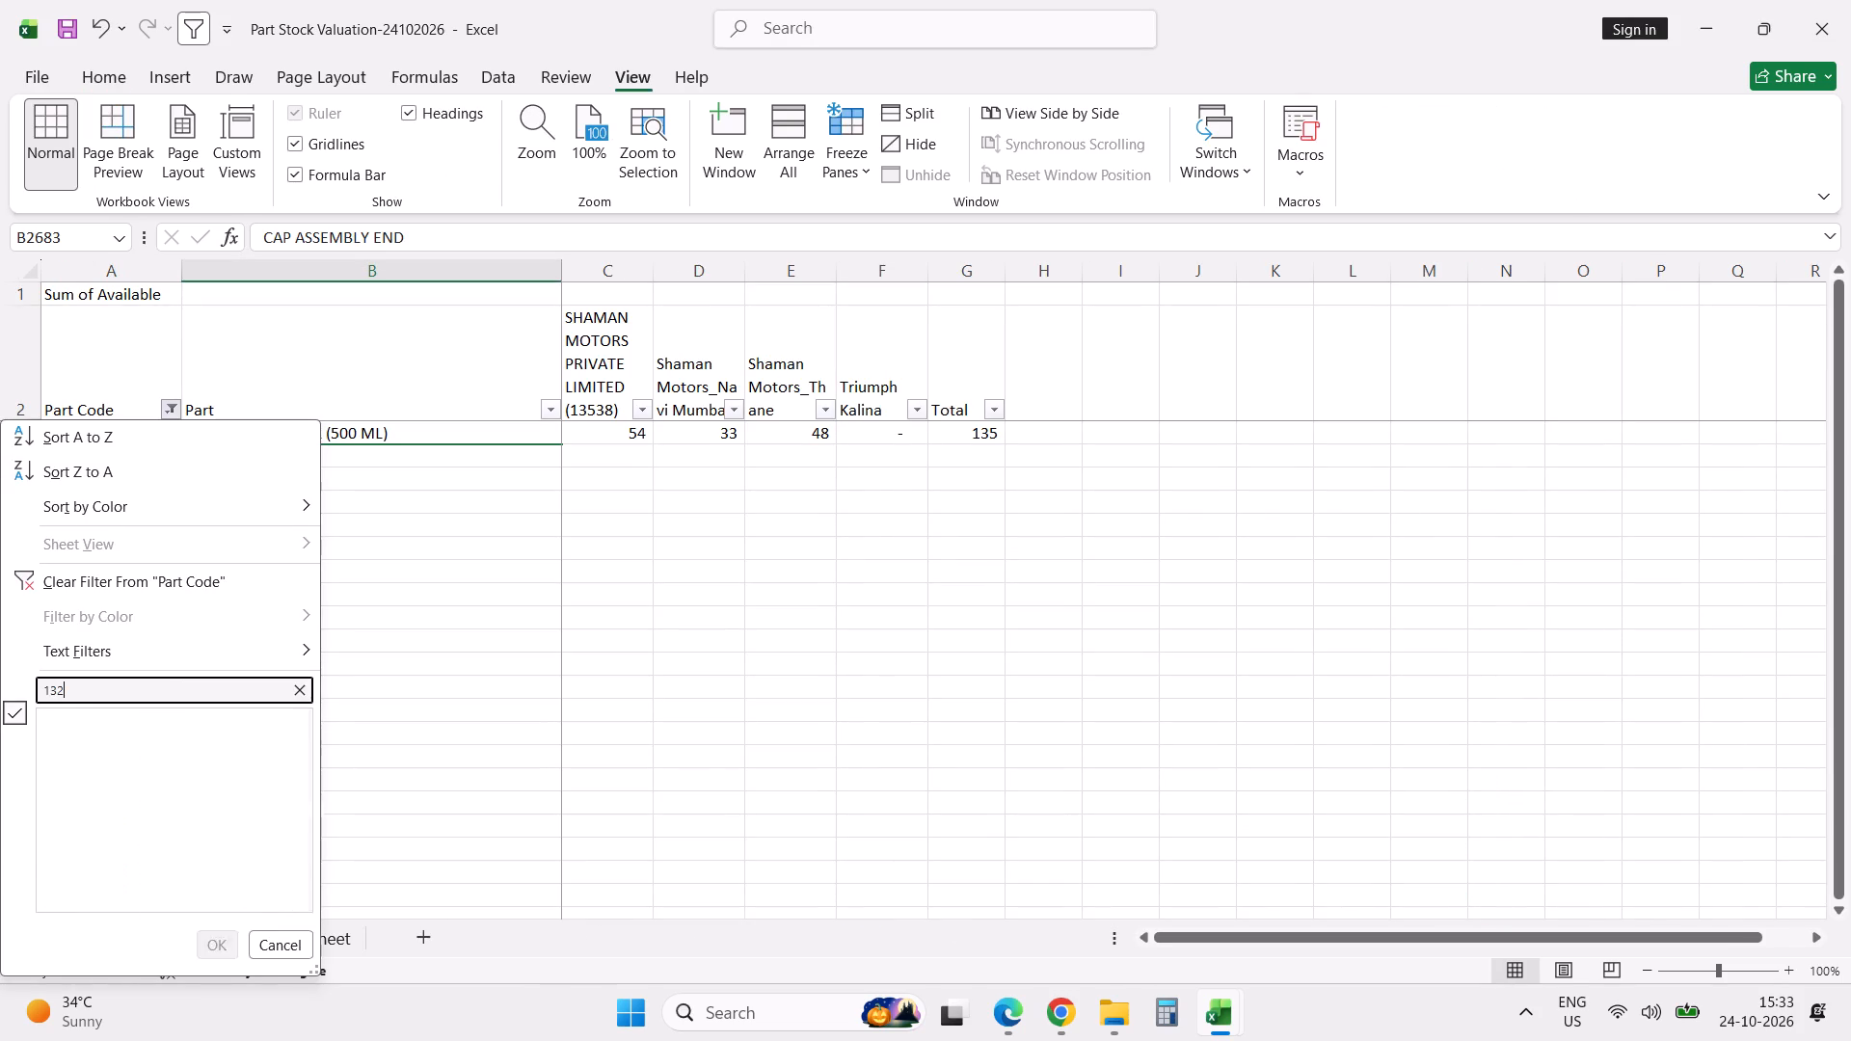
key(1)
key(Return)
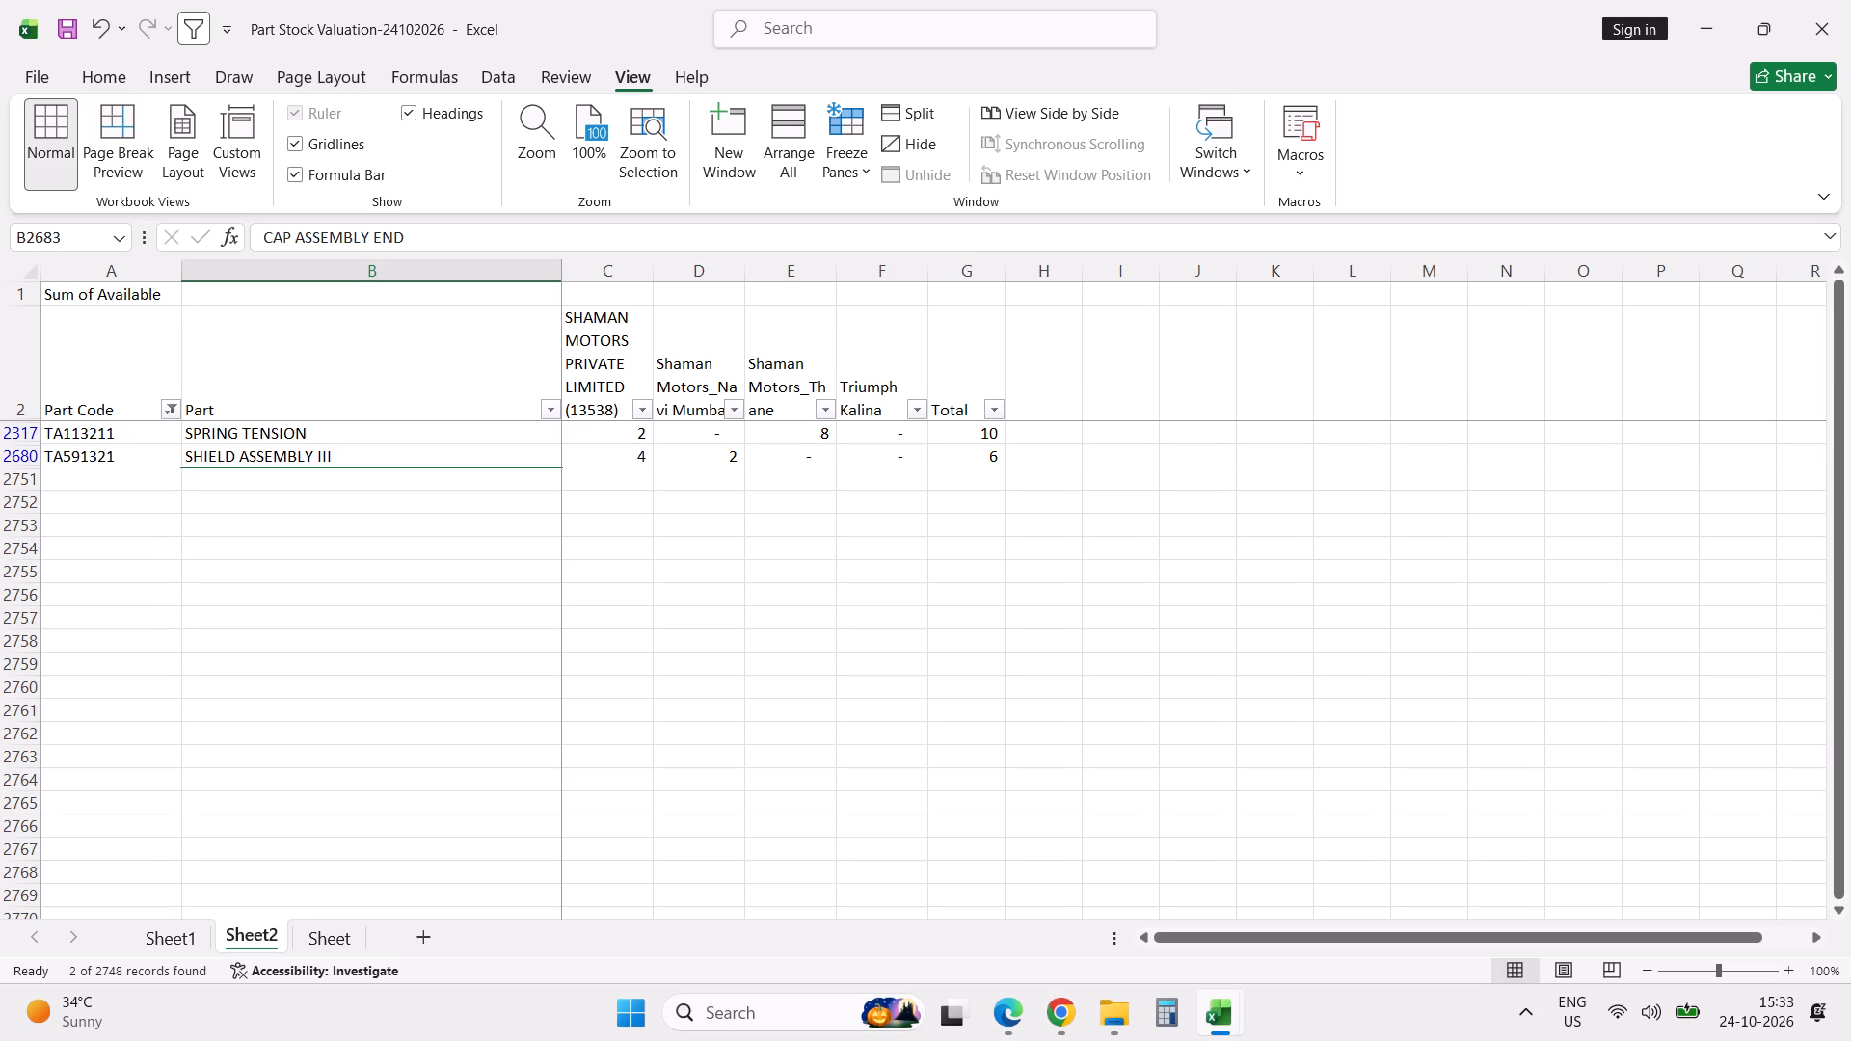
key(Up)
key(Down)
key(Up)
key(Up)
key(Up)
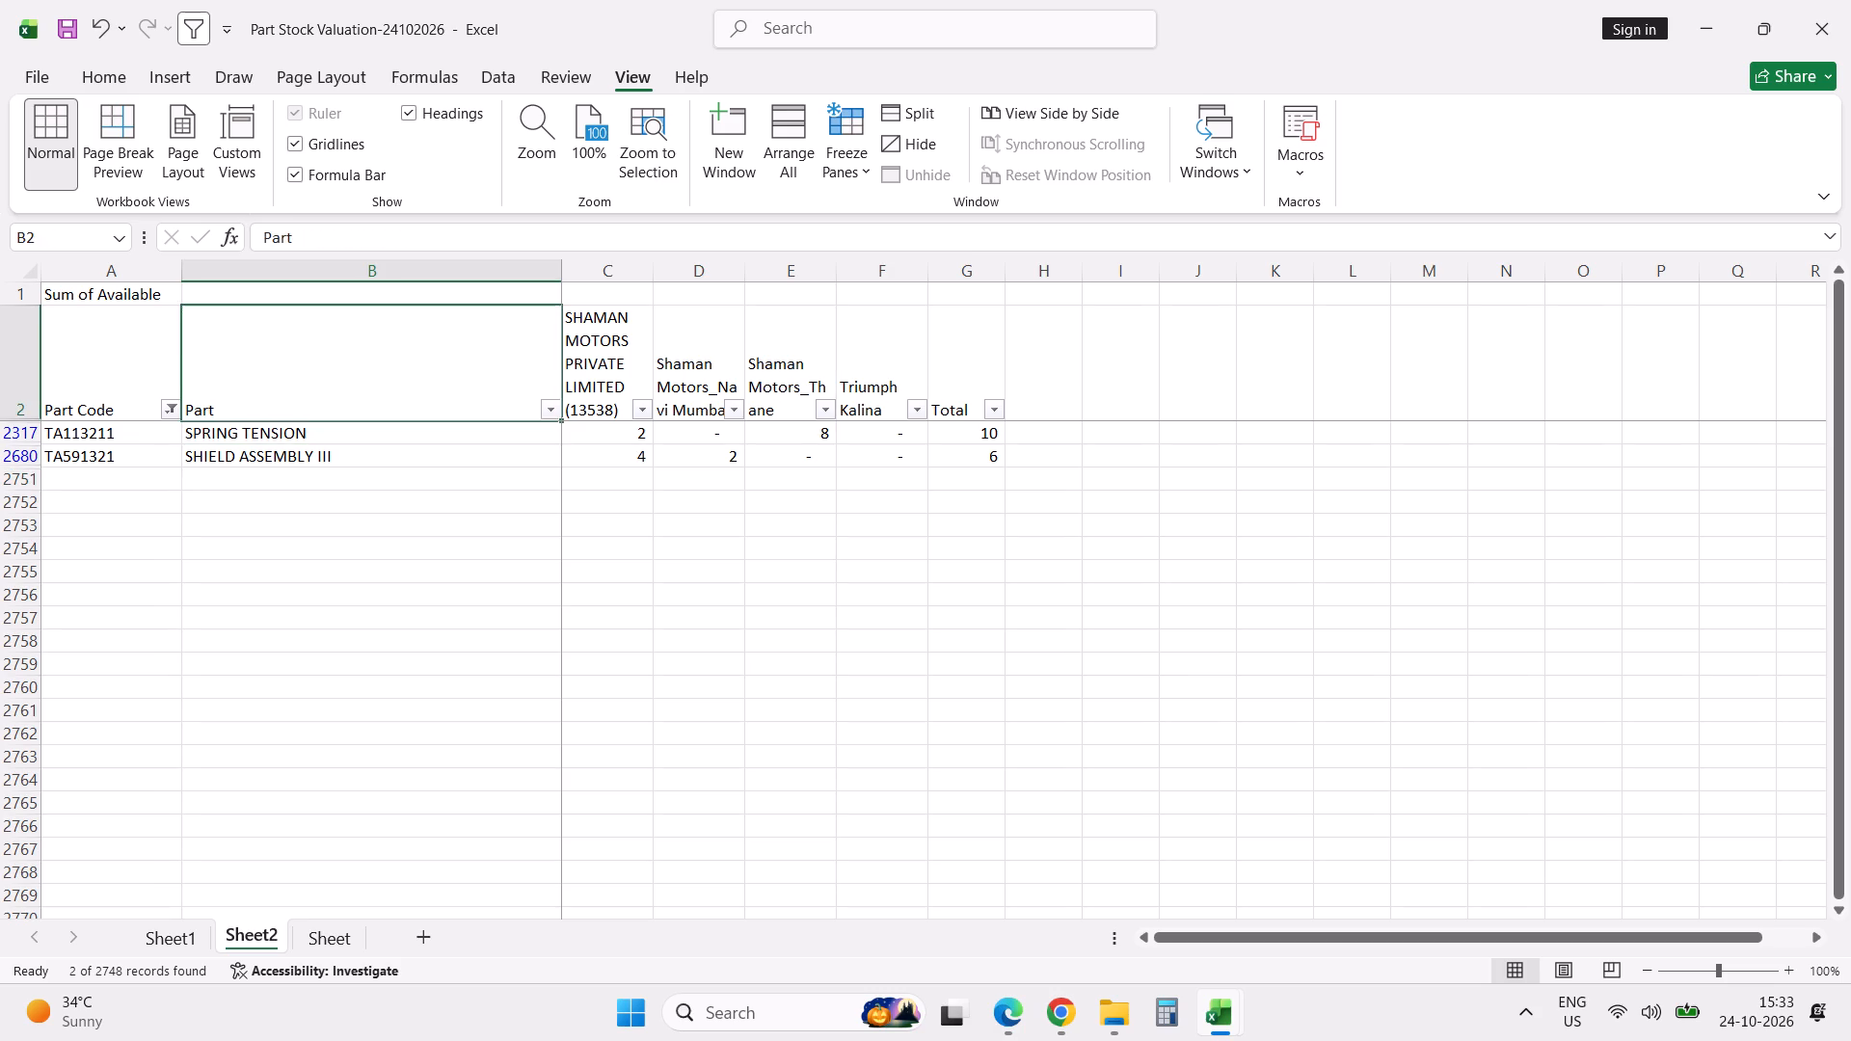
key(Down)
key(Down)
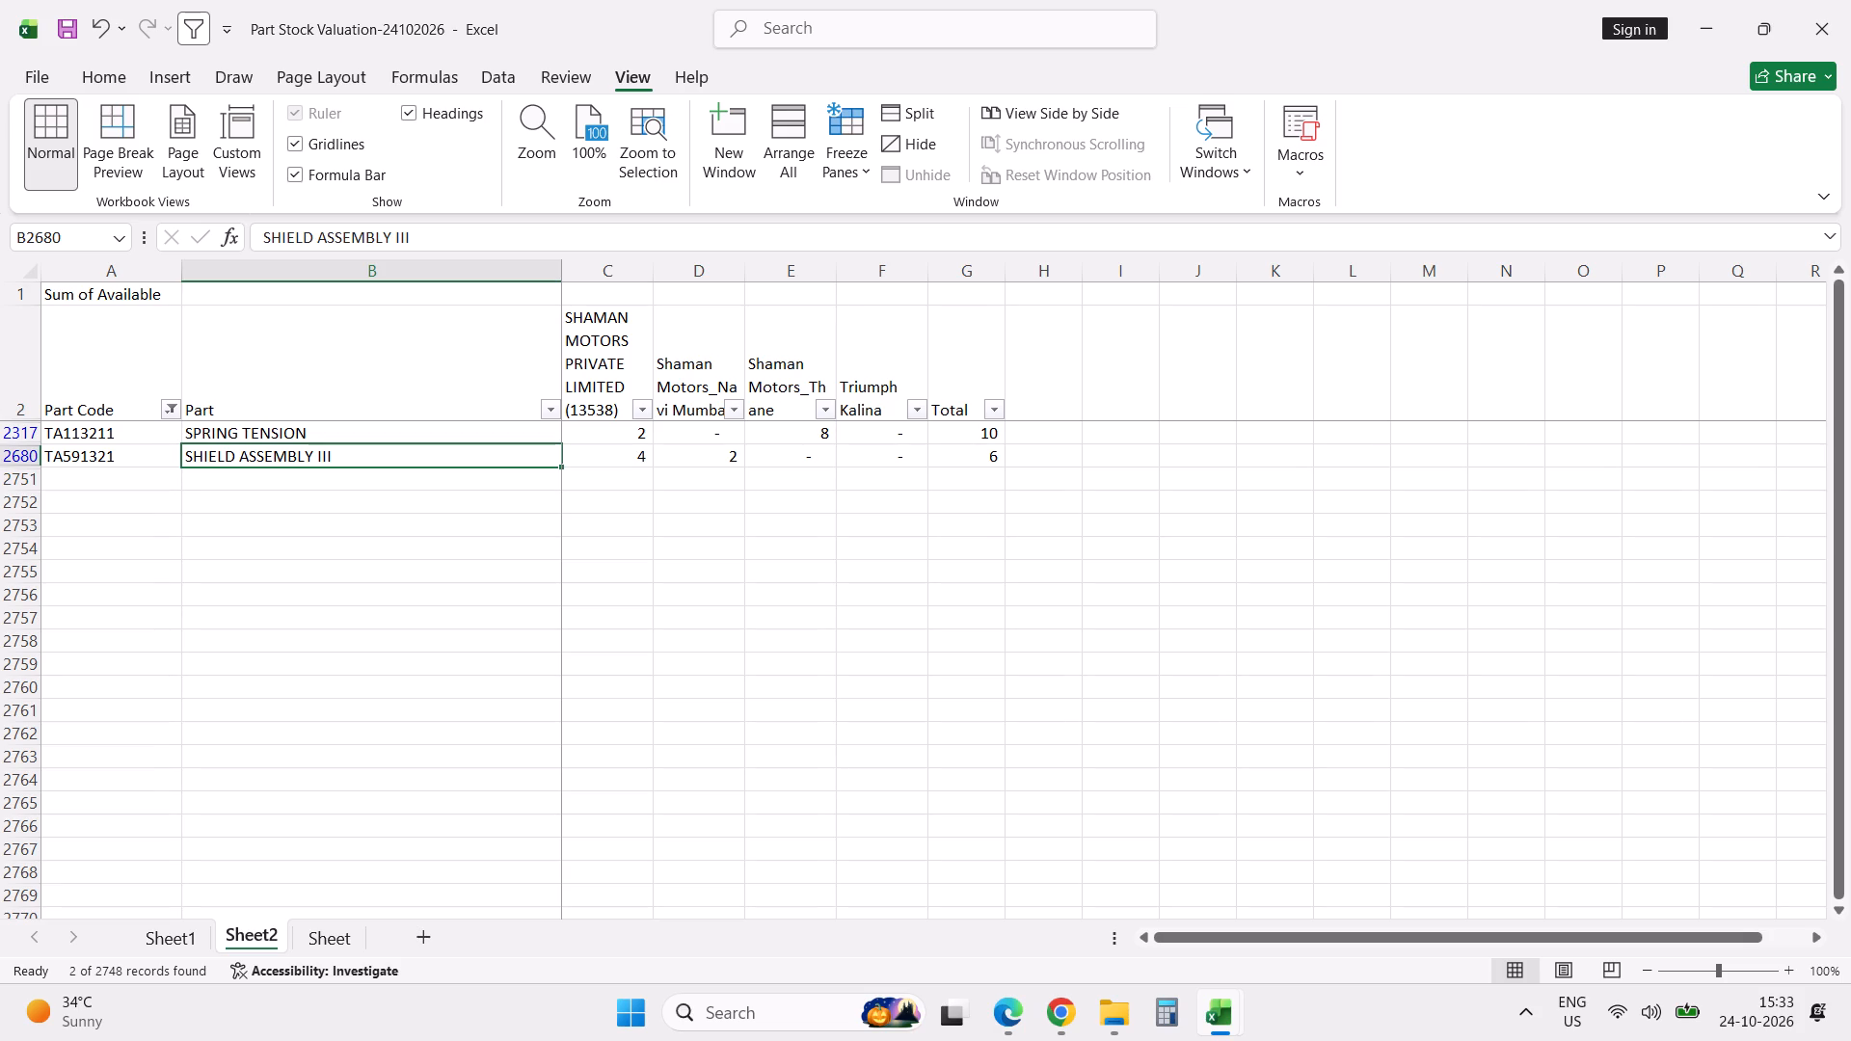
Switch back to the NM_Stock_Count workbook and correct the part number of page 2, serial 7 to 83010557.
key(alt+Tab)
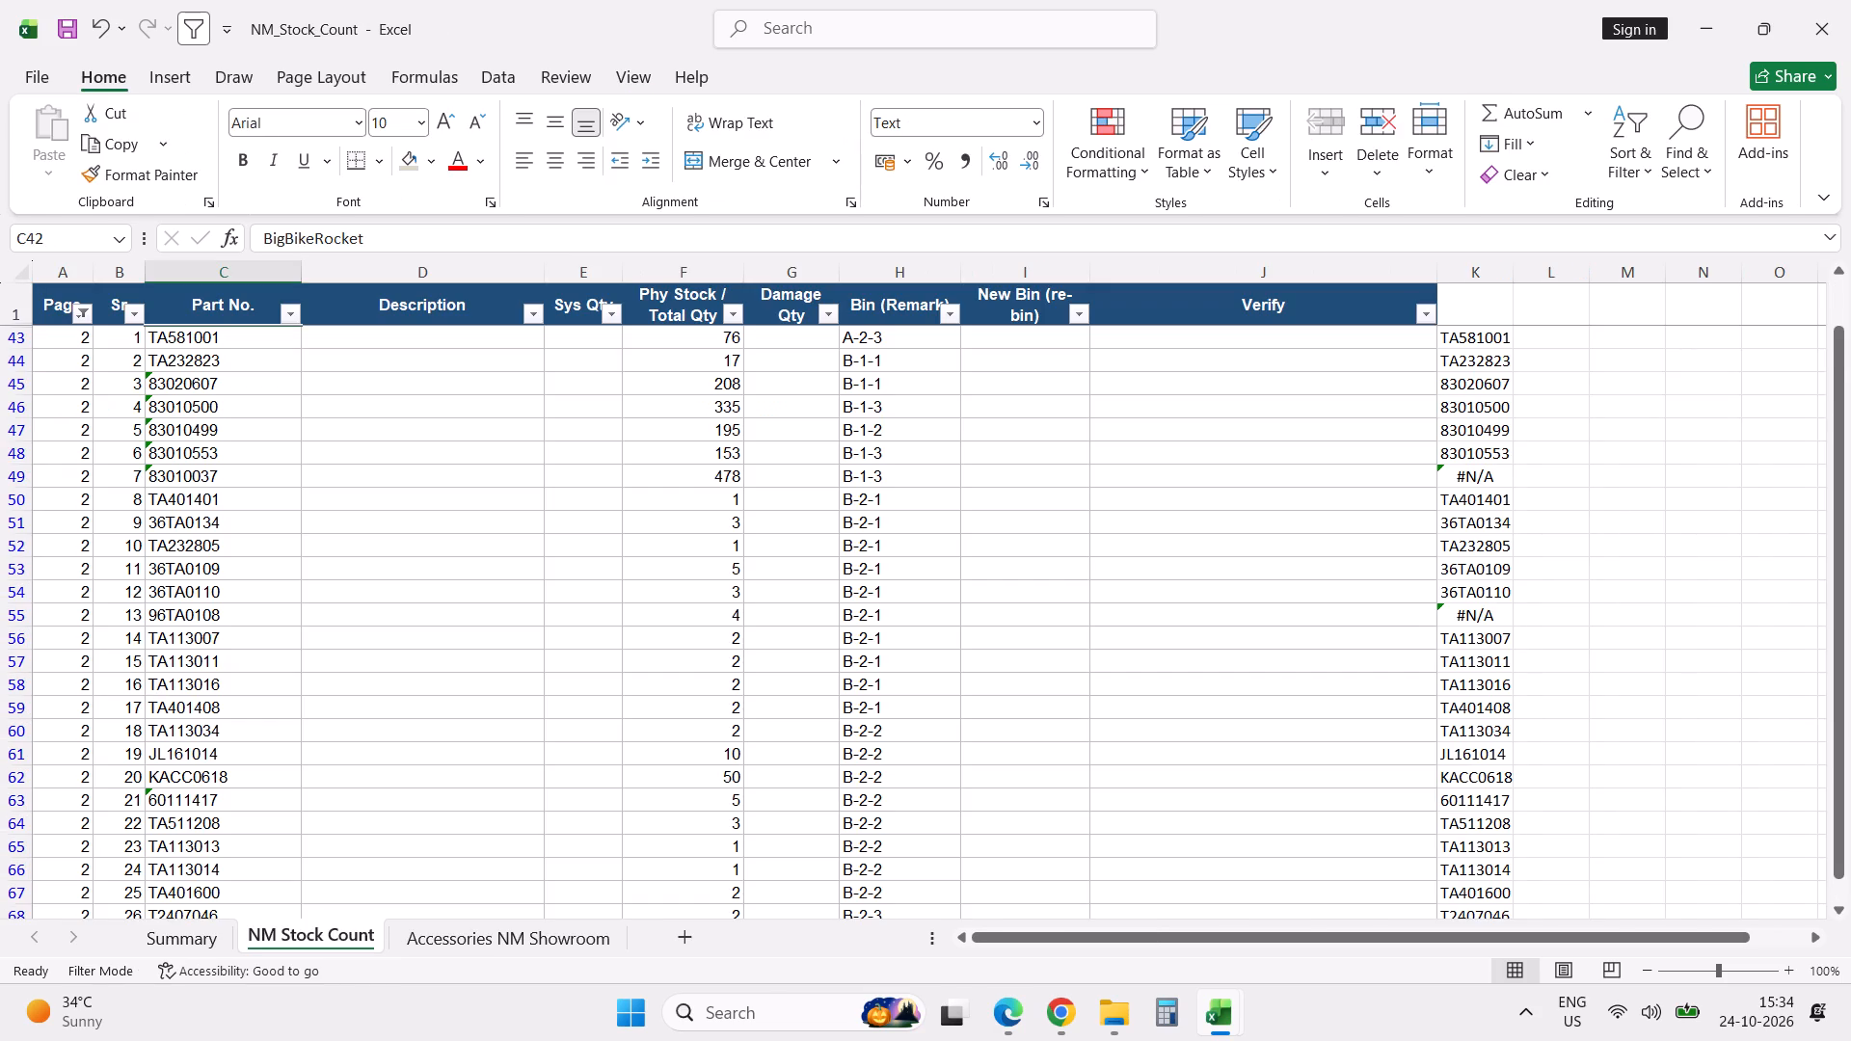
scroll(503, 667, up, 4)
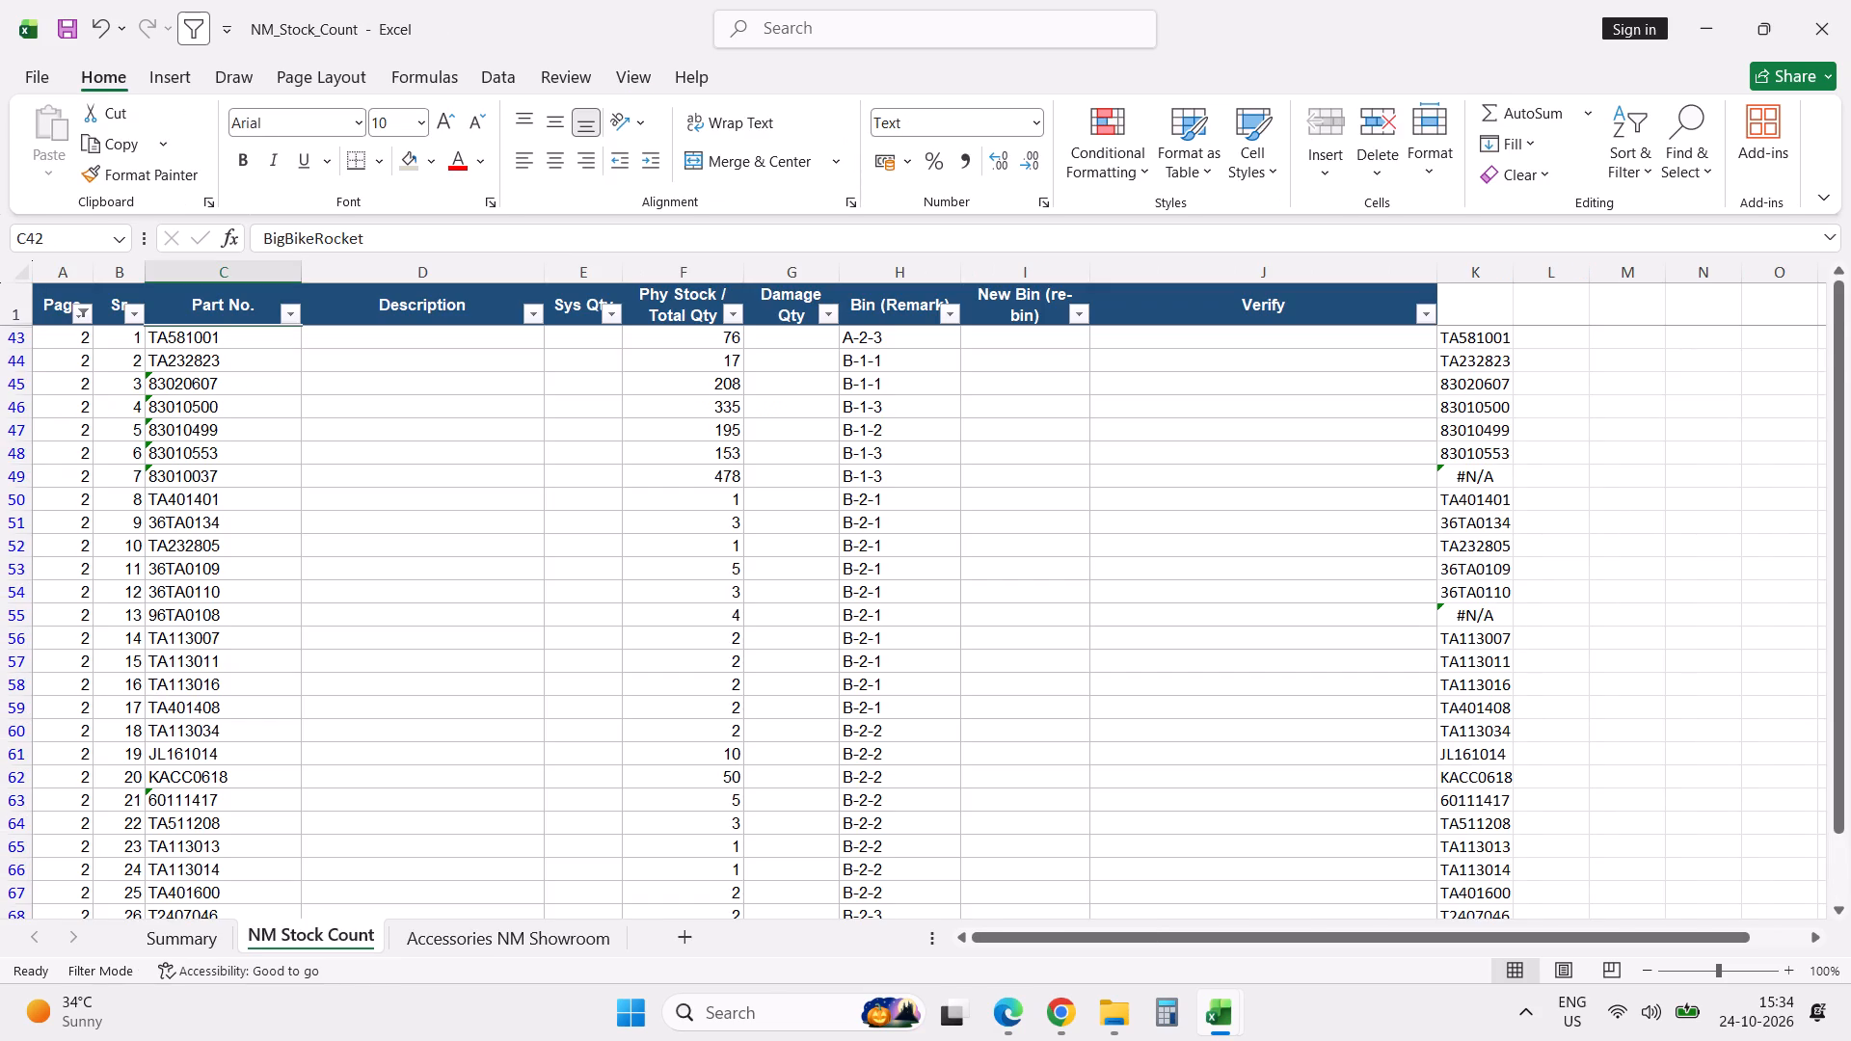
click(23, 478)
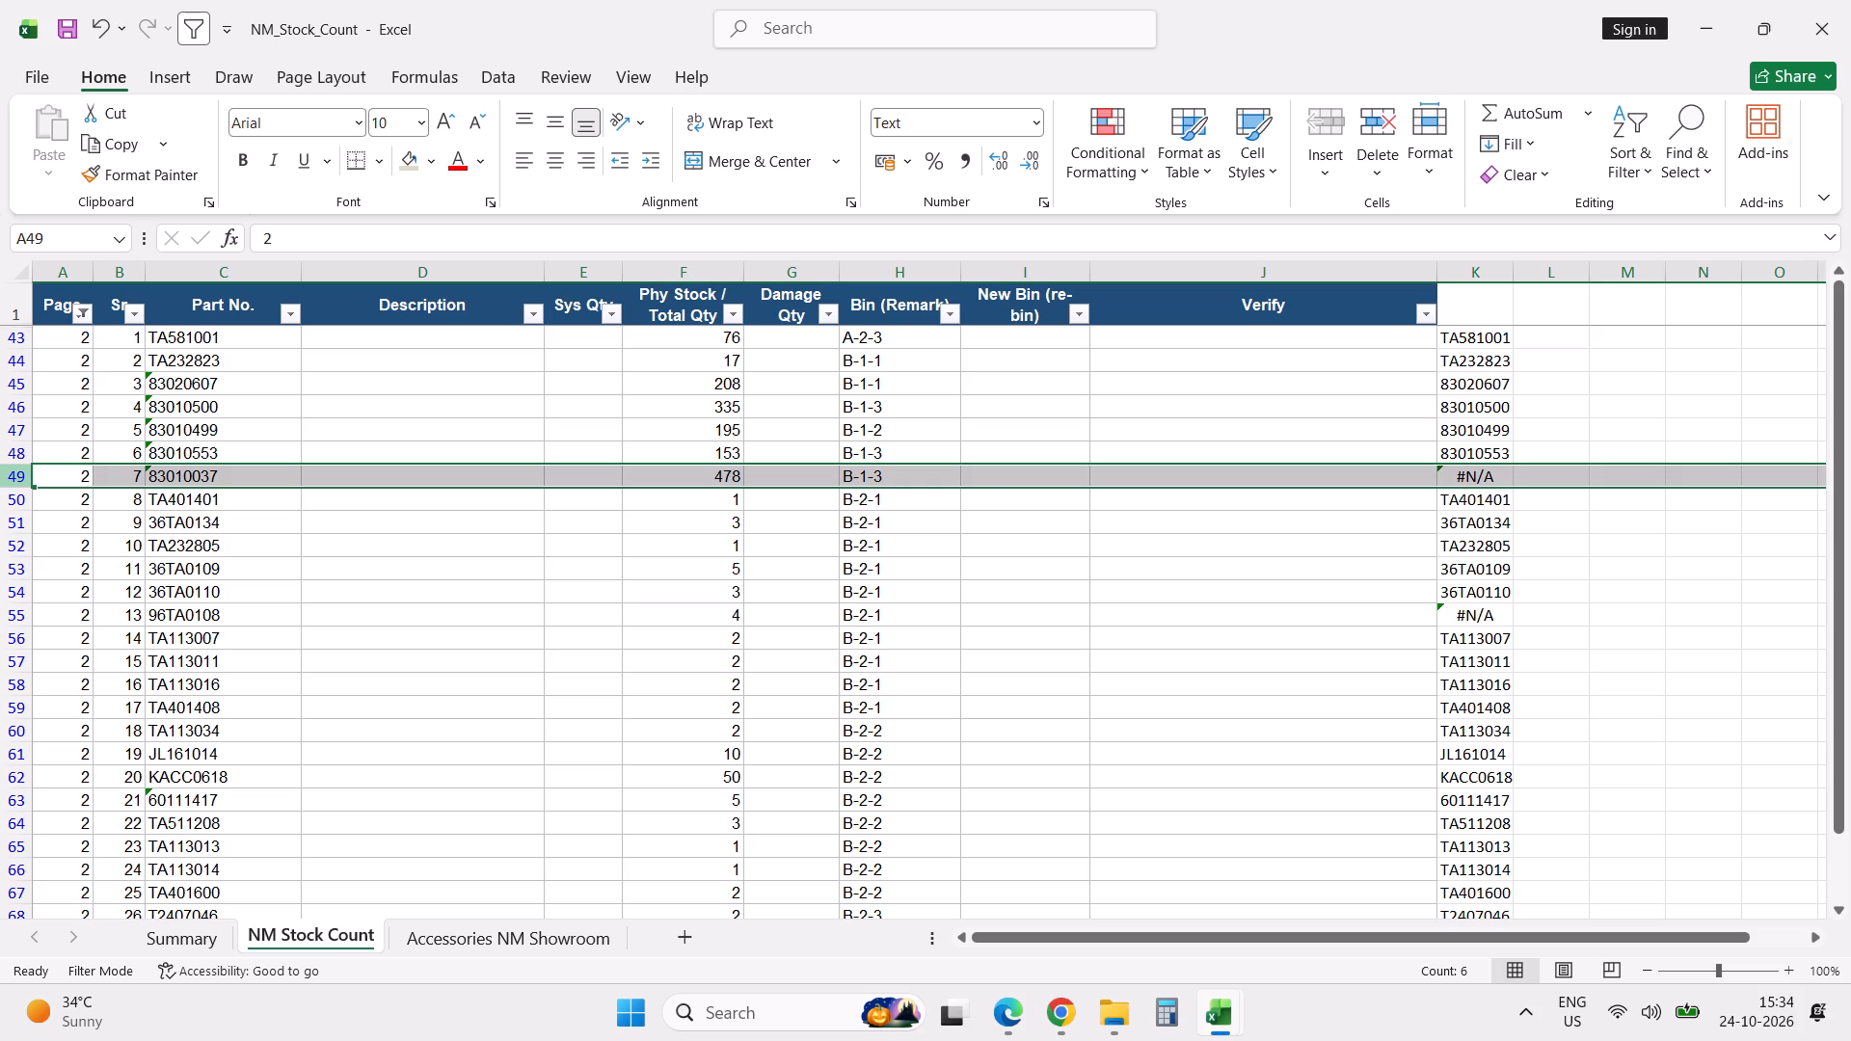
double_click(255, 478)
key(BackSpace)
key(BackSpace)
key(BackSpace)
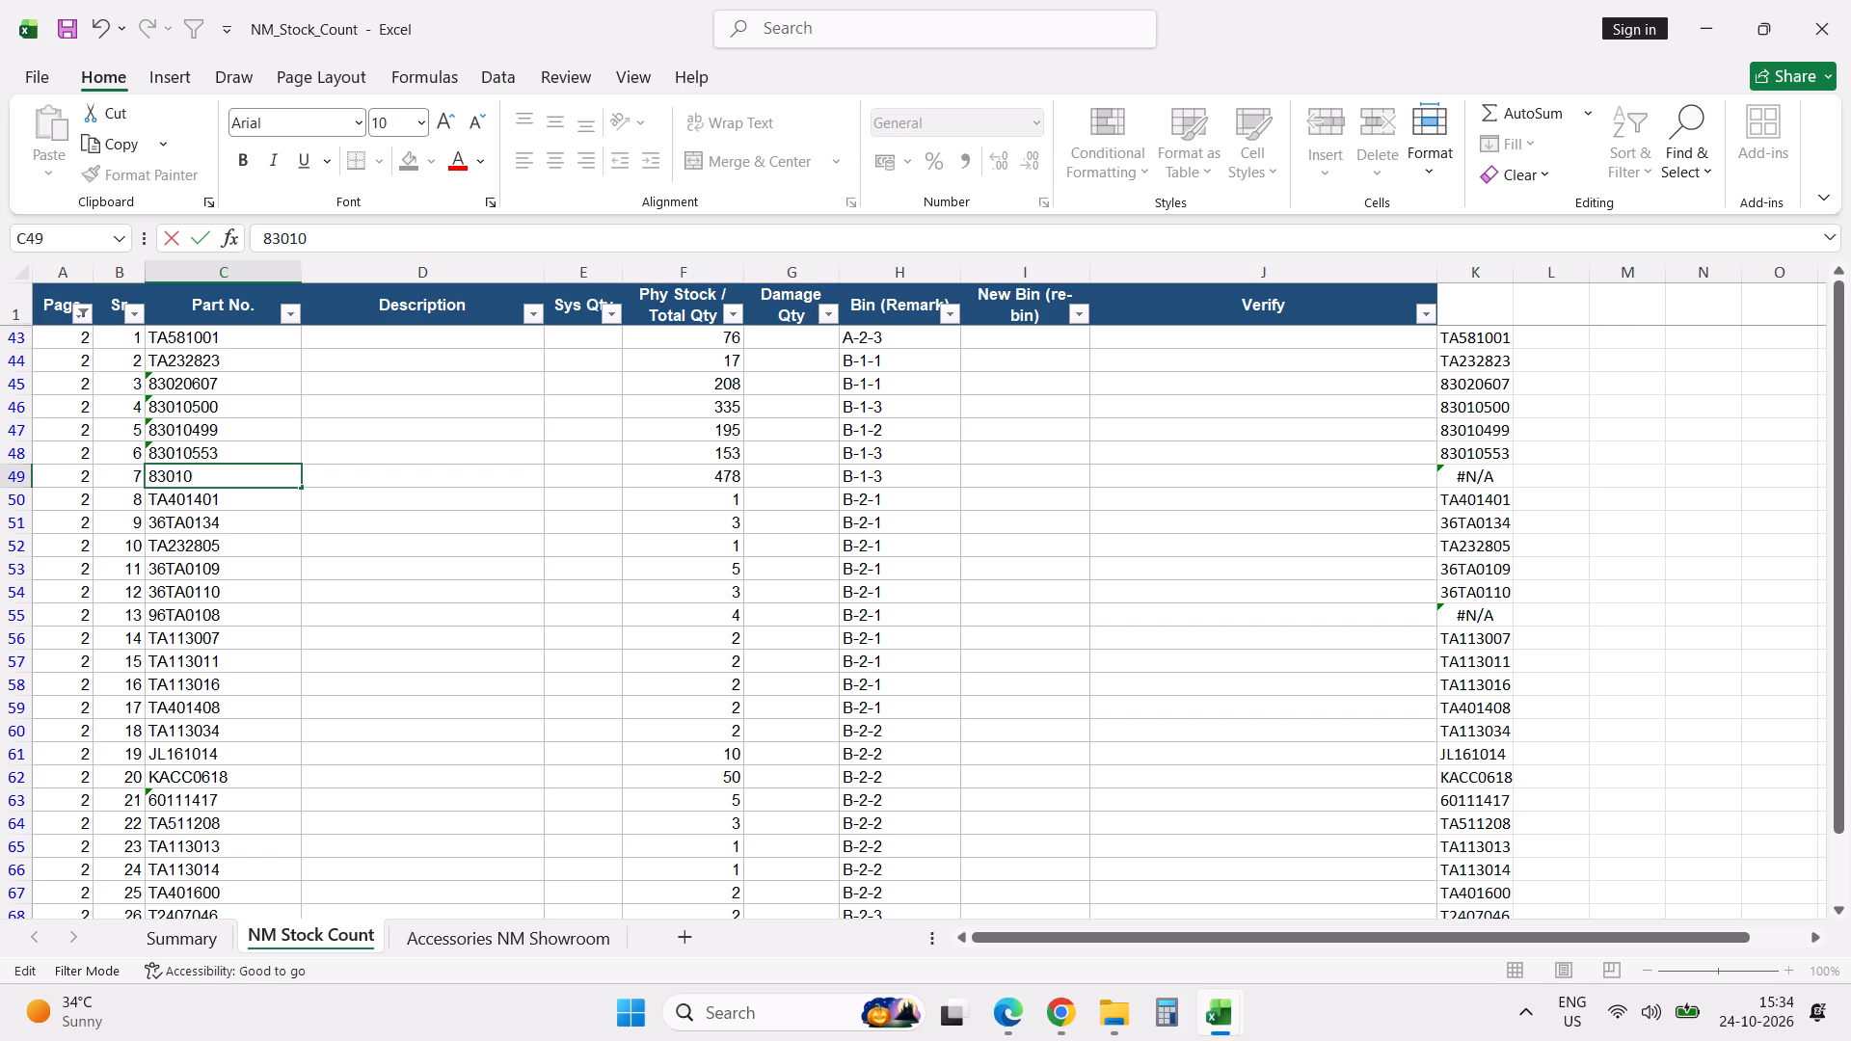
text(557)
key(Return)
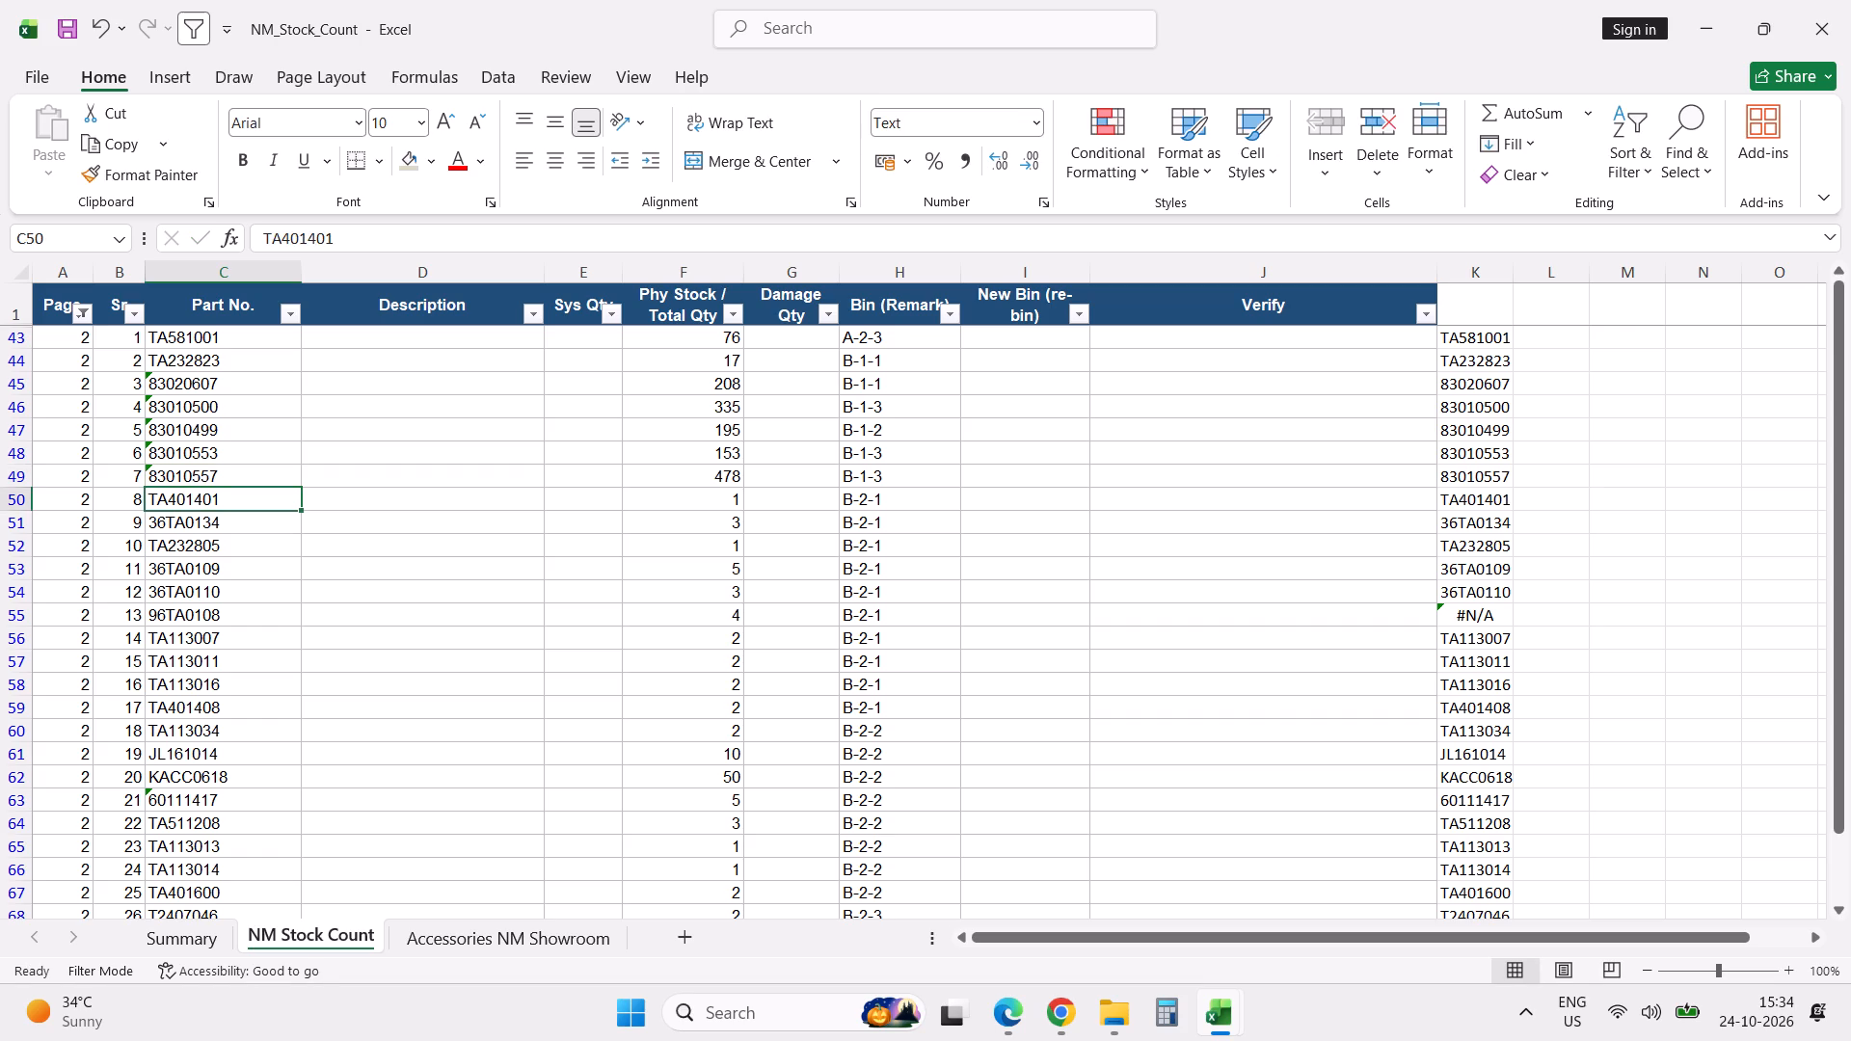
Correct the part number of page 2, serial 13 to 36TA0108.
click(24, 619)
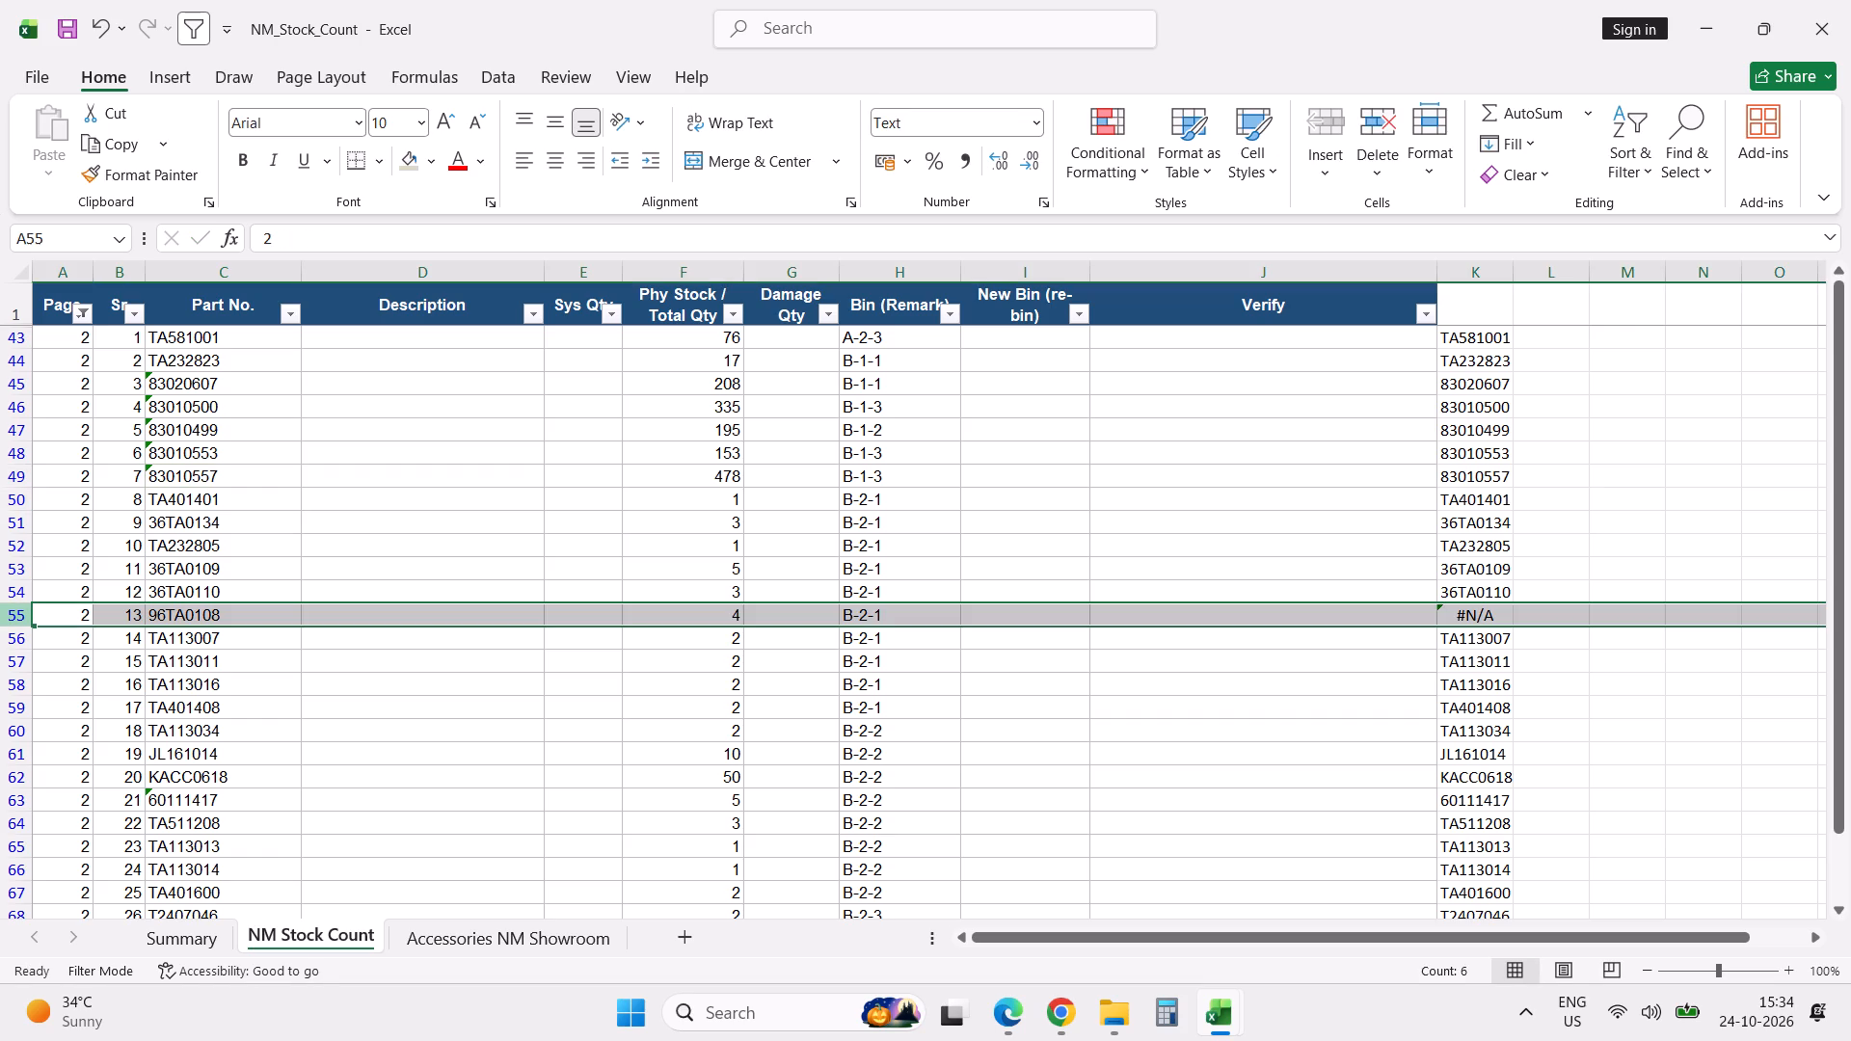
double_click(154, 614)
key(BackSpace)
key(3)
key(Return)
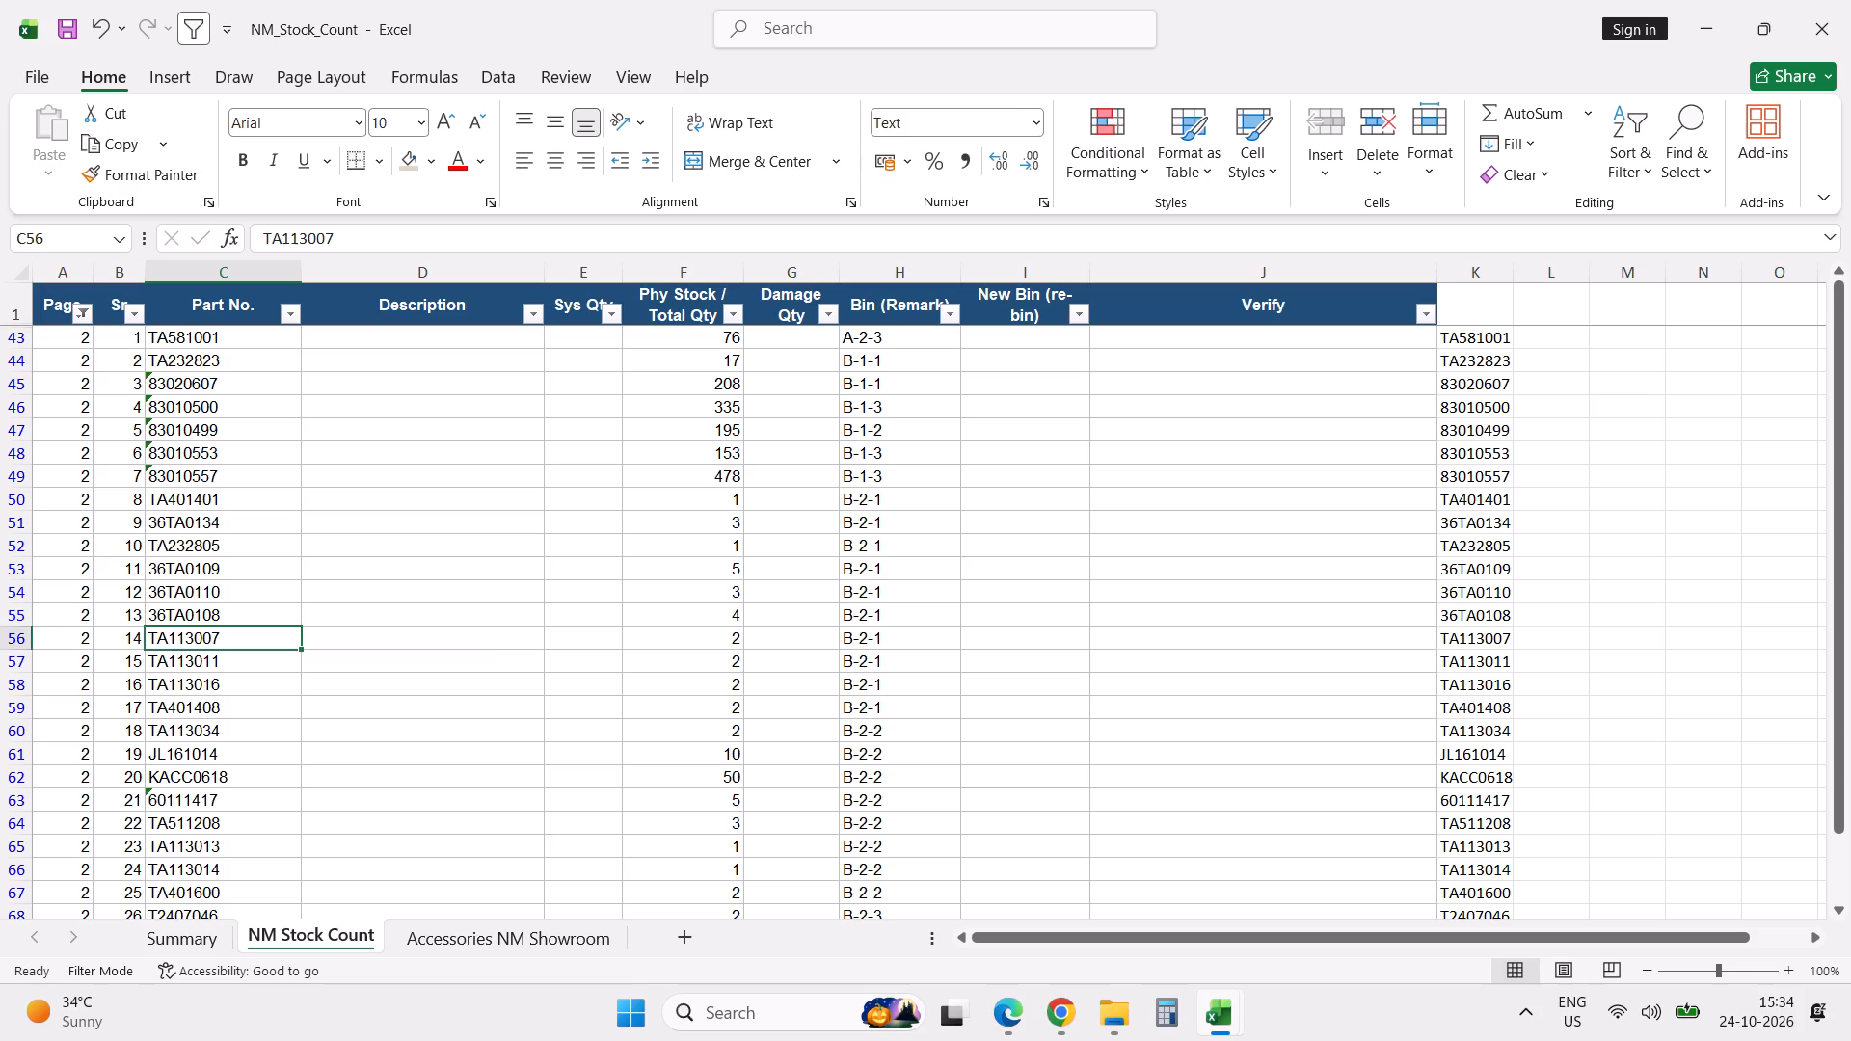
Review the physical stock quantities of page 2 row by row, from serial 1 (TA581001) to serial 19 (JL161014).
scroll(154, 614, down, 9)
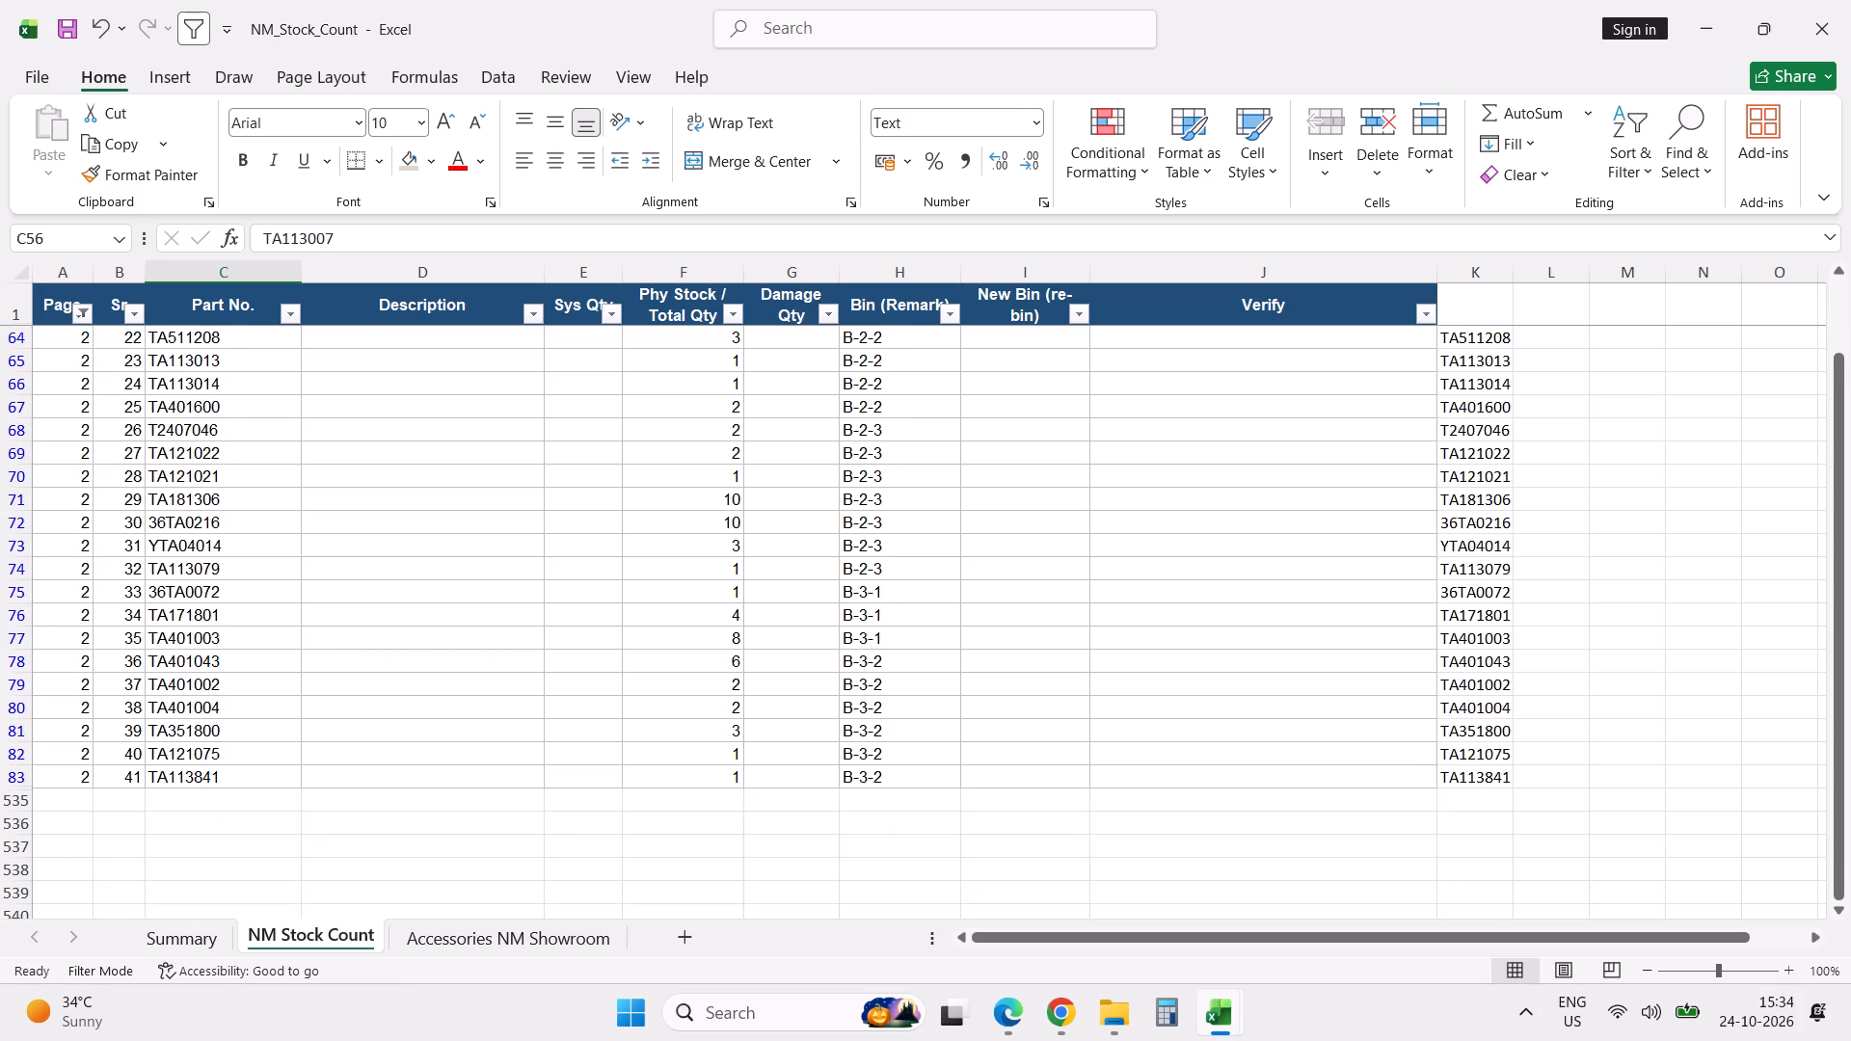
scroll(154, 614, up, 20)
scroll(154, 614, up, 10)
click(702, 343)
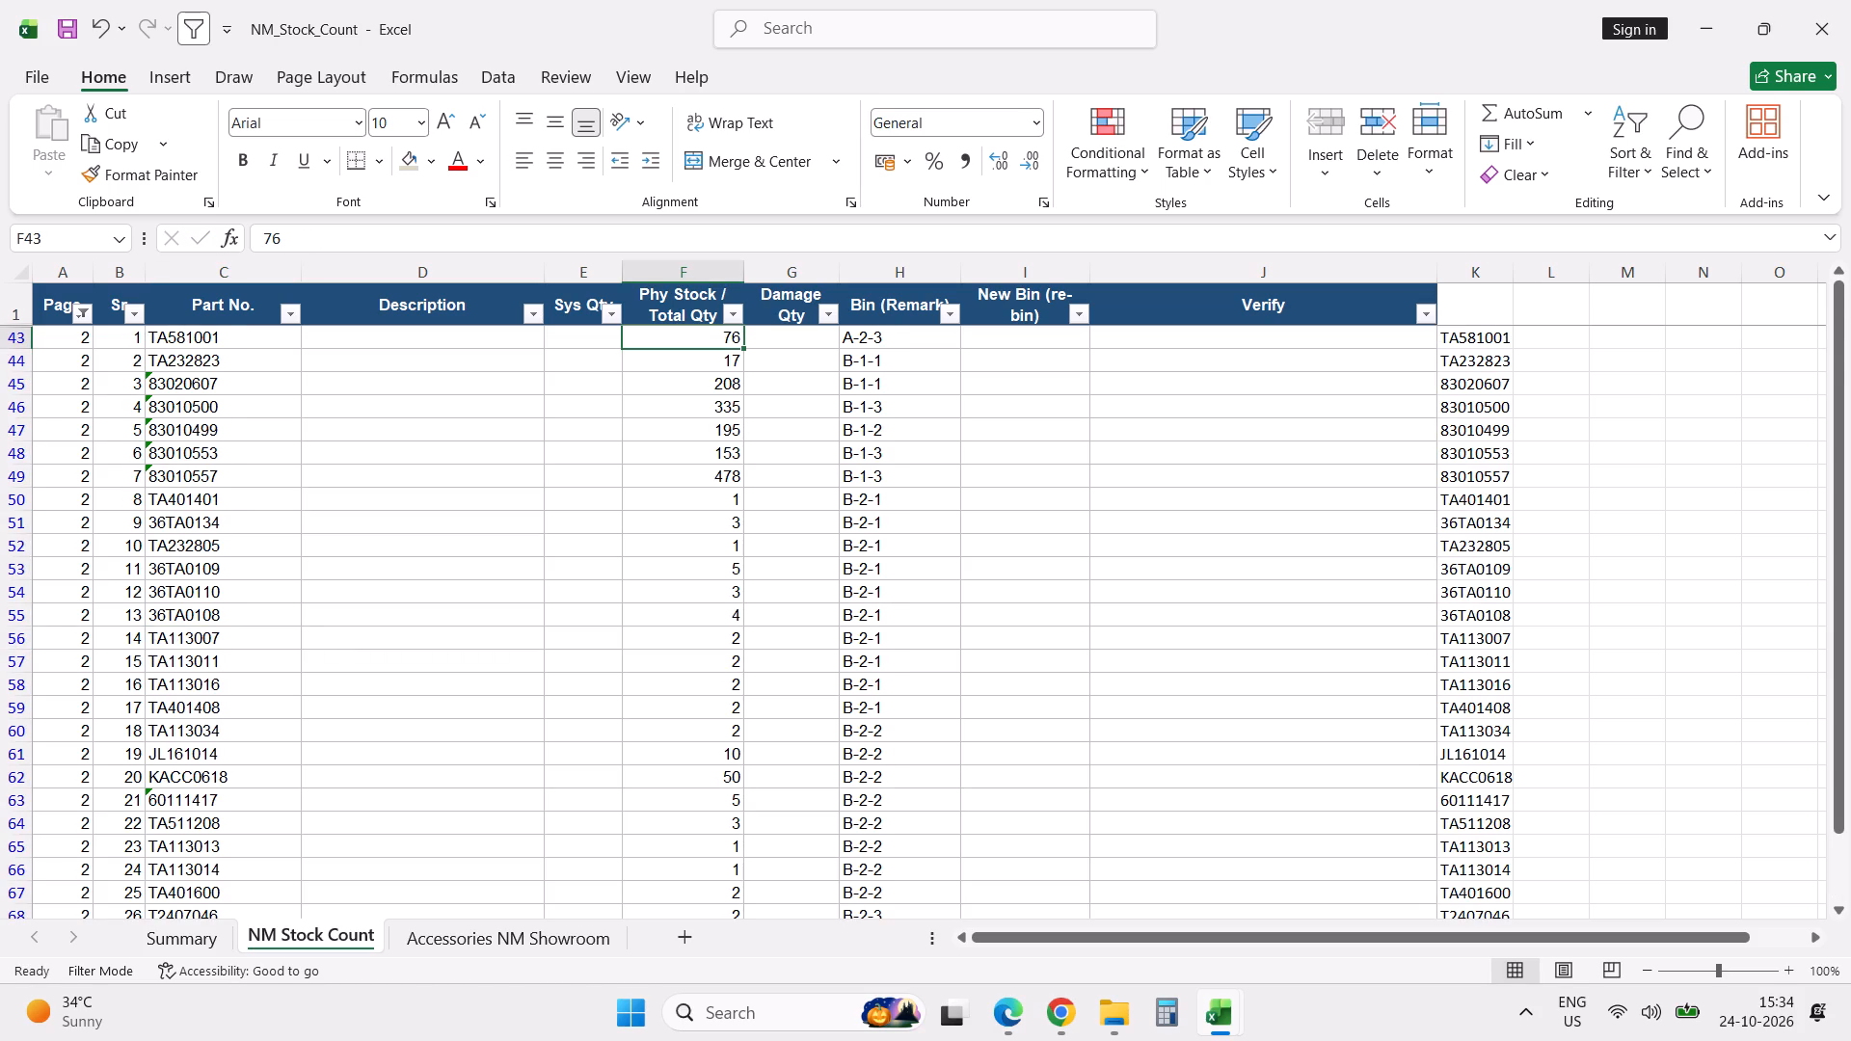
key(Down)
key(Down)
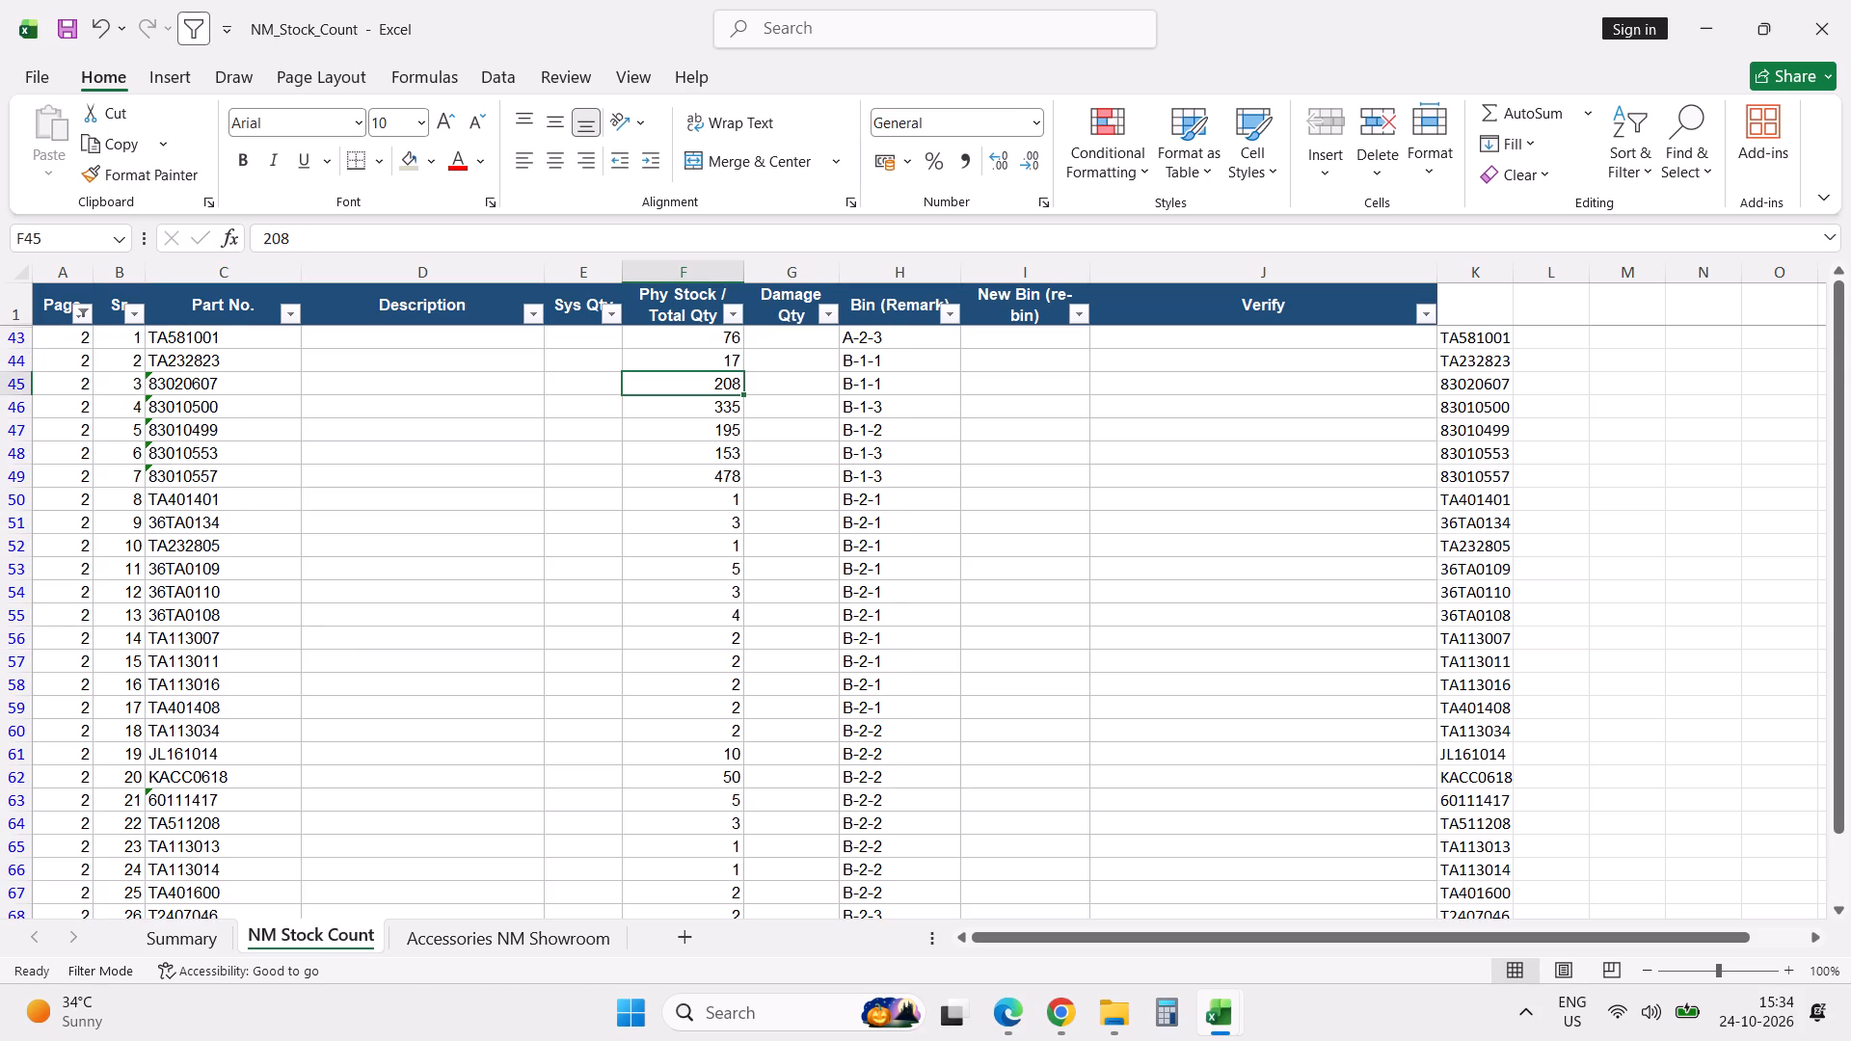
key(Down)
key(Down)
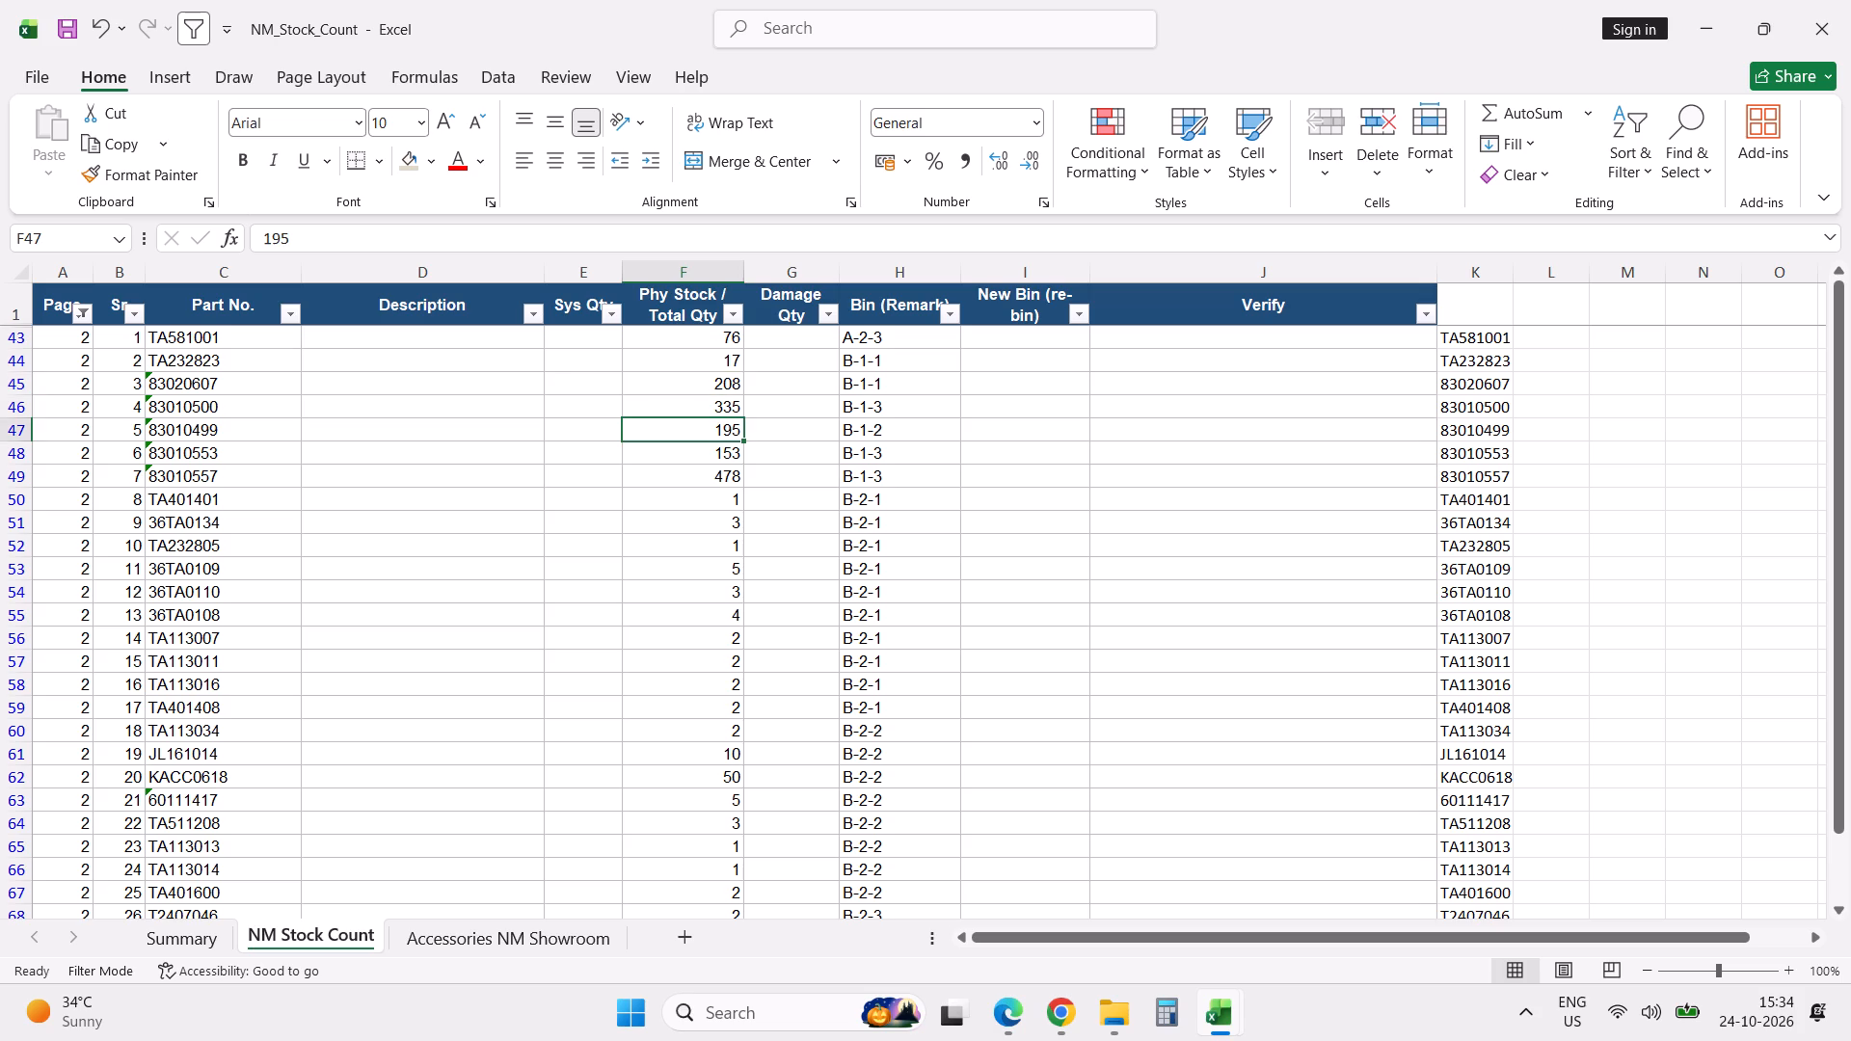
key(Down)
key(Down)
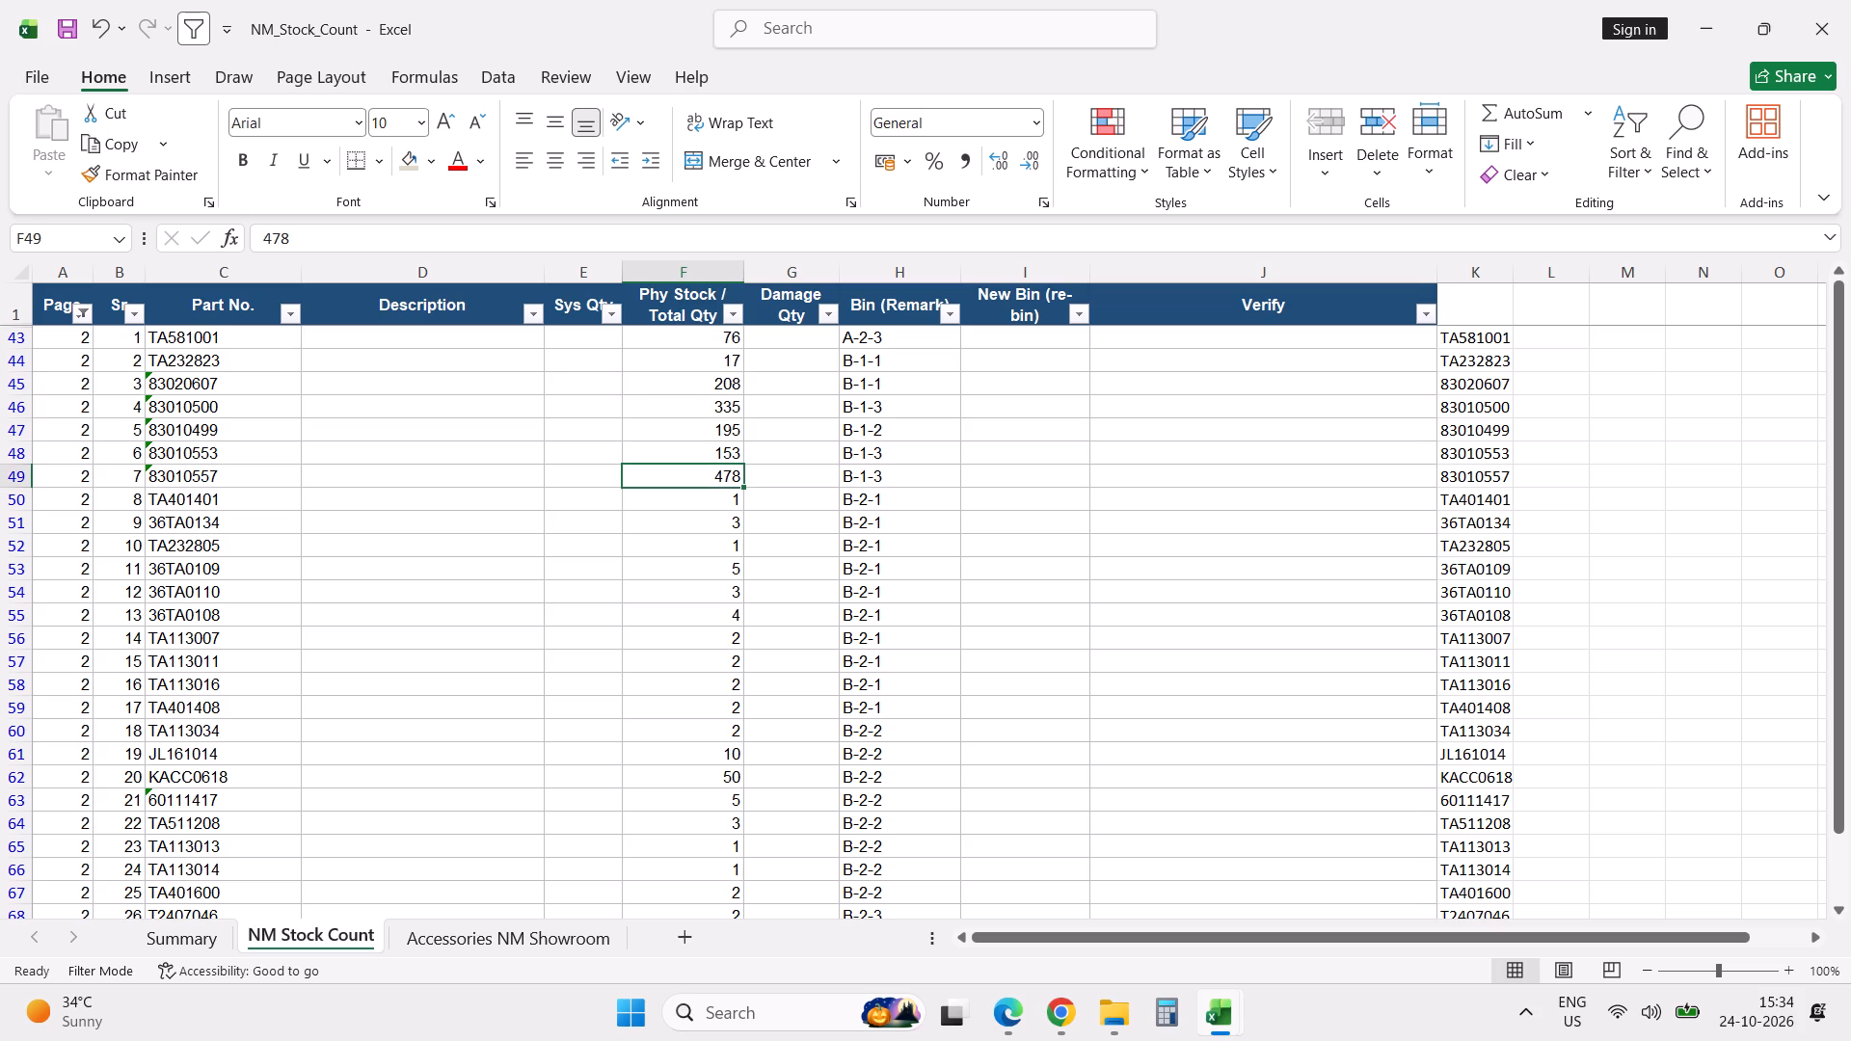
key(Down)
key(Down)
key(Down)
key(Down)
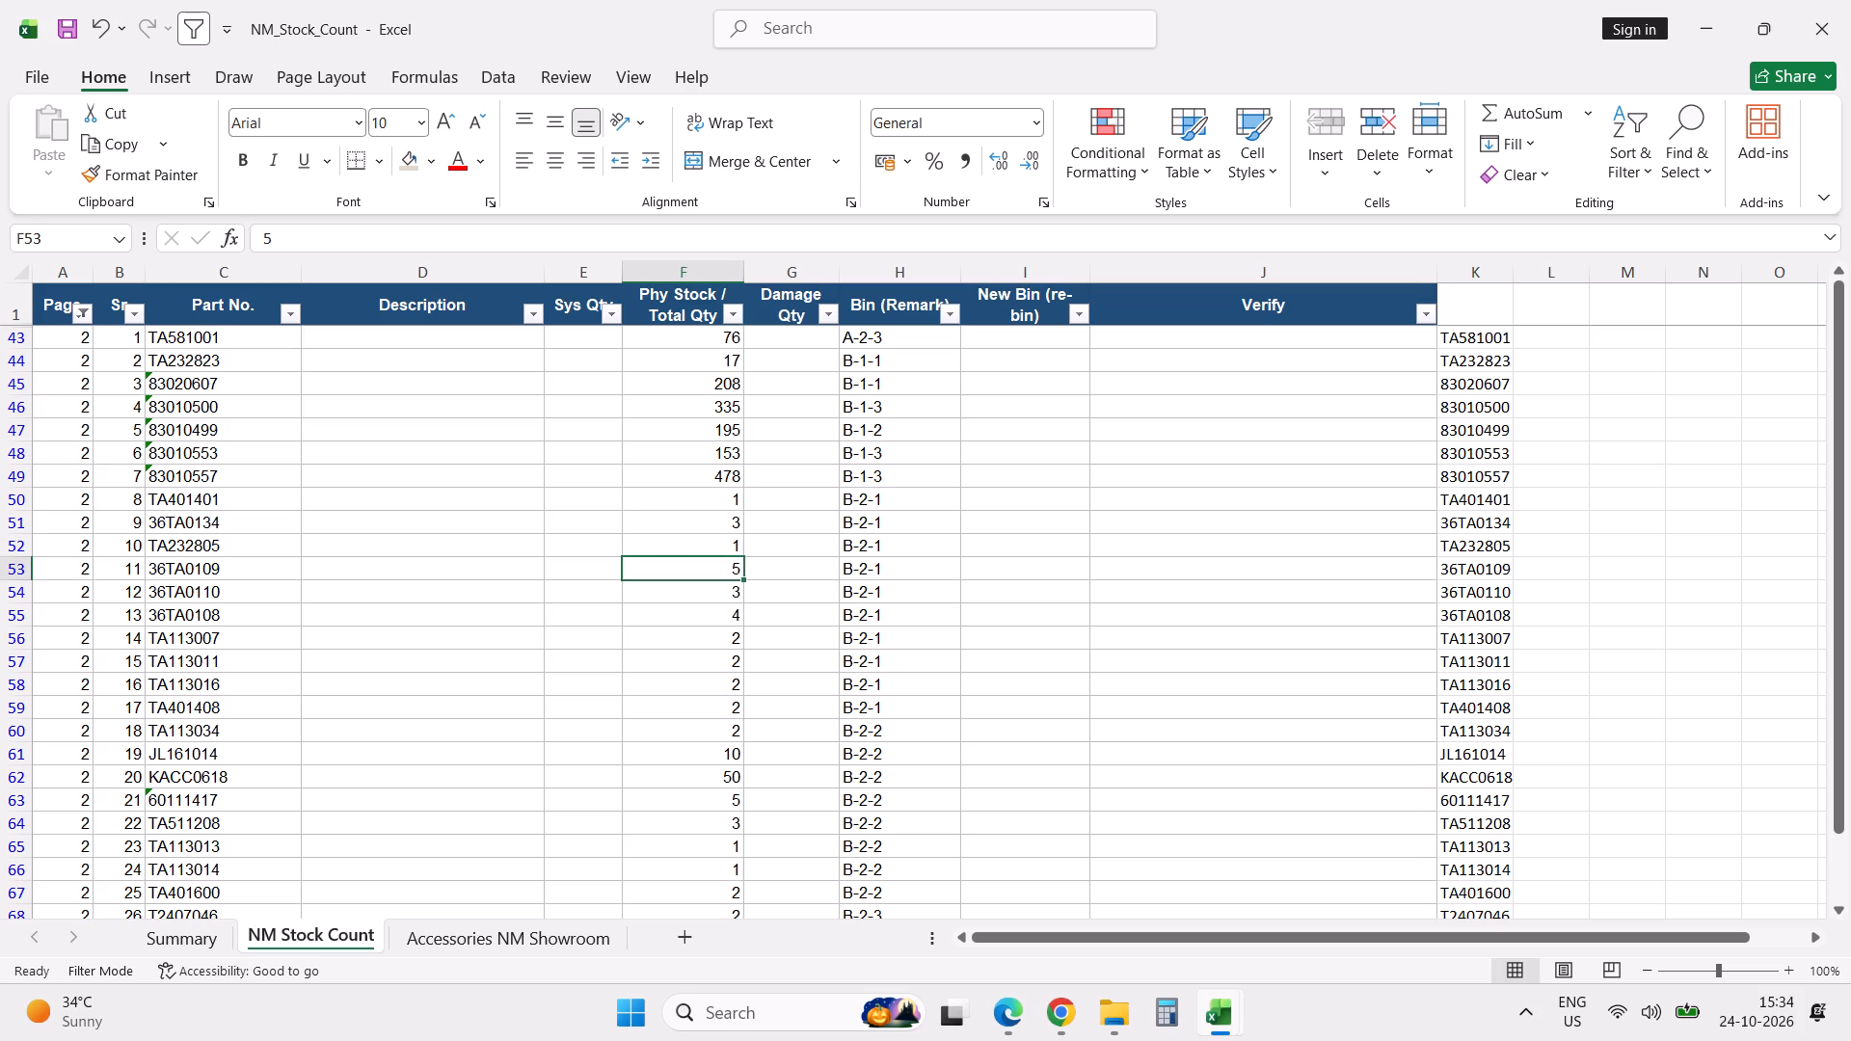
key(Down)
key(Down)
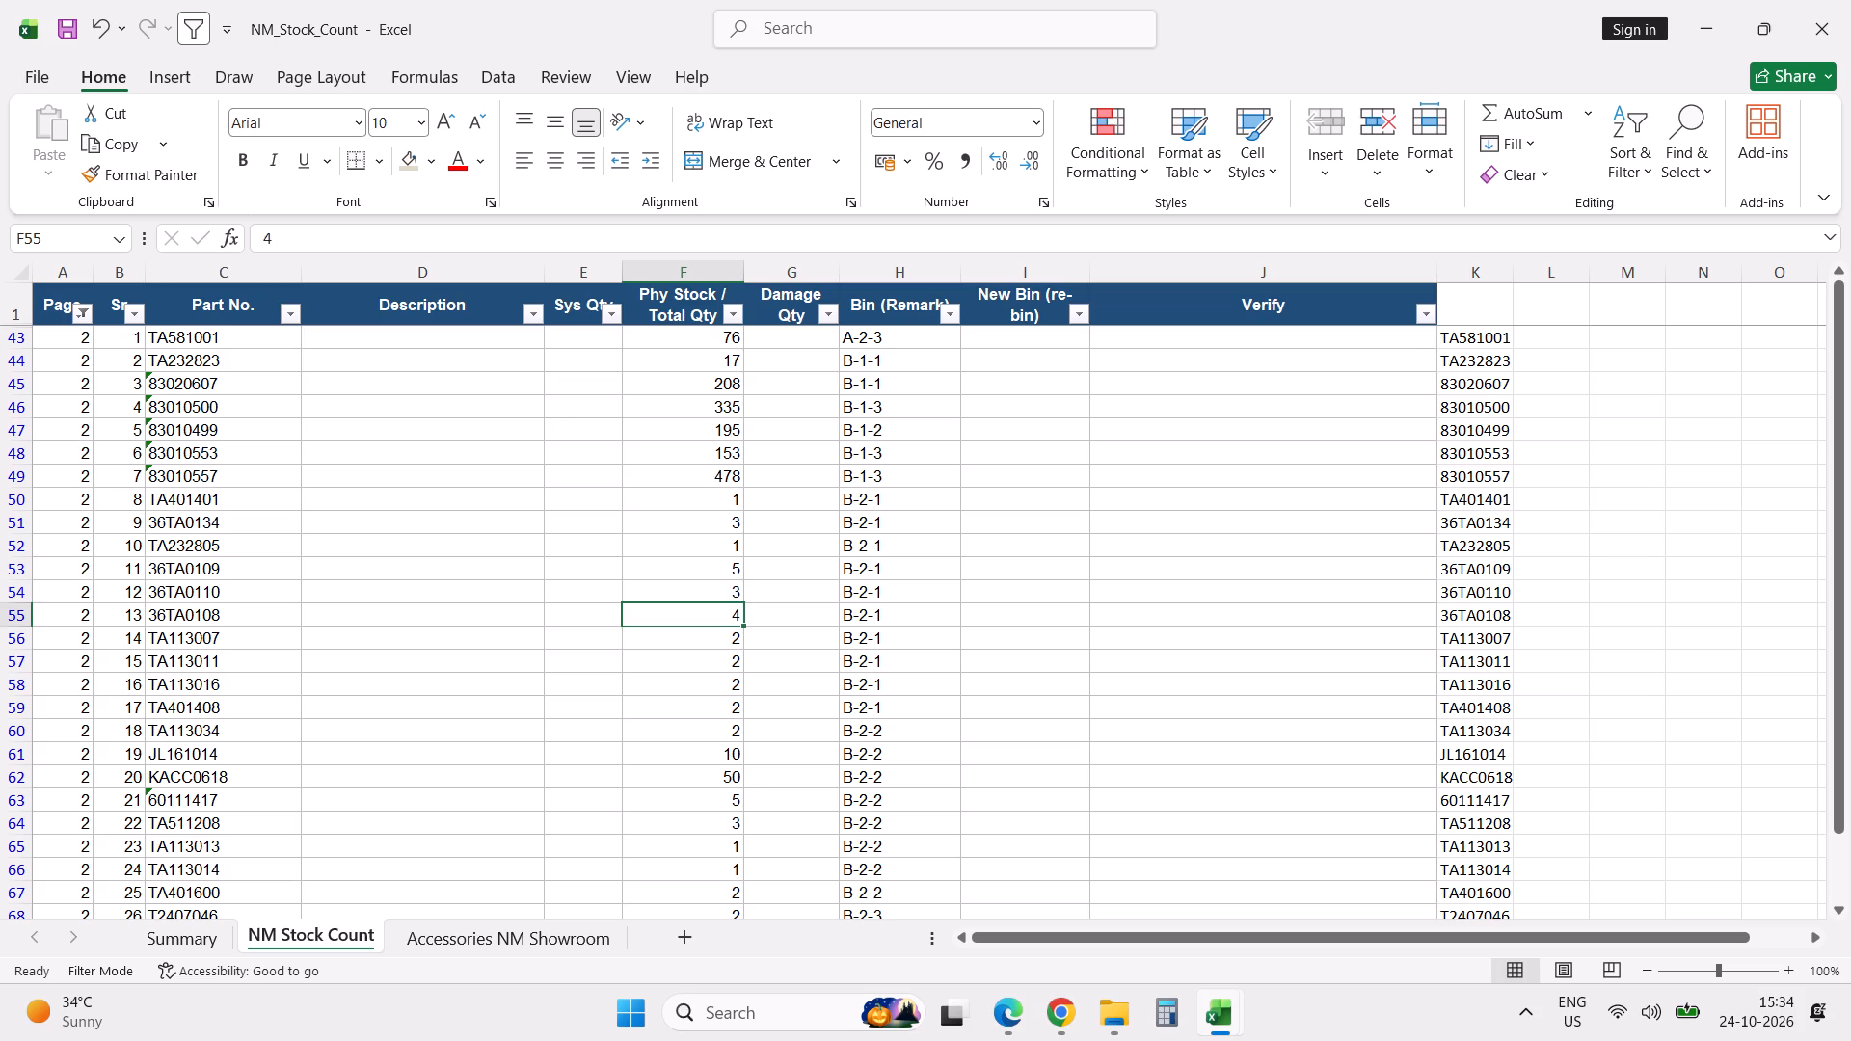
key(Down)
key(Down)
key(Down)
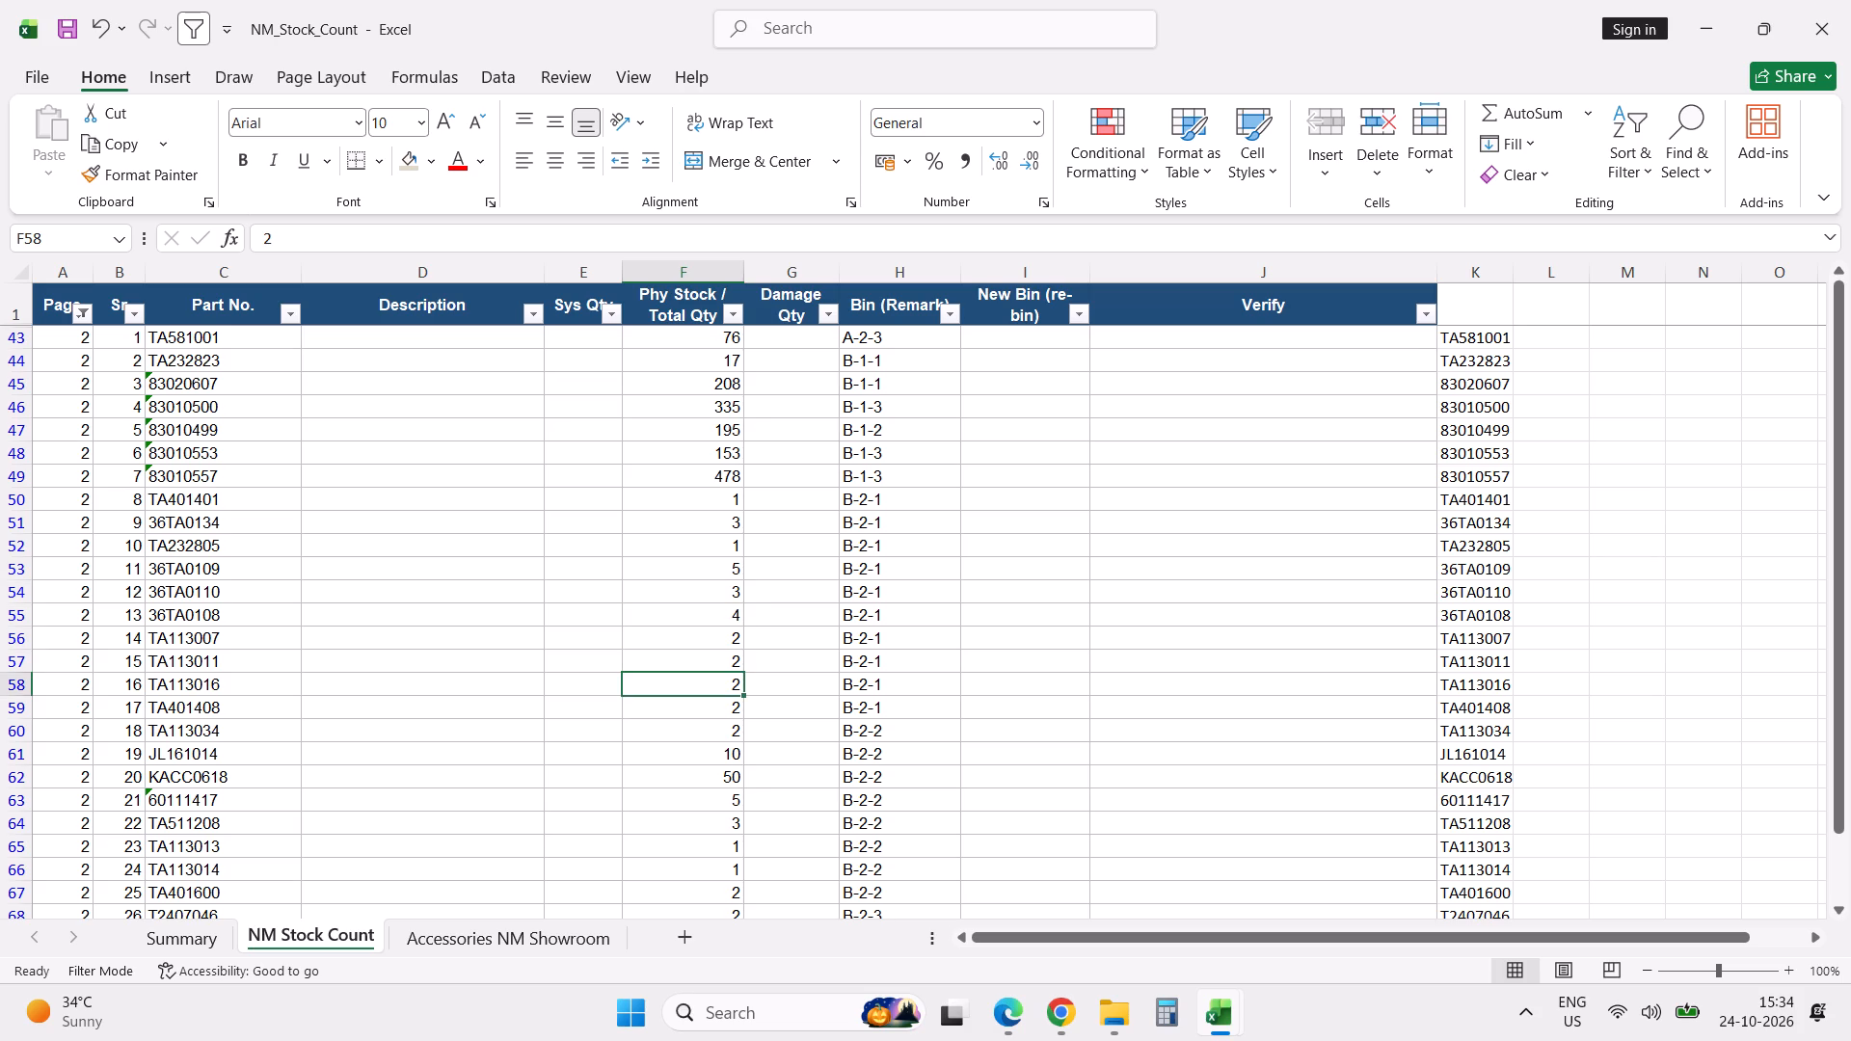
key(Down)
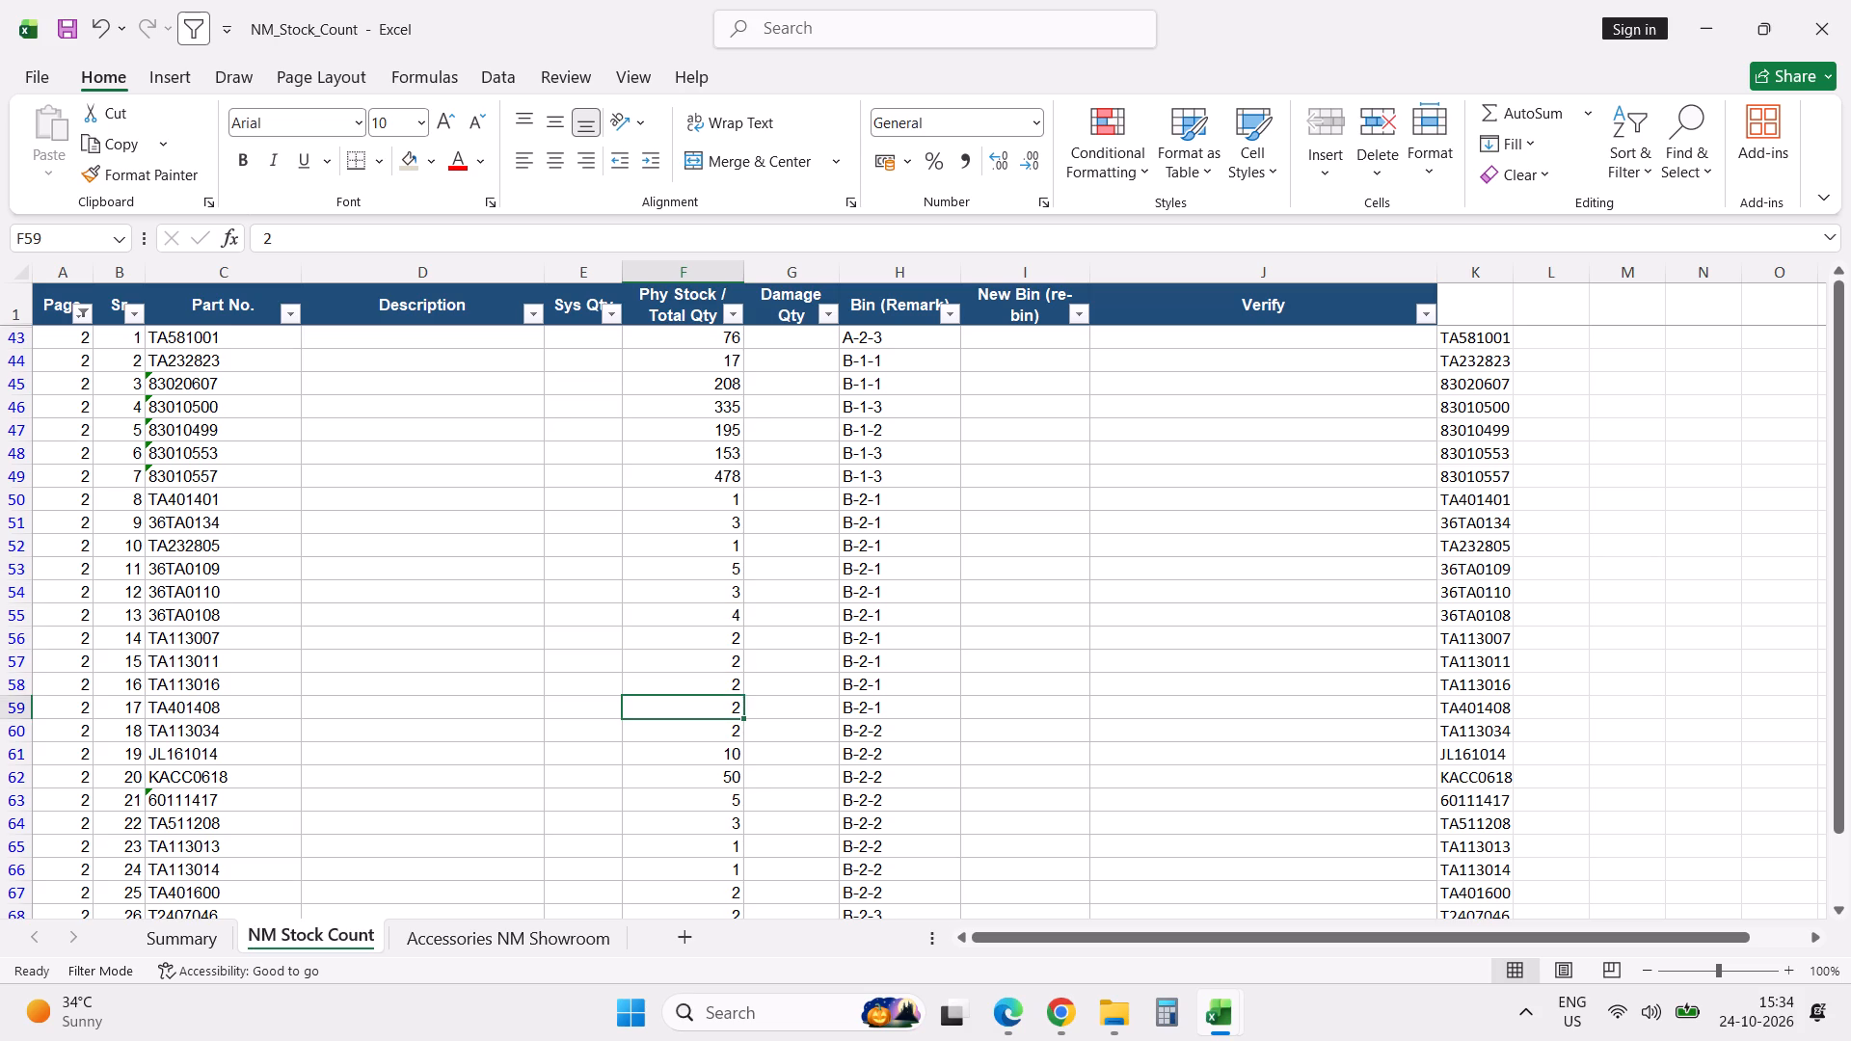
key(Down)
key(Down)
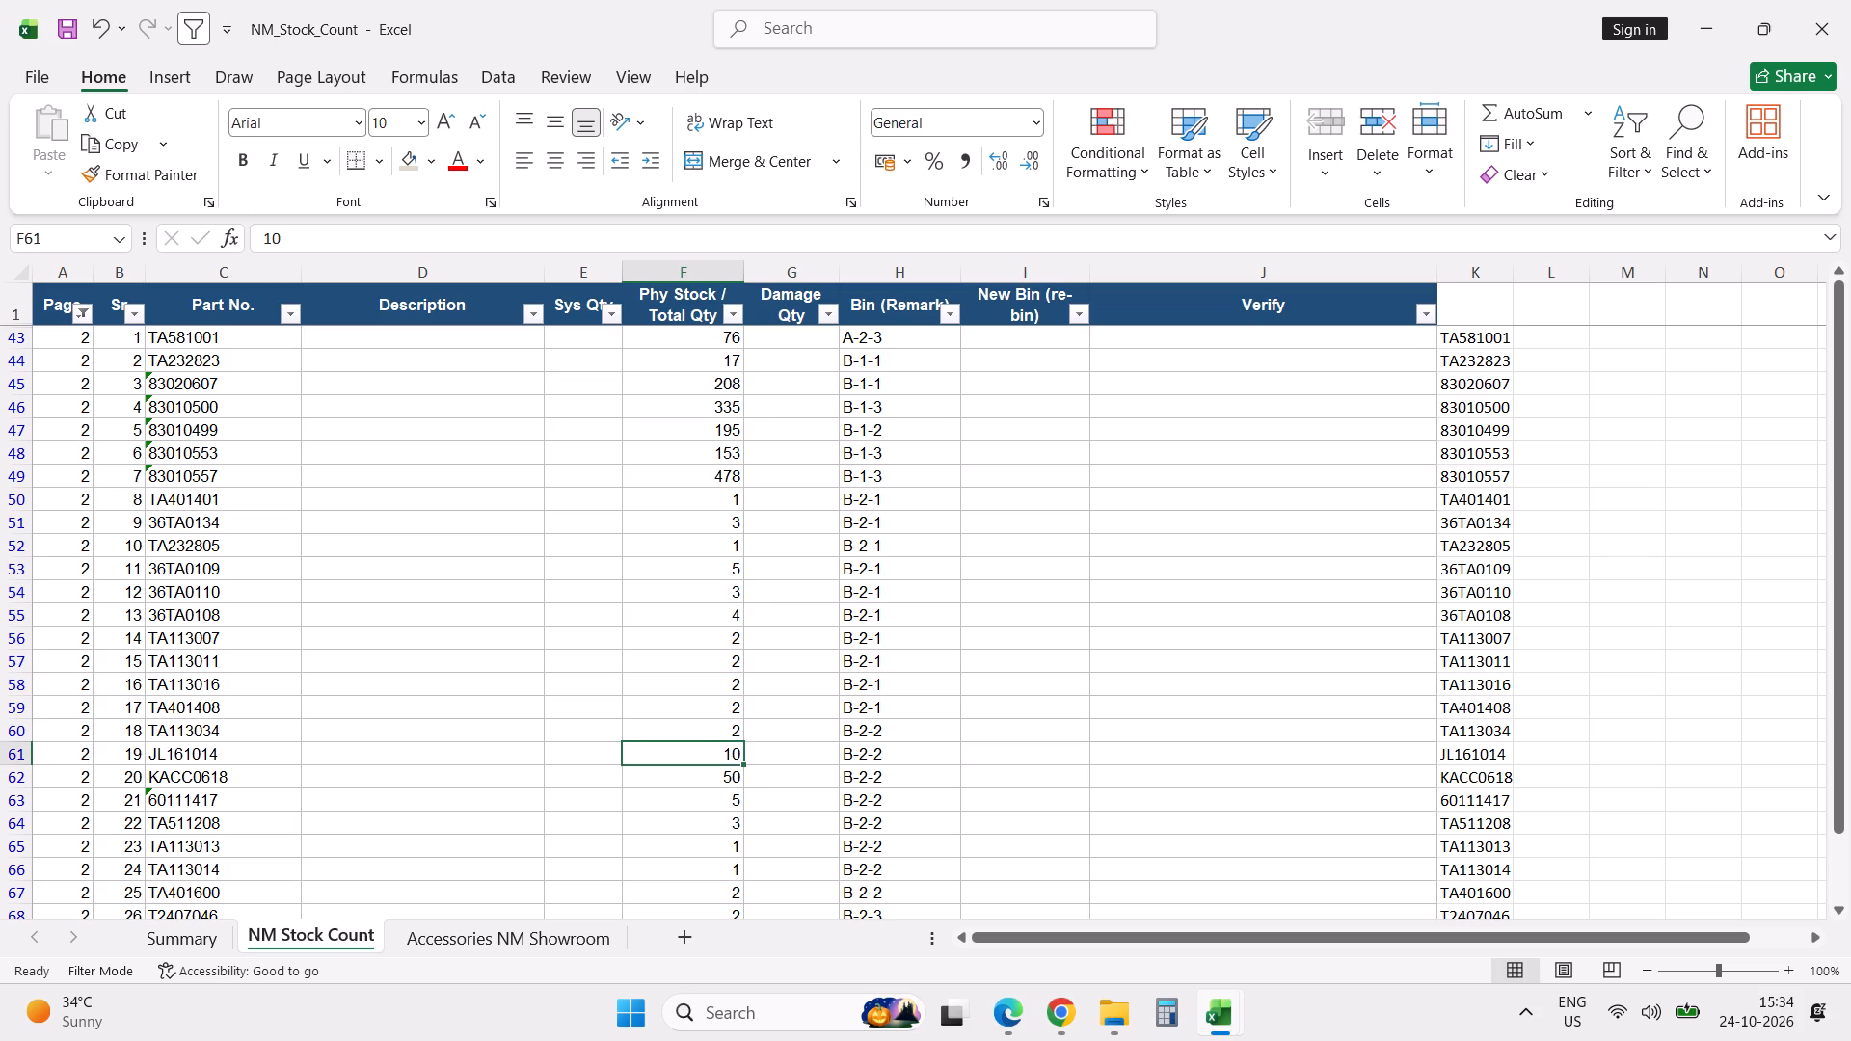
key(shift+space)
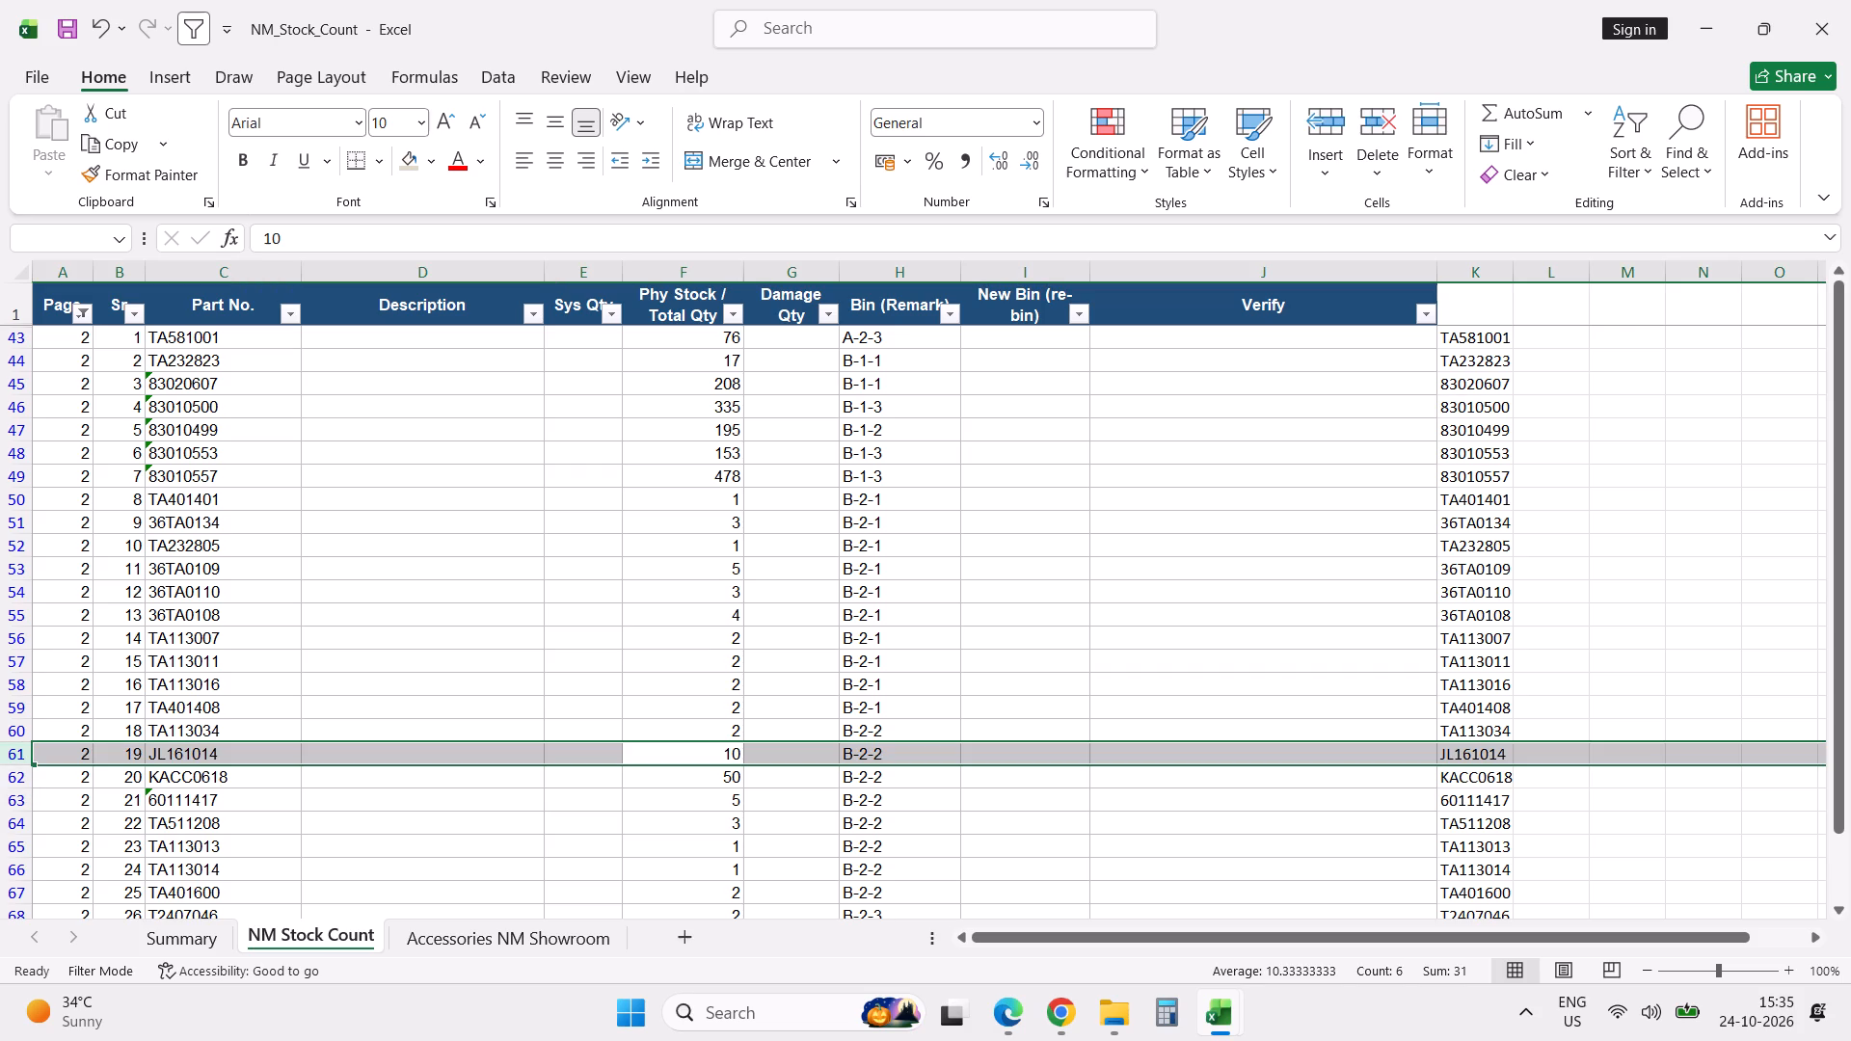
click(737, 754)
Continue reviewing the page 2 physical stock quantities row by row, from serial 20 (KACC0618) to serial 36 (TA401043).
scroll(737, 754, down, 3)
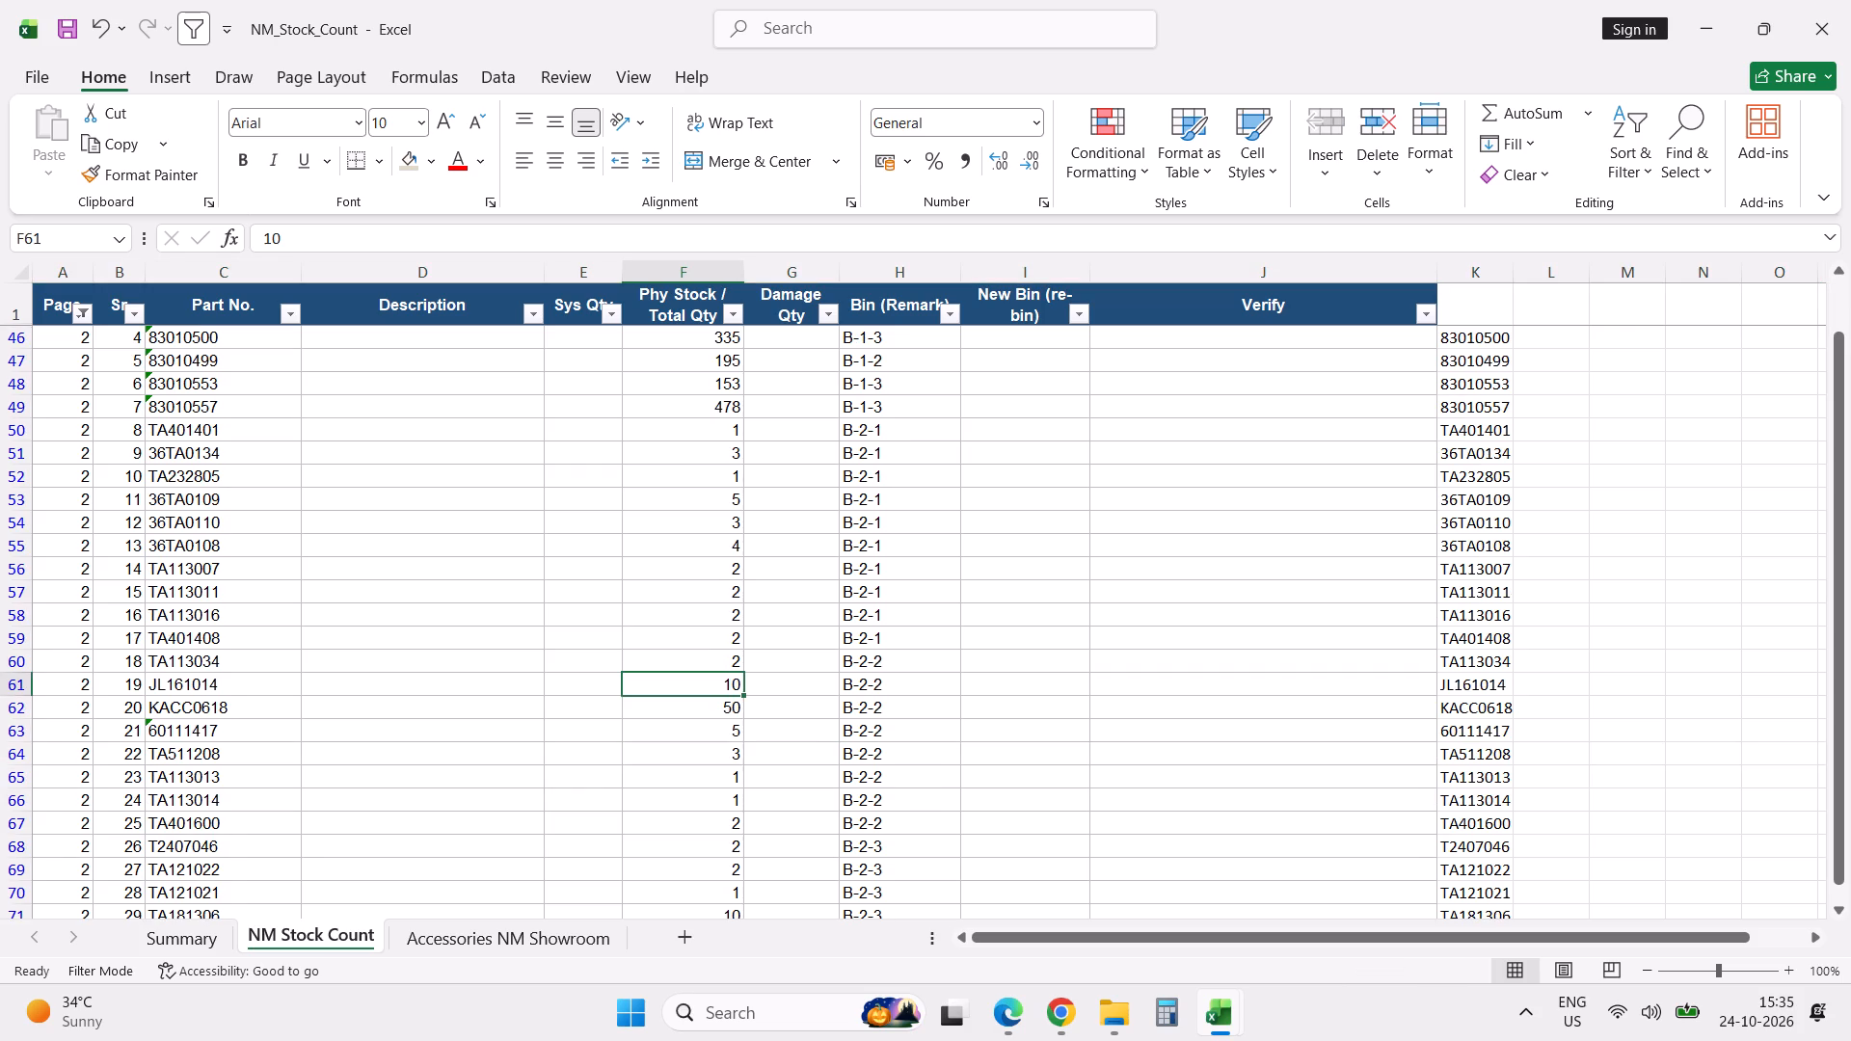
scroll(737, 754, down, 2)
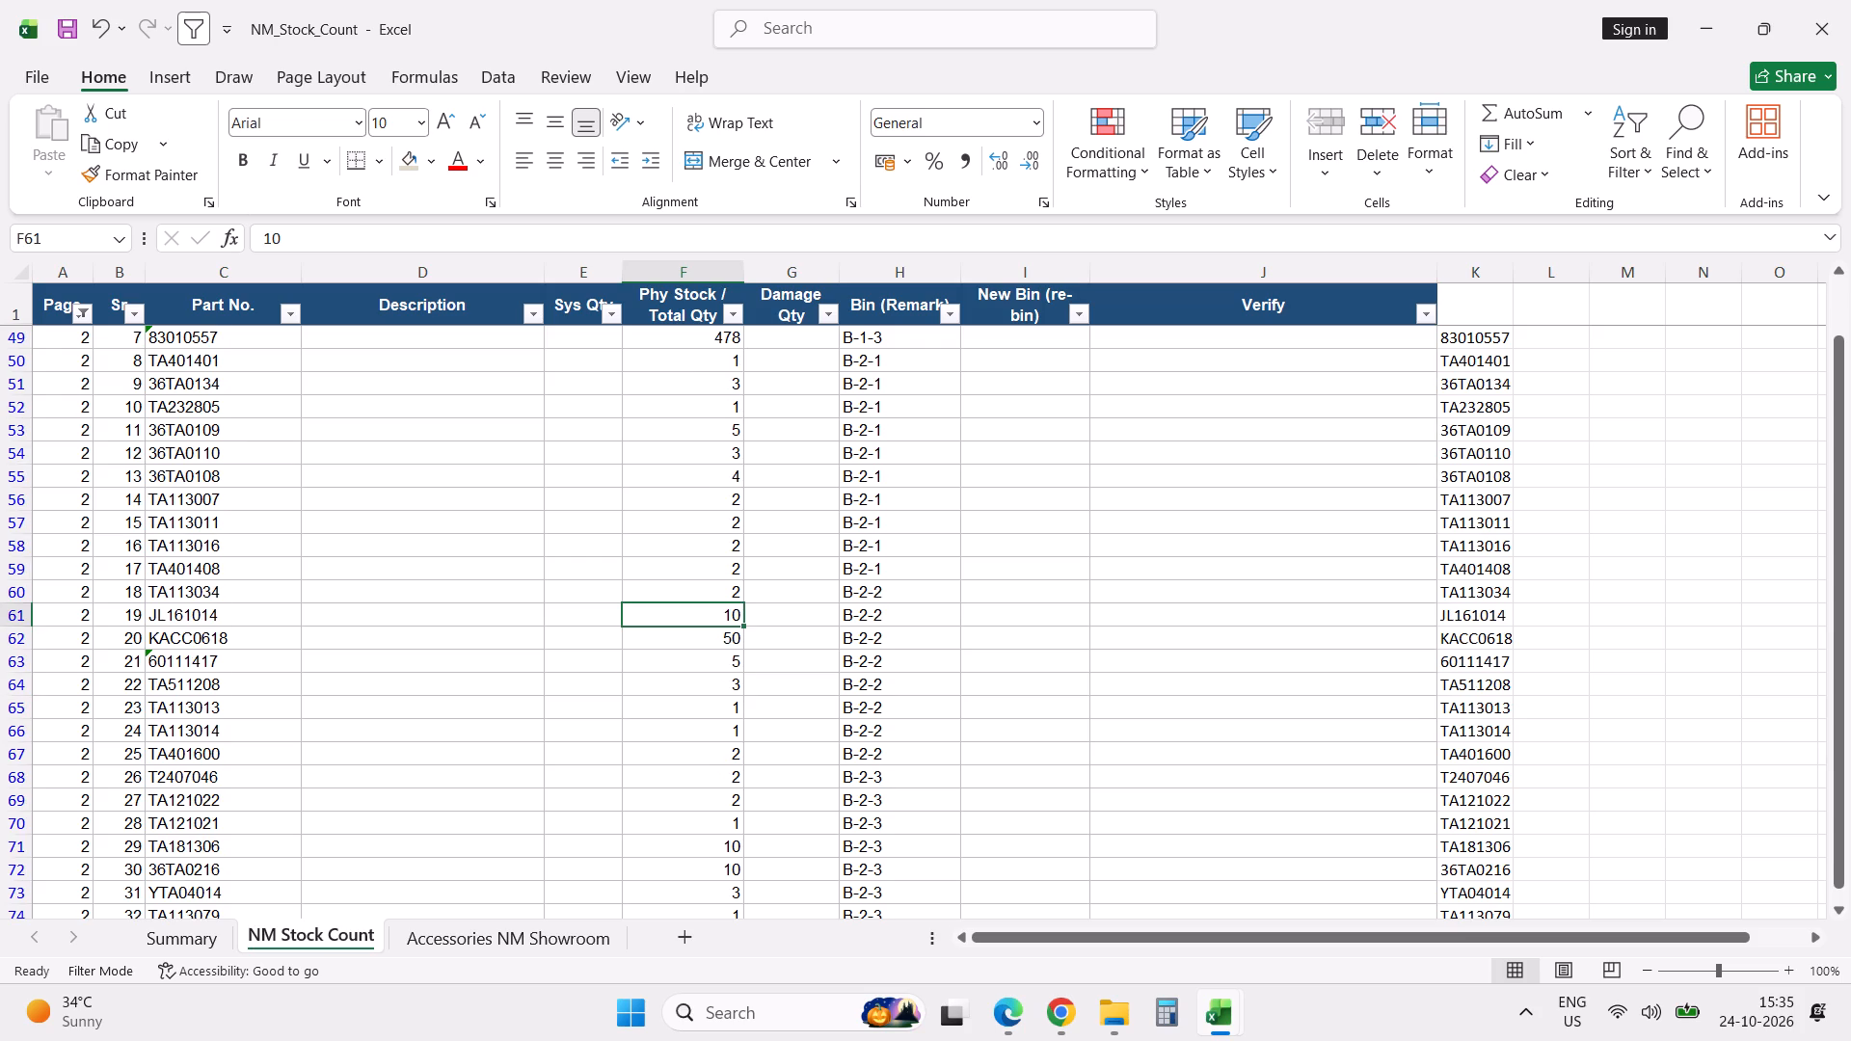
key(Down)
key(Down)
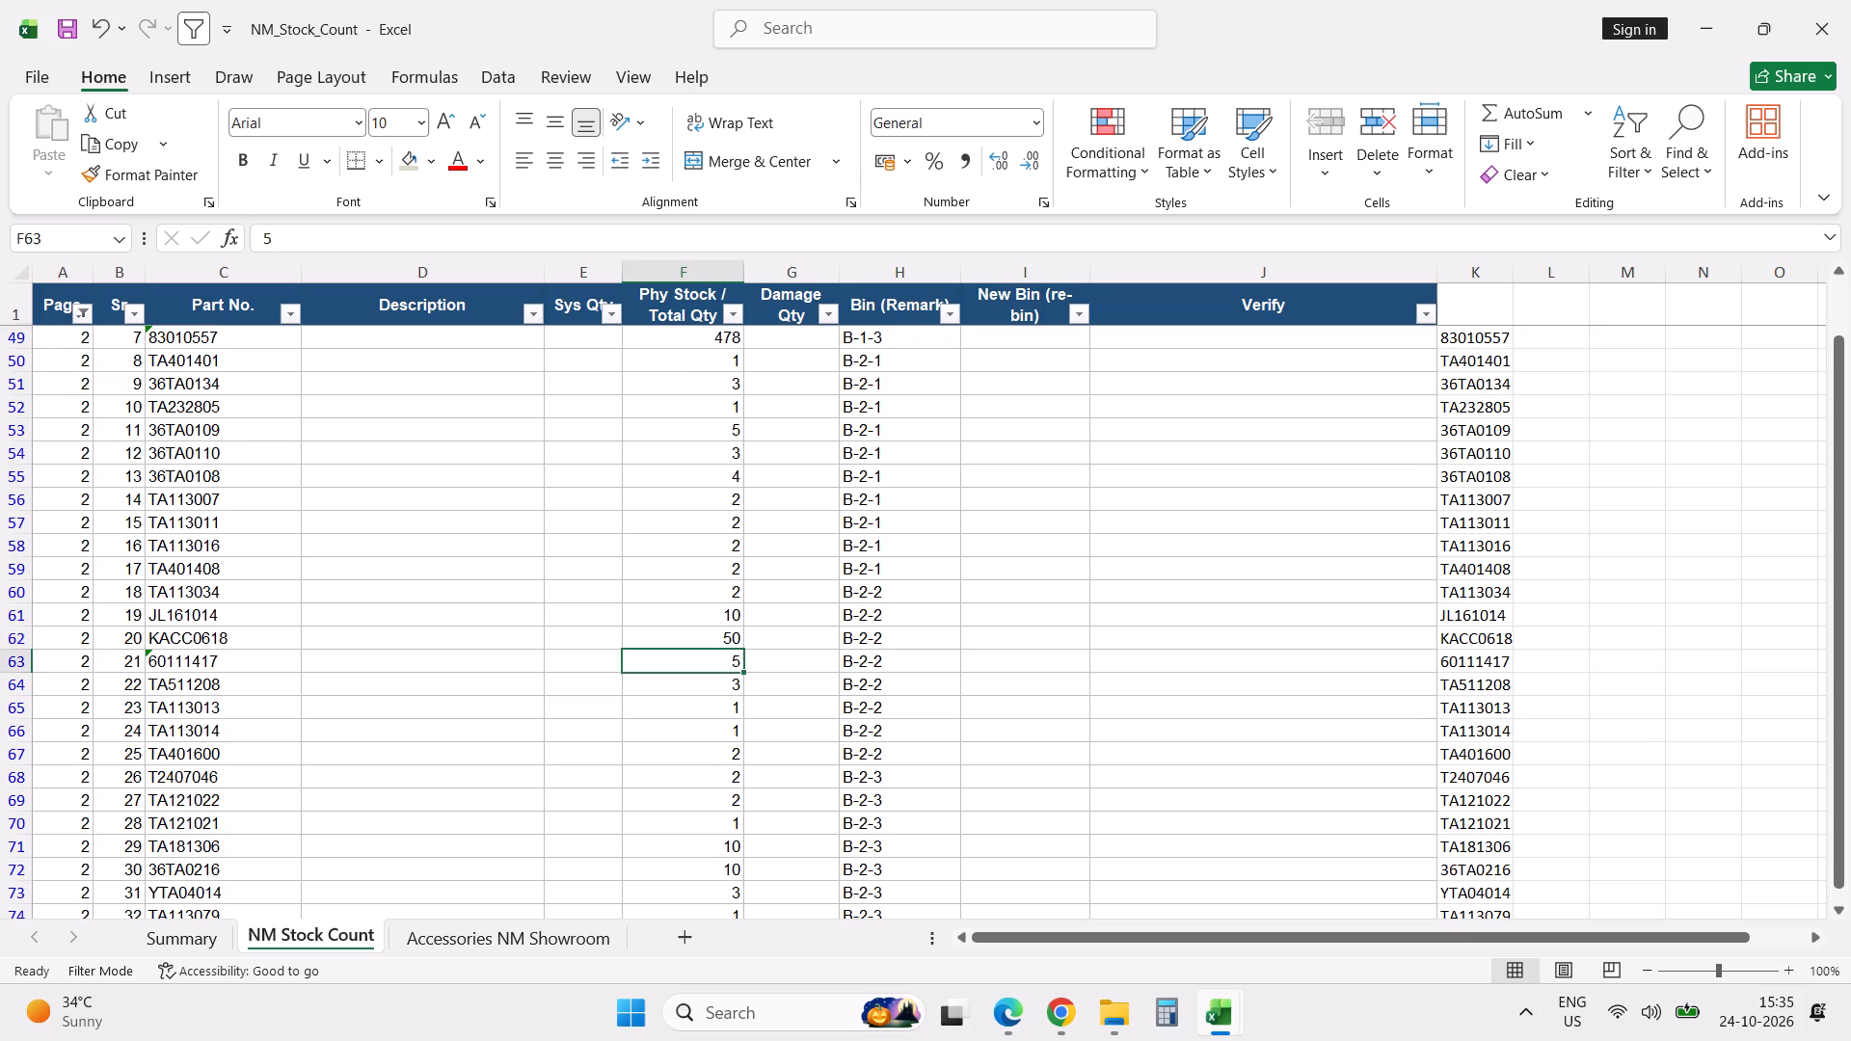
key(Down)
key(Down)
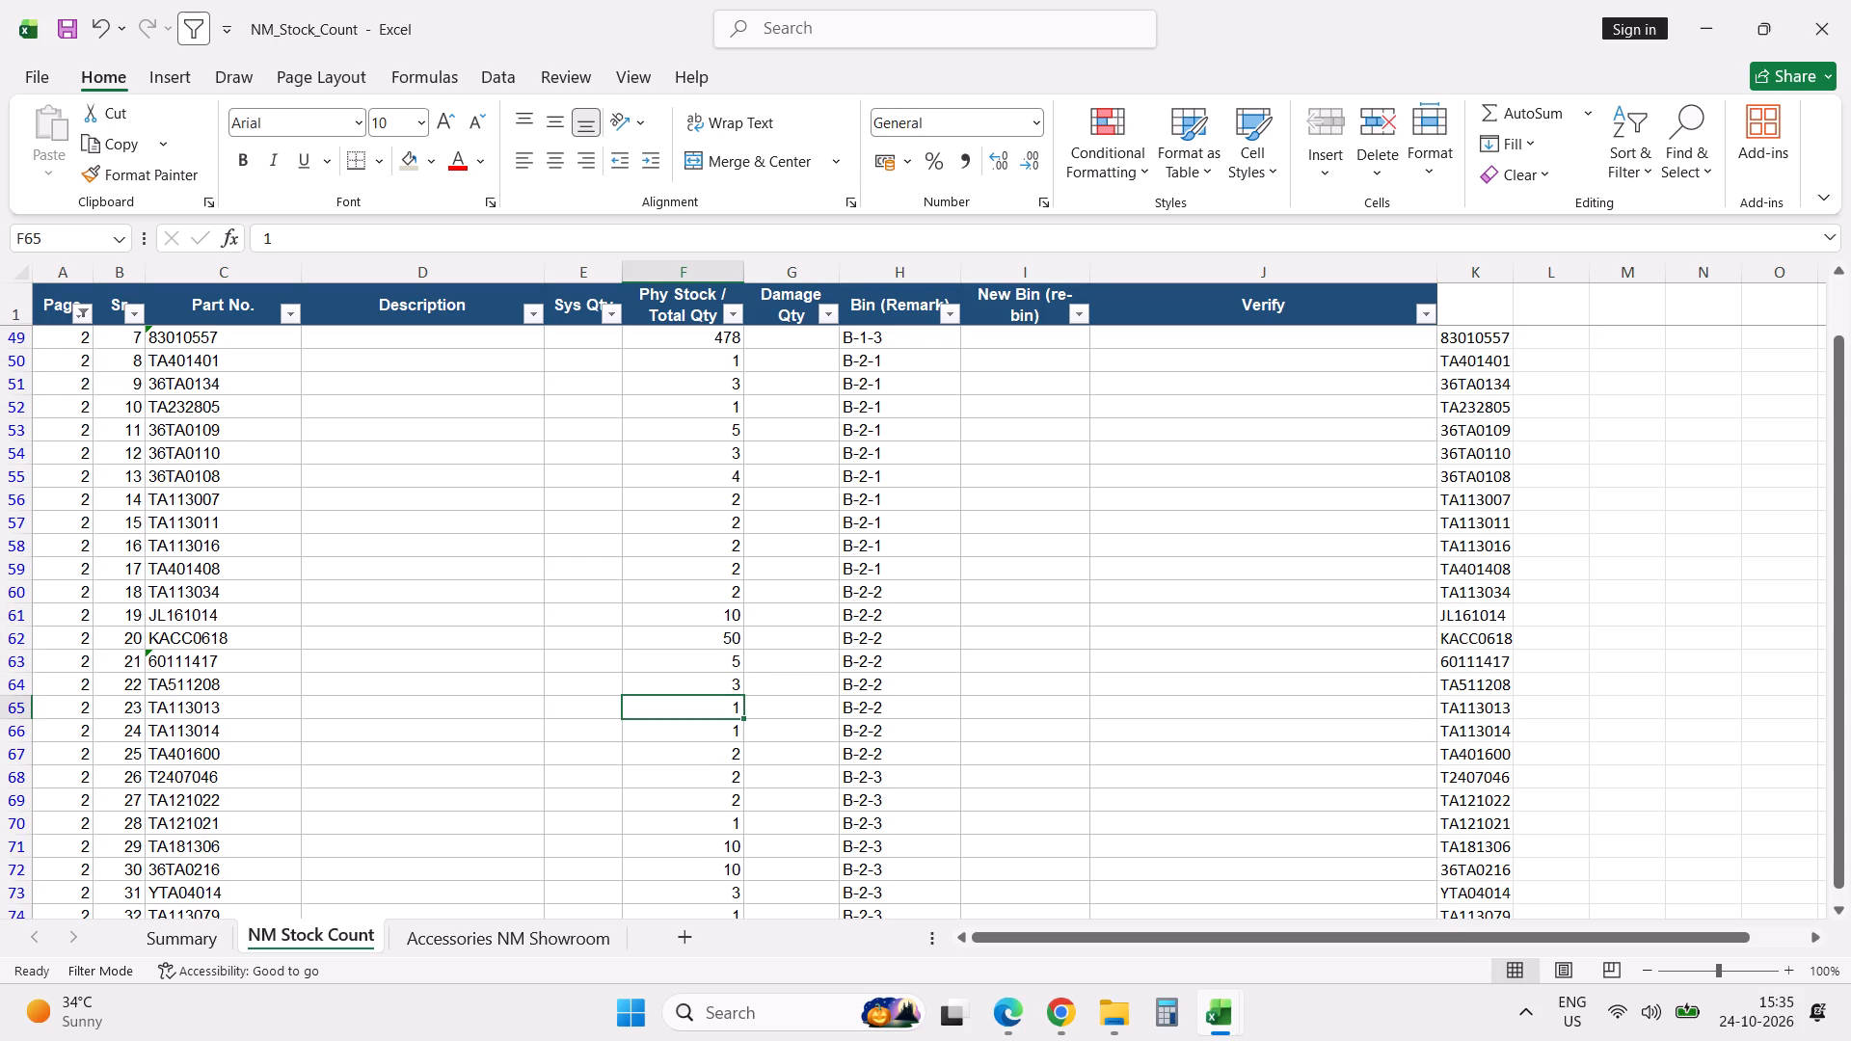
key(Down)
key(Down)
key(Down)
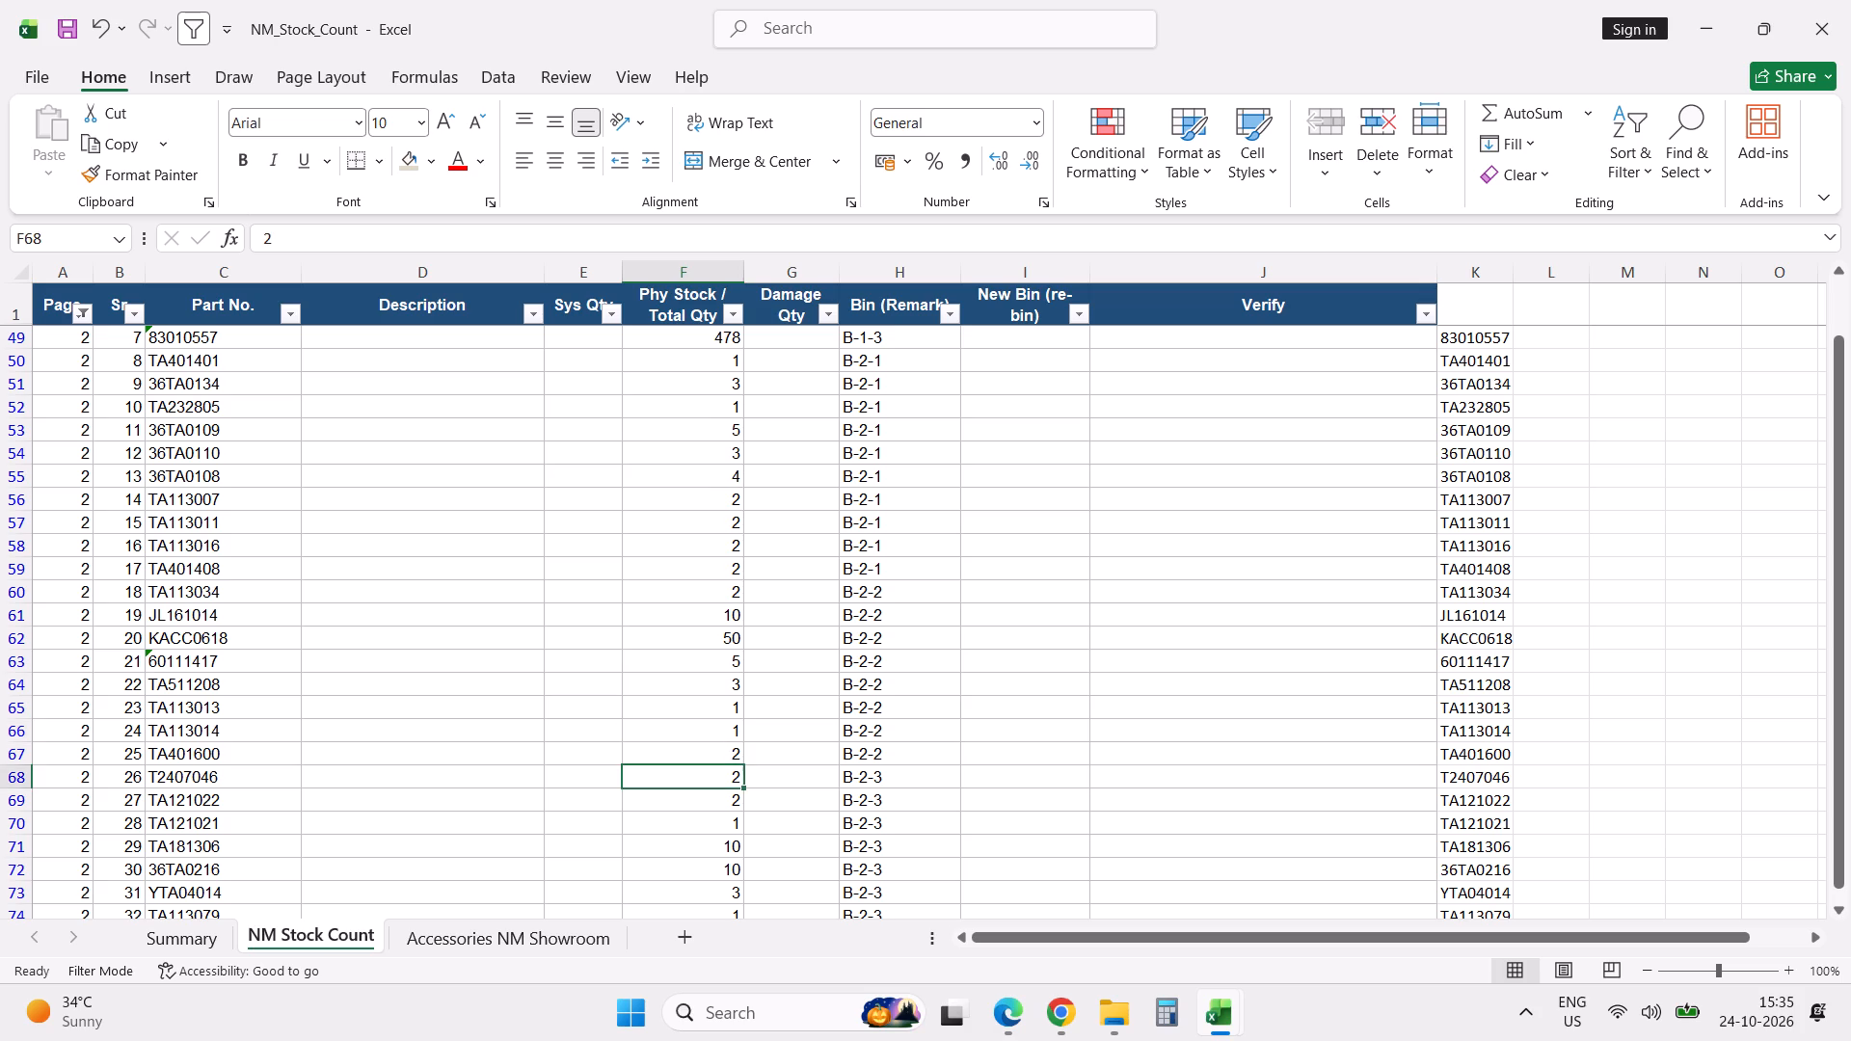
key(Down)
key(Down)
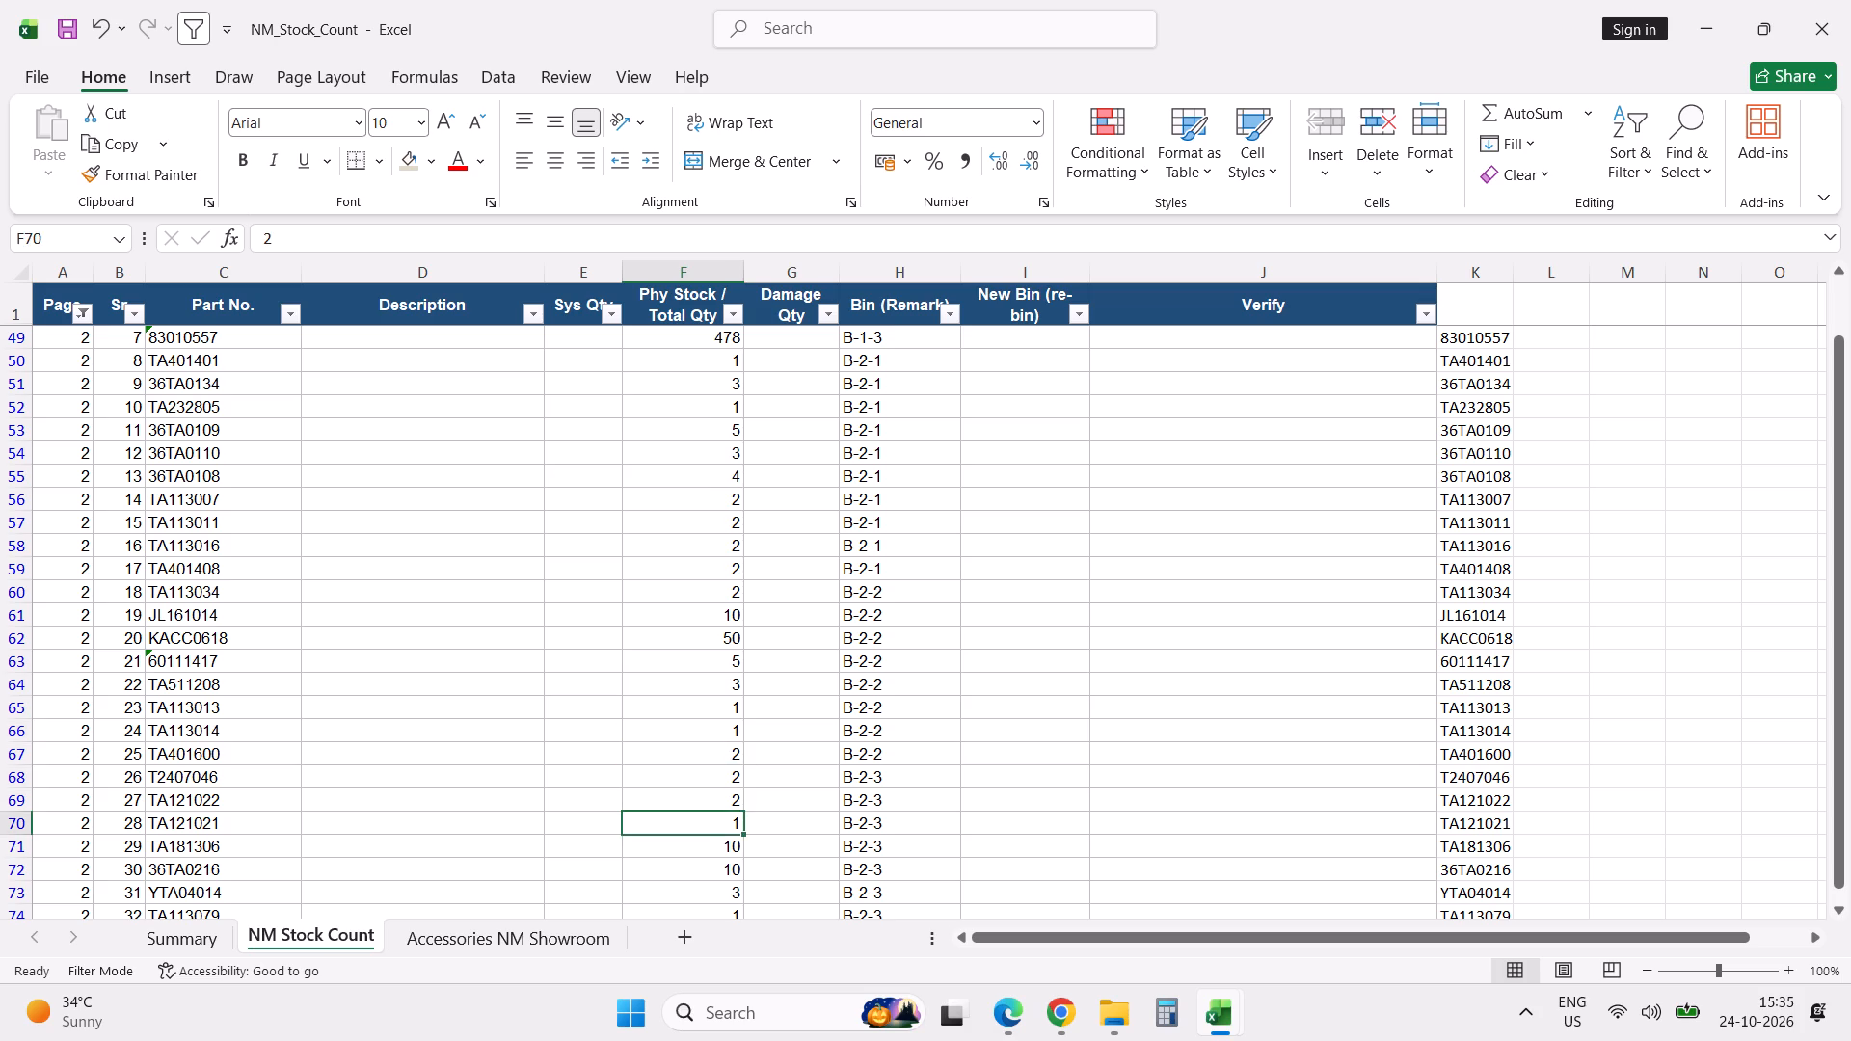
key(Down)
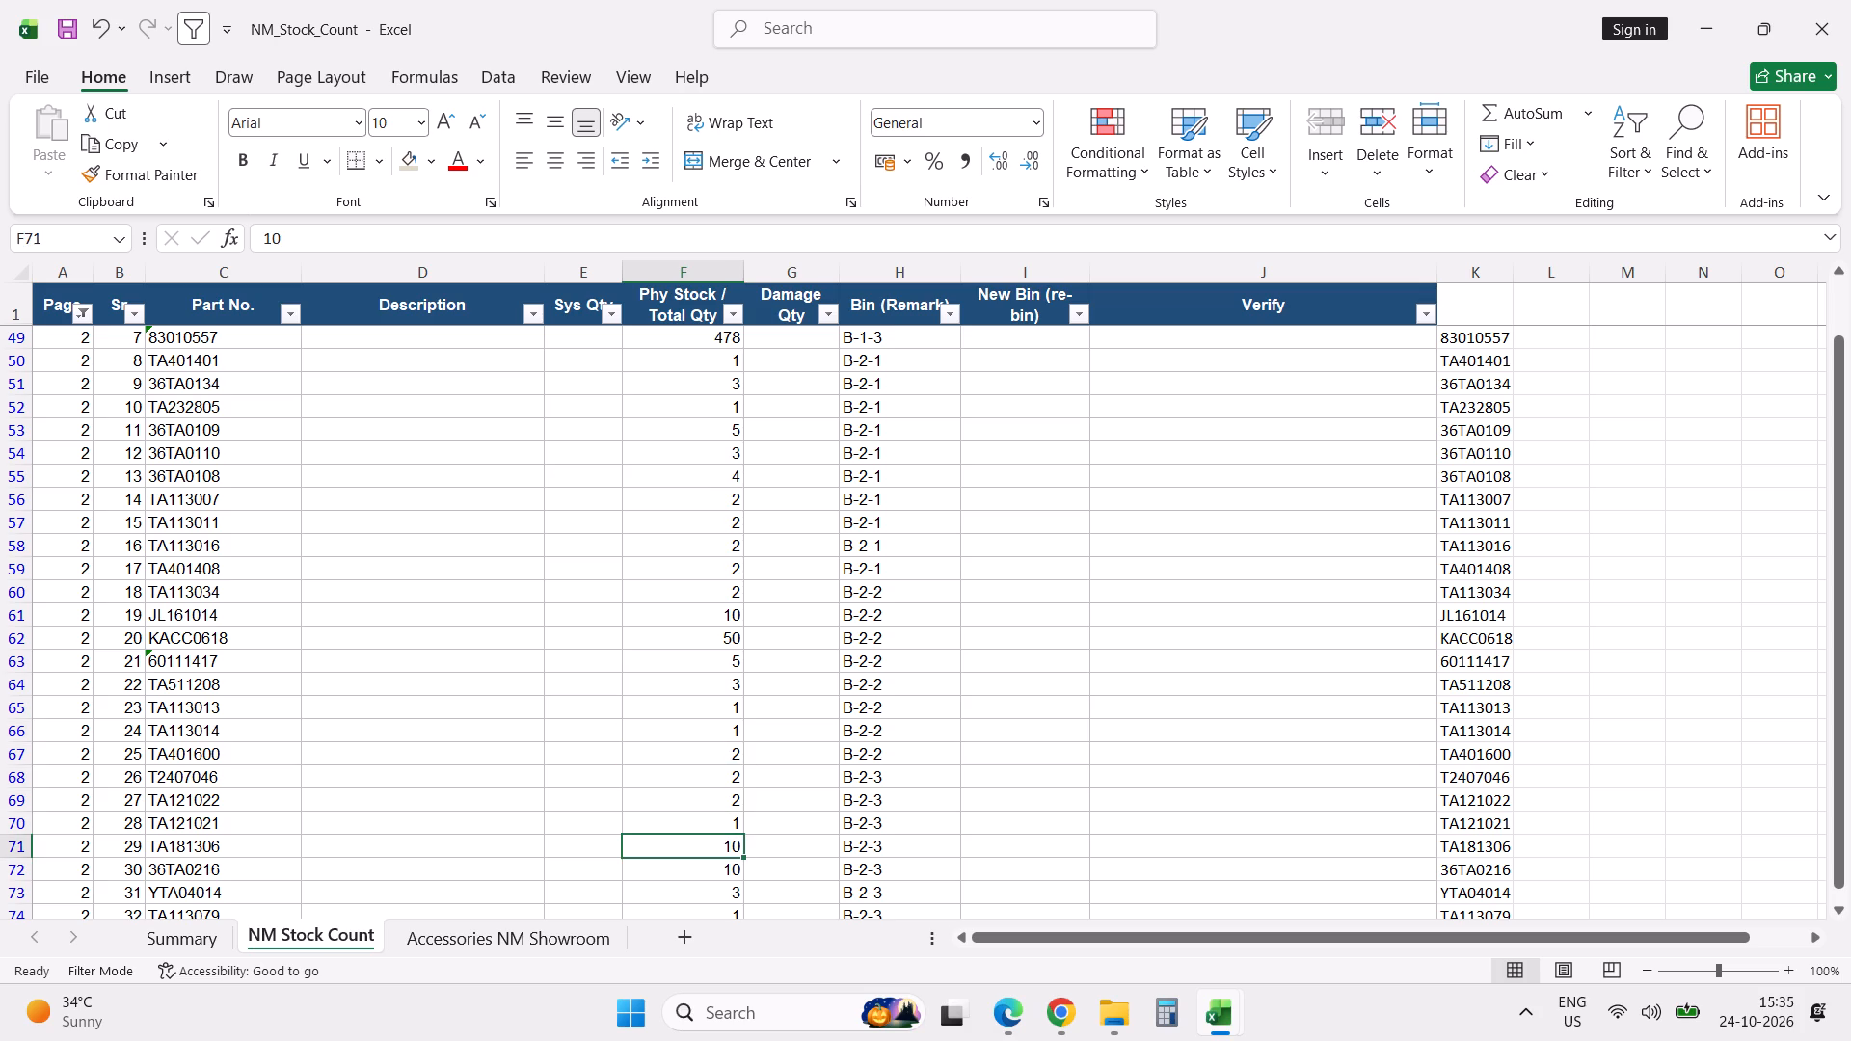
key(Down)
key(Down)
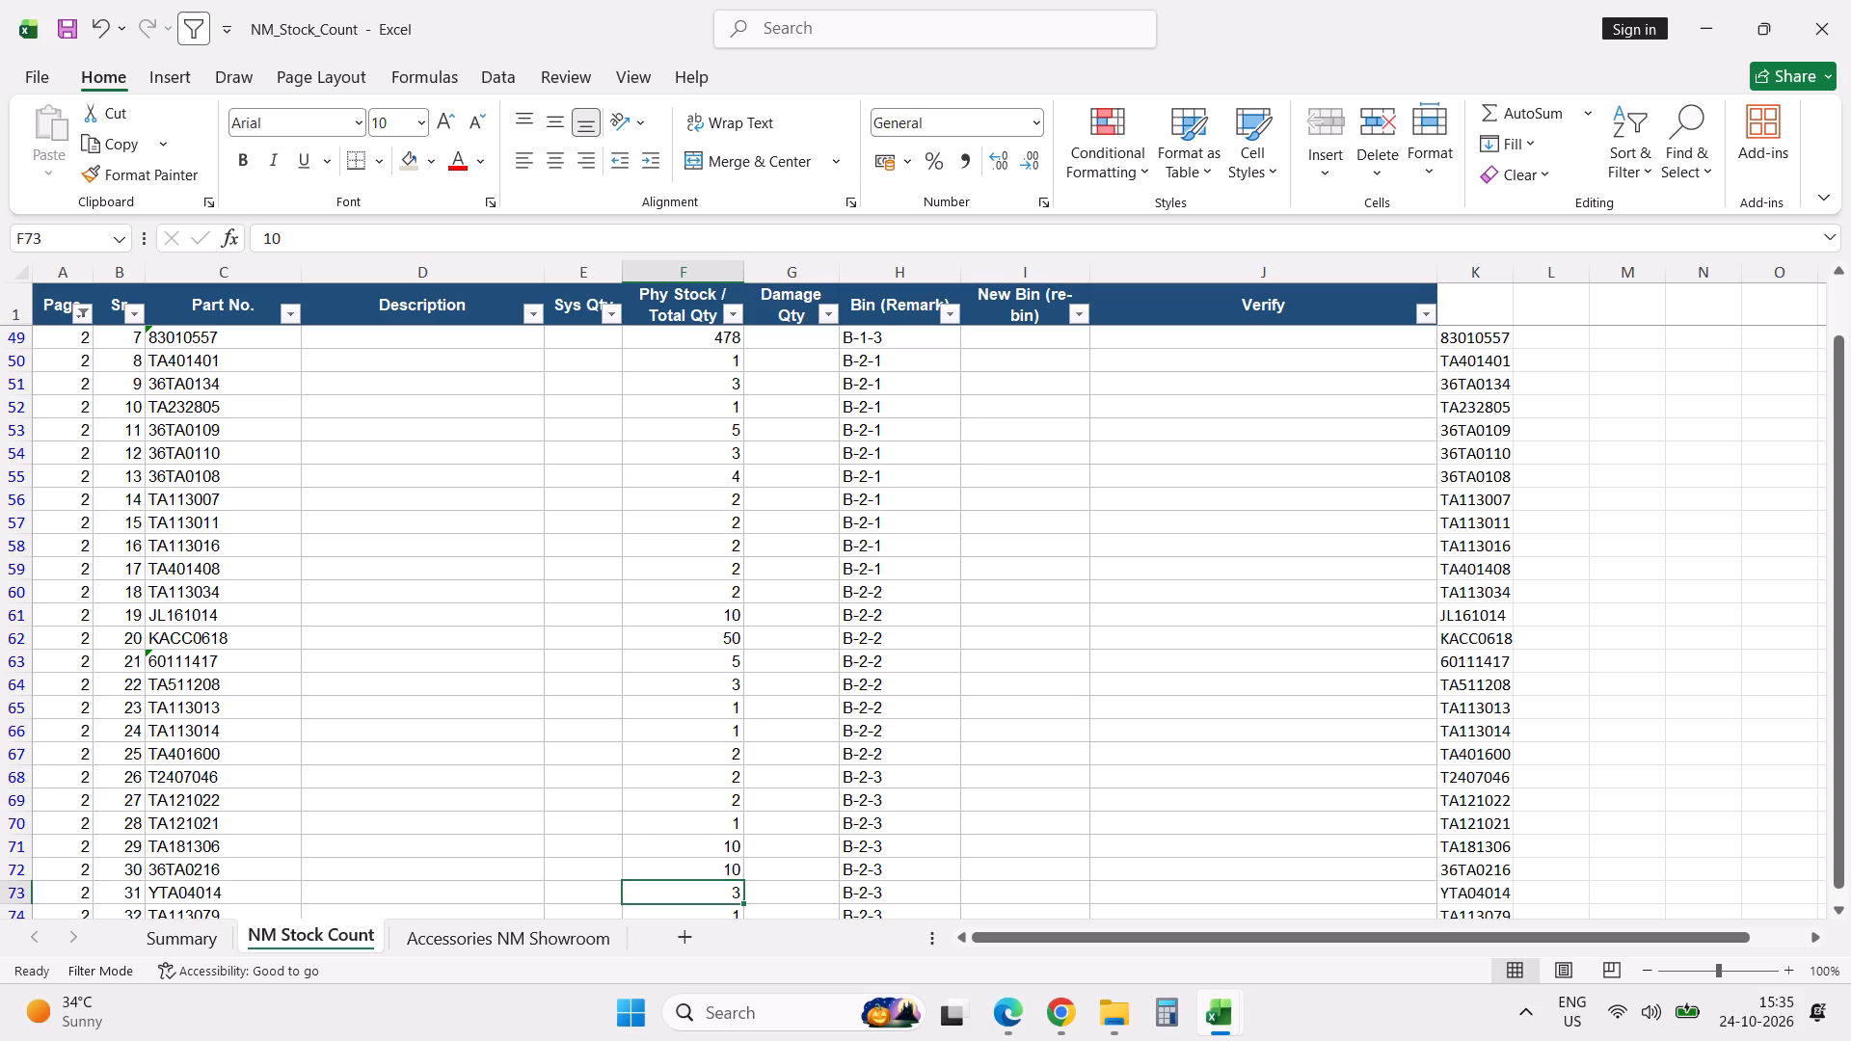
key(Down)
key(Down)
key(Down)
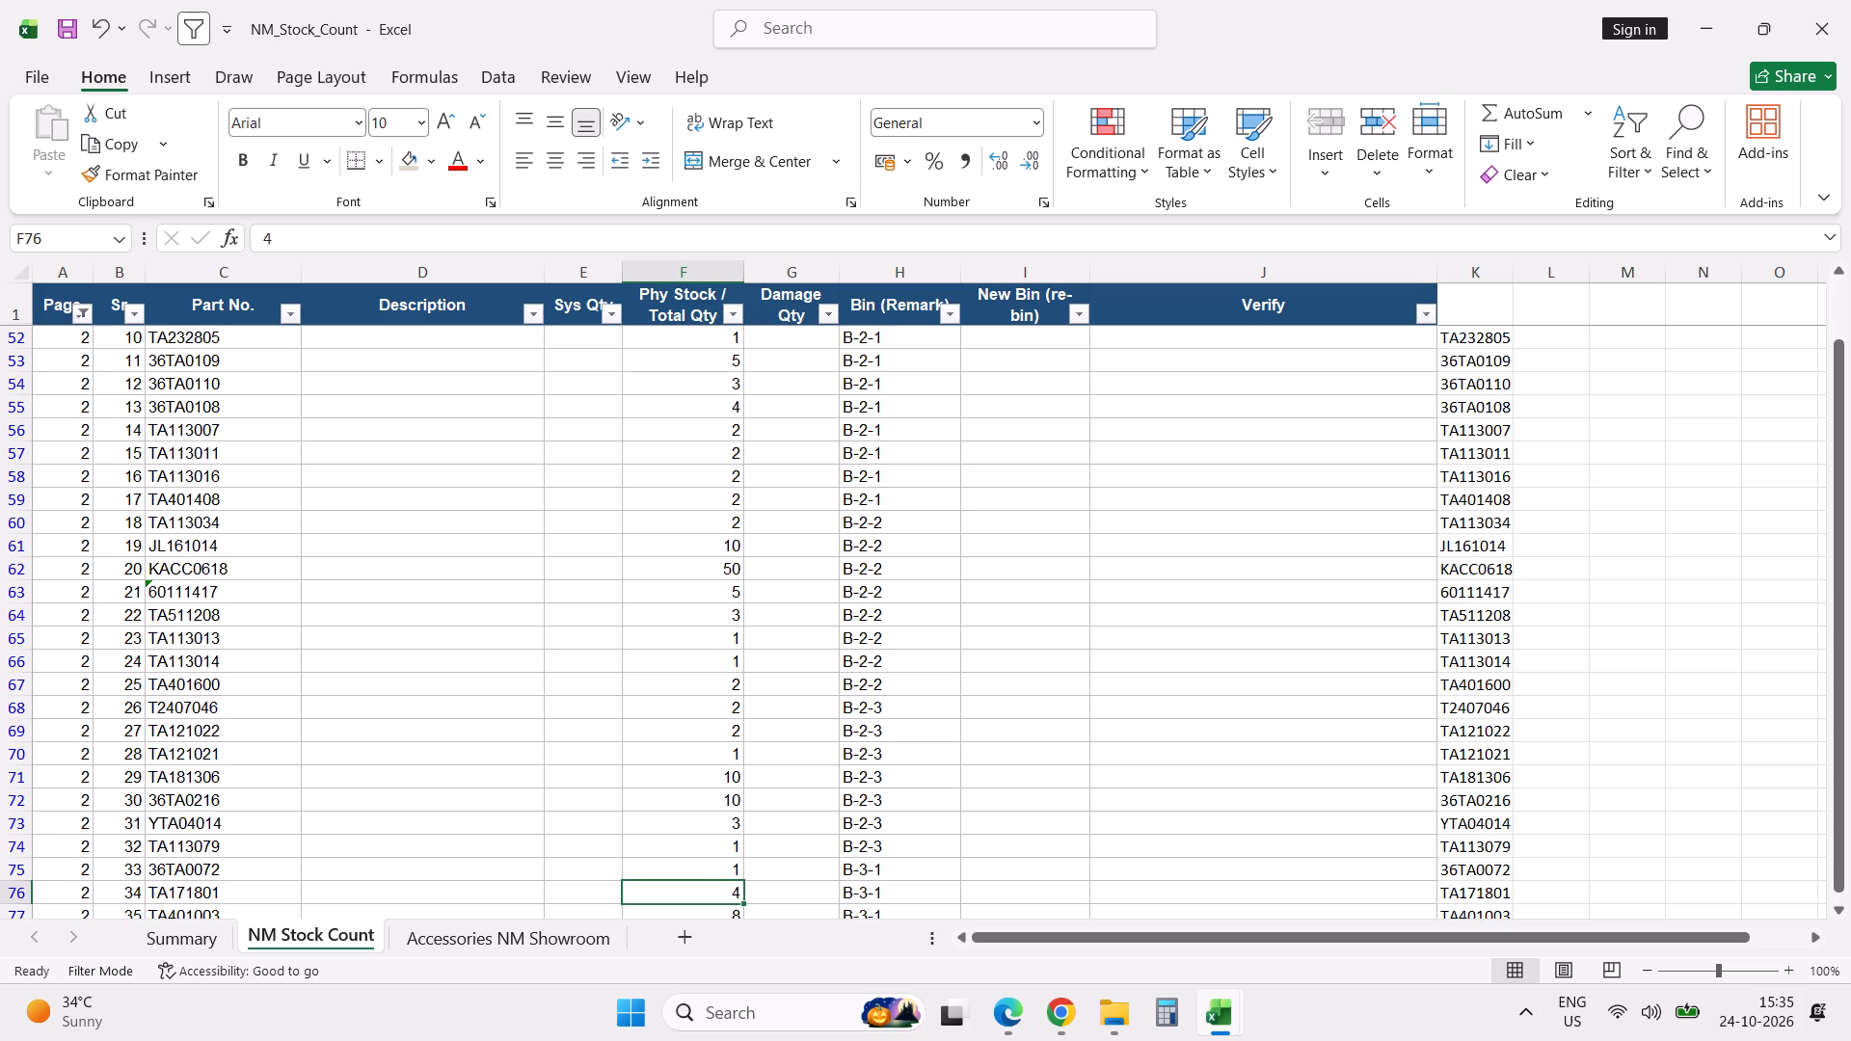
key(Down)
key(Down)
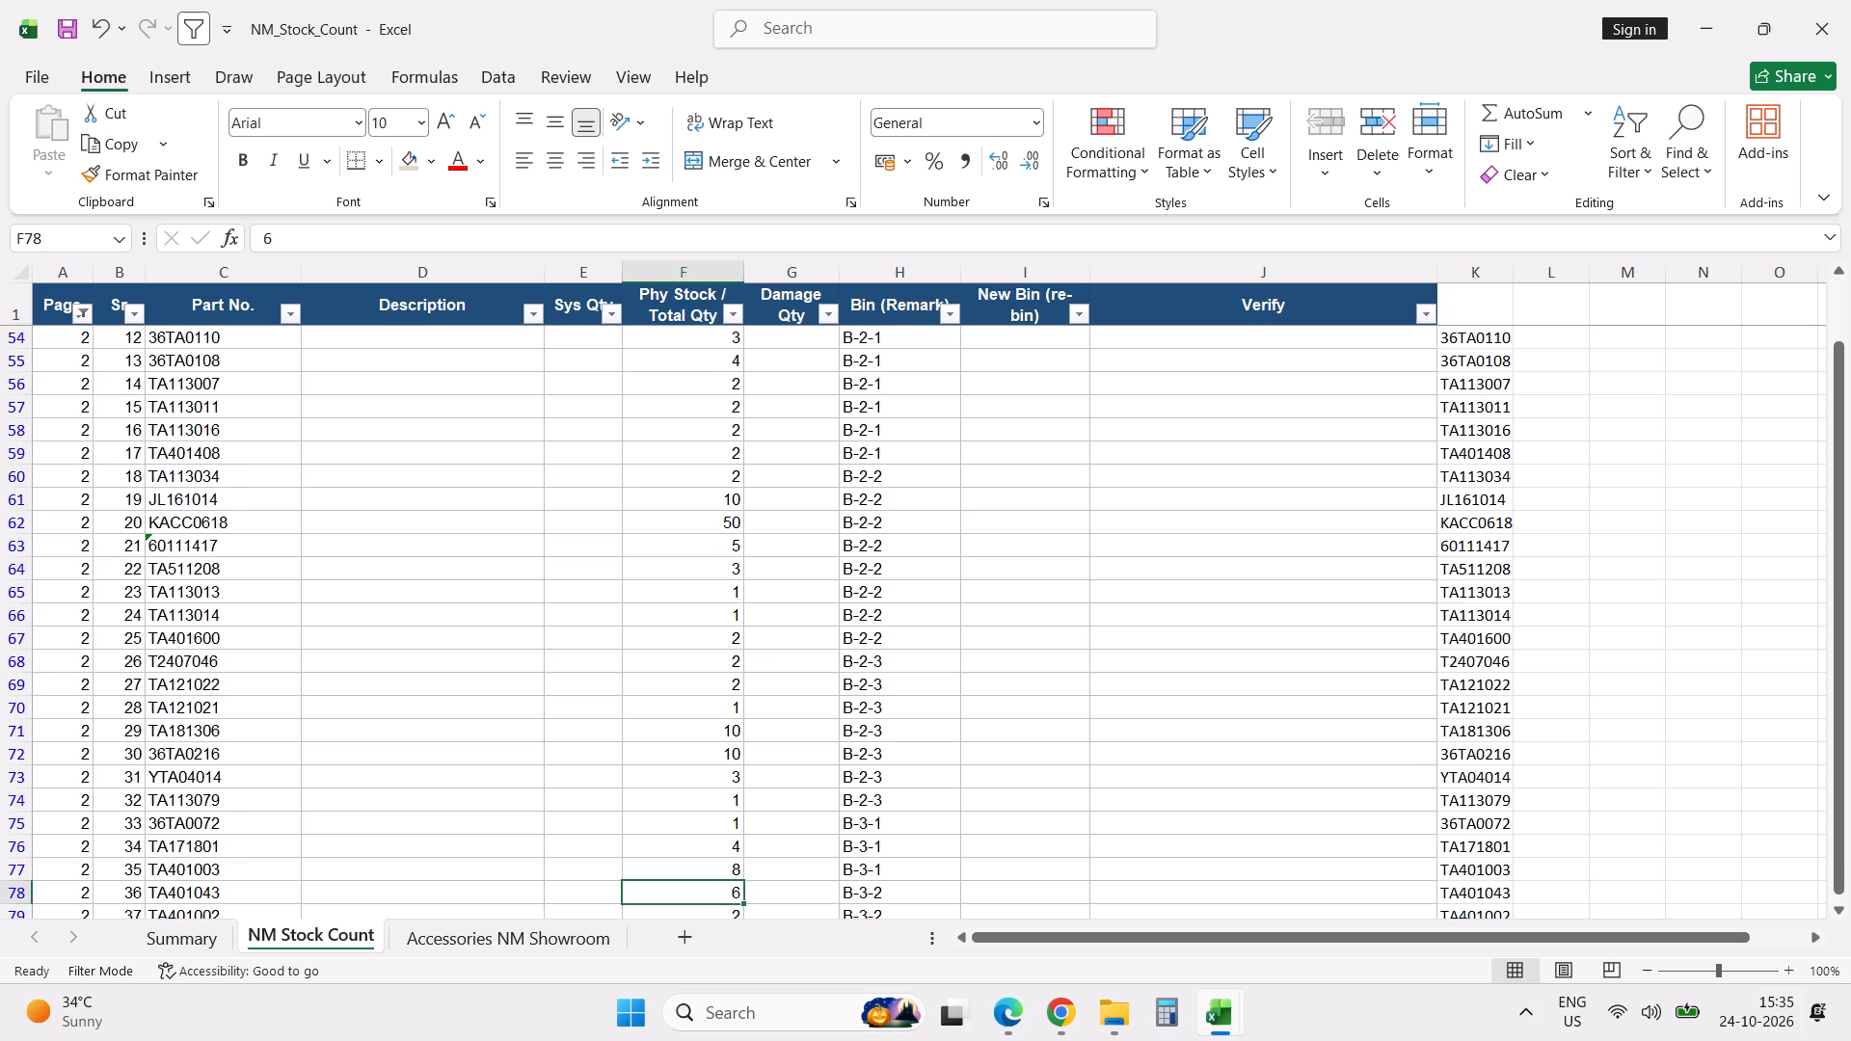
Finish reviewing the page 2 physical stock quantities from serial 37 (TA401002) to serial 41 (TA113841) and save the workbook.
key(Down)
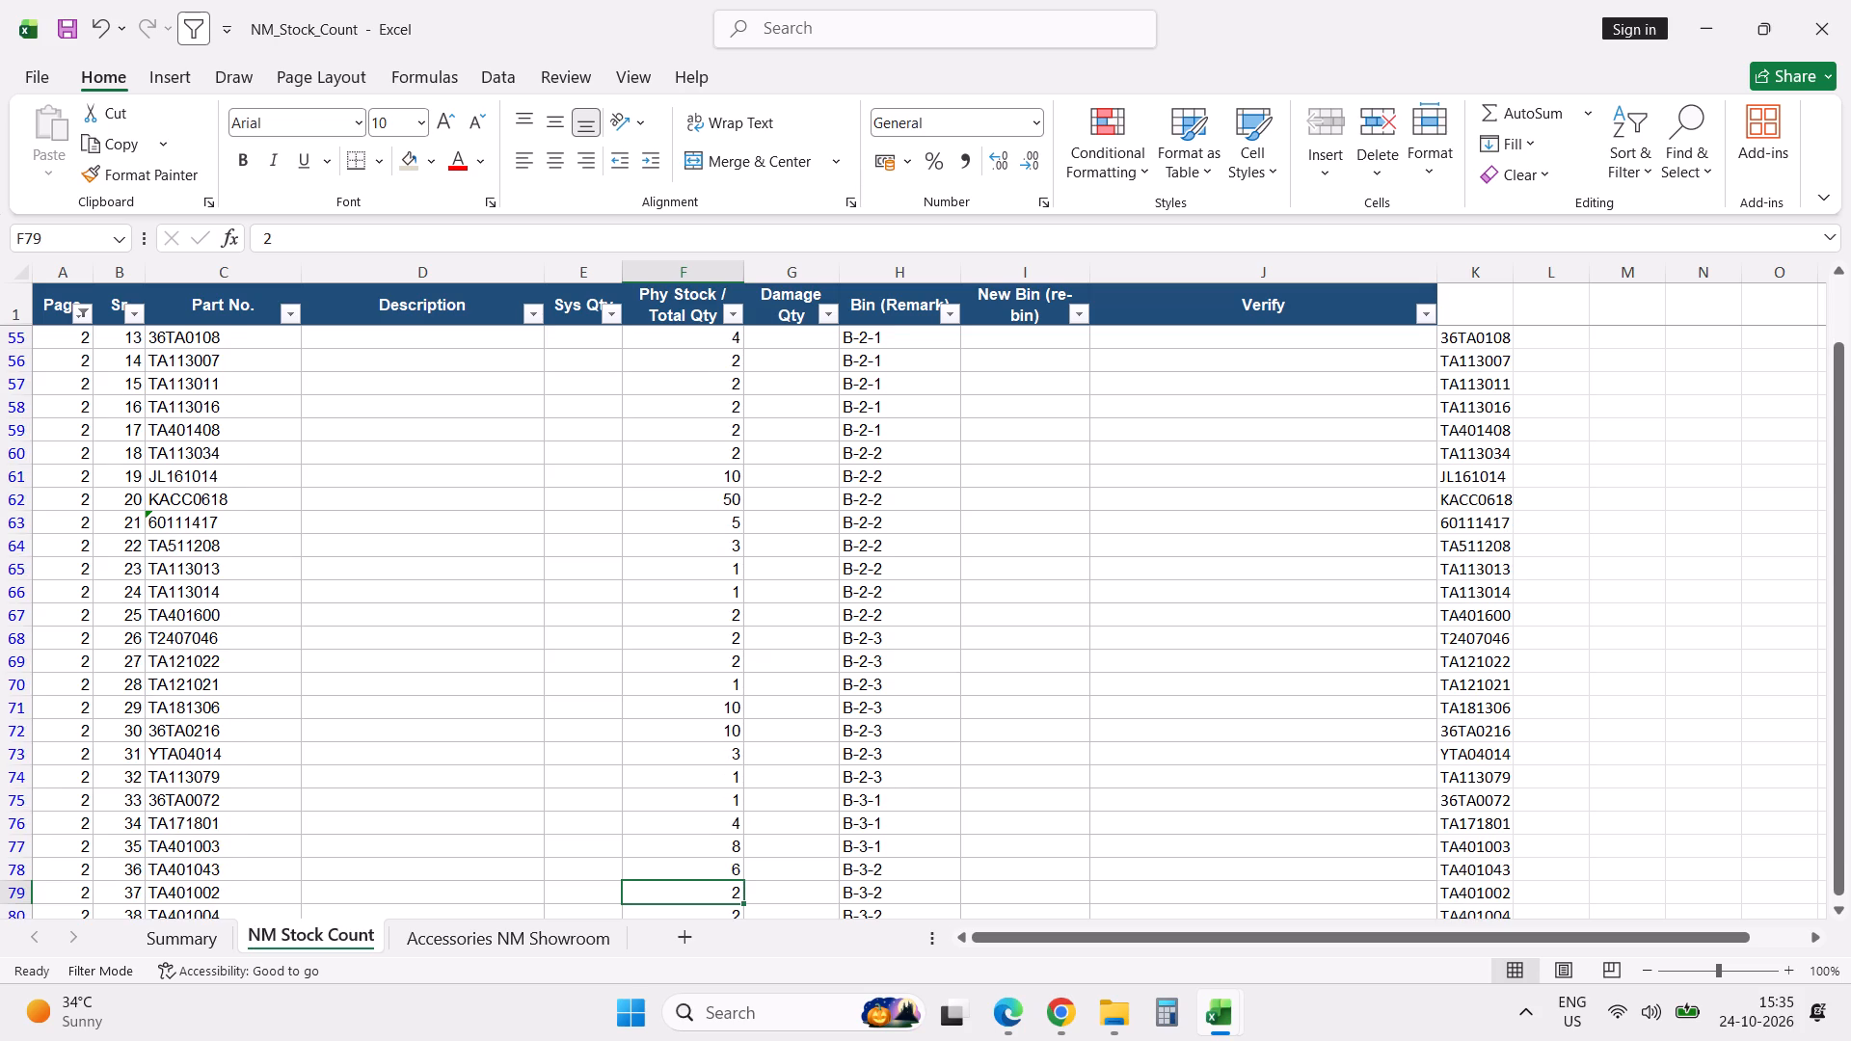
key(Down)
key(Down)
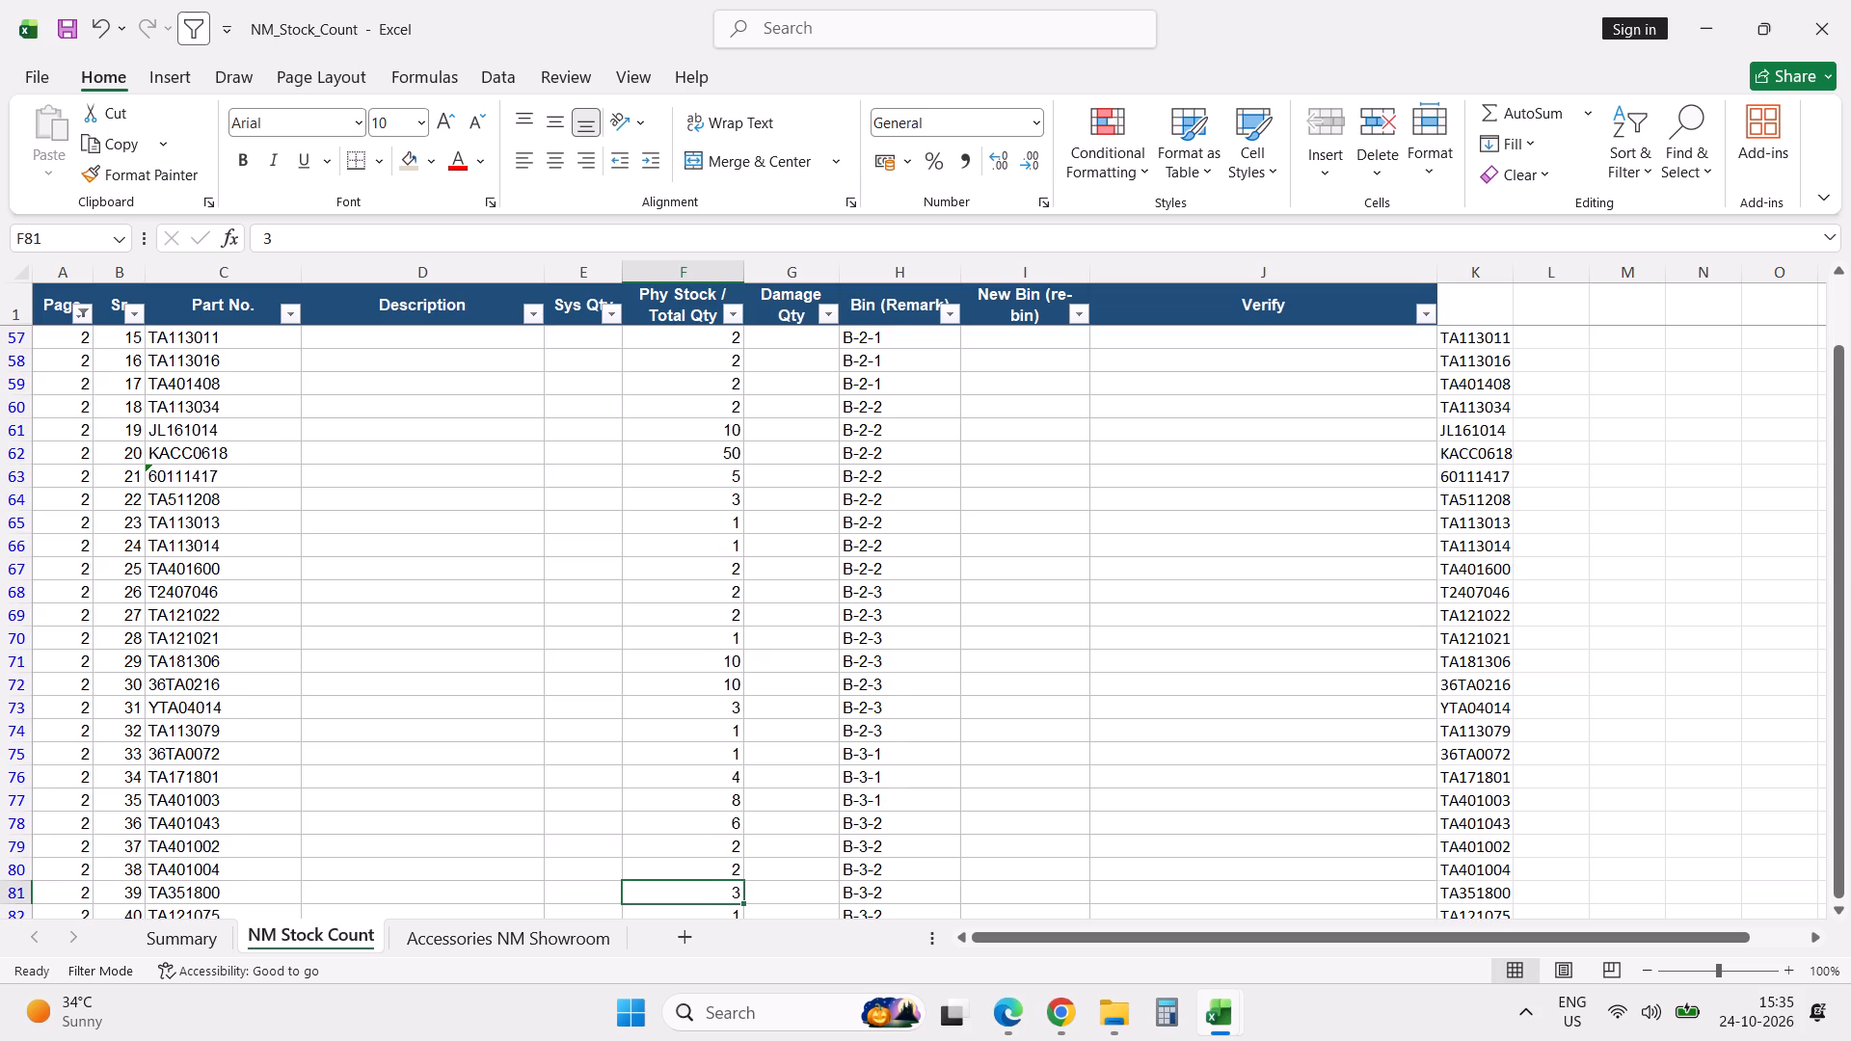
key(Down)
key(Down)
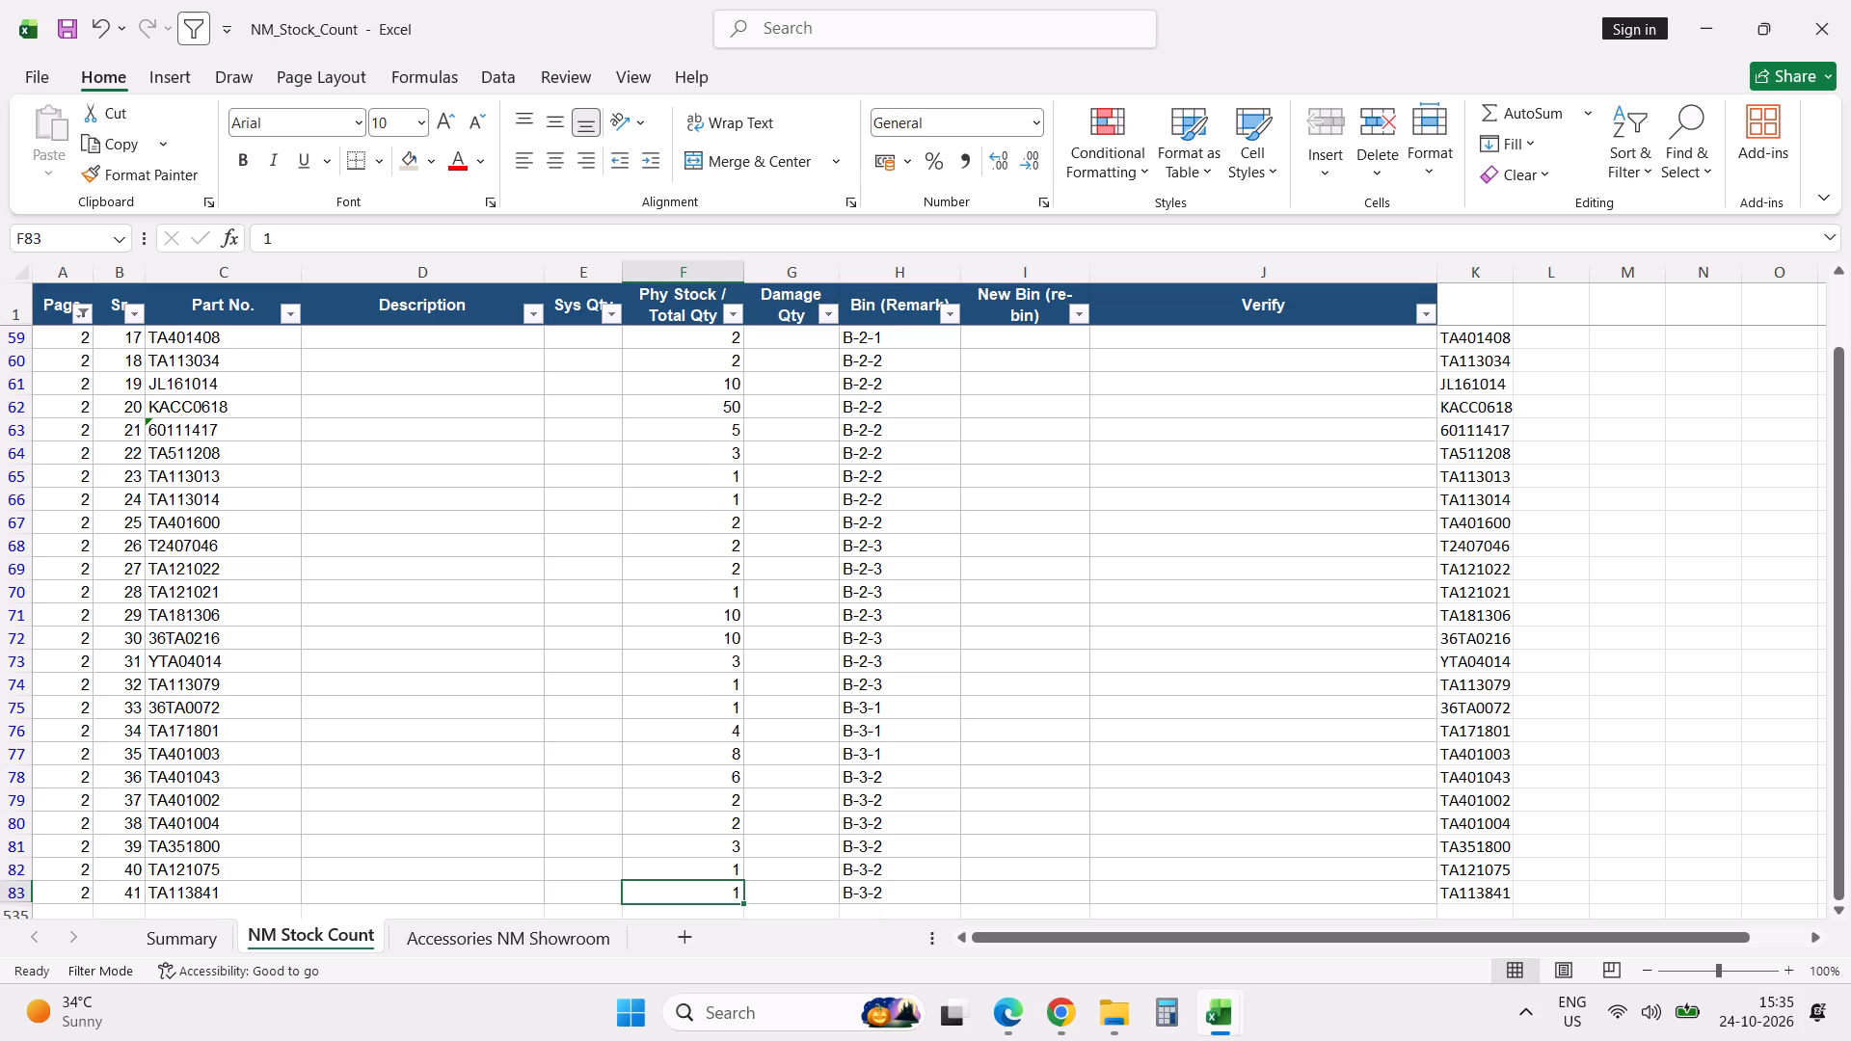
key(ctrl+s)
Switch to WhatsApp in Edge and look through the recent chats.
click(1002, 1005)
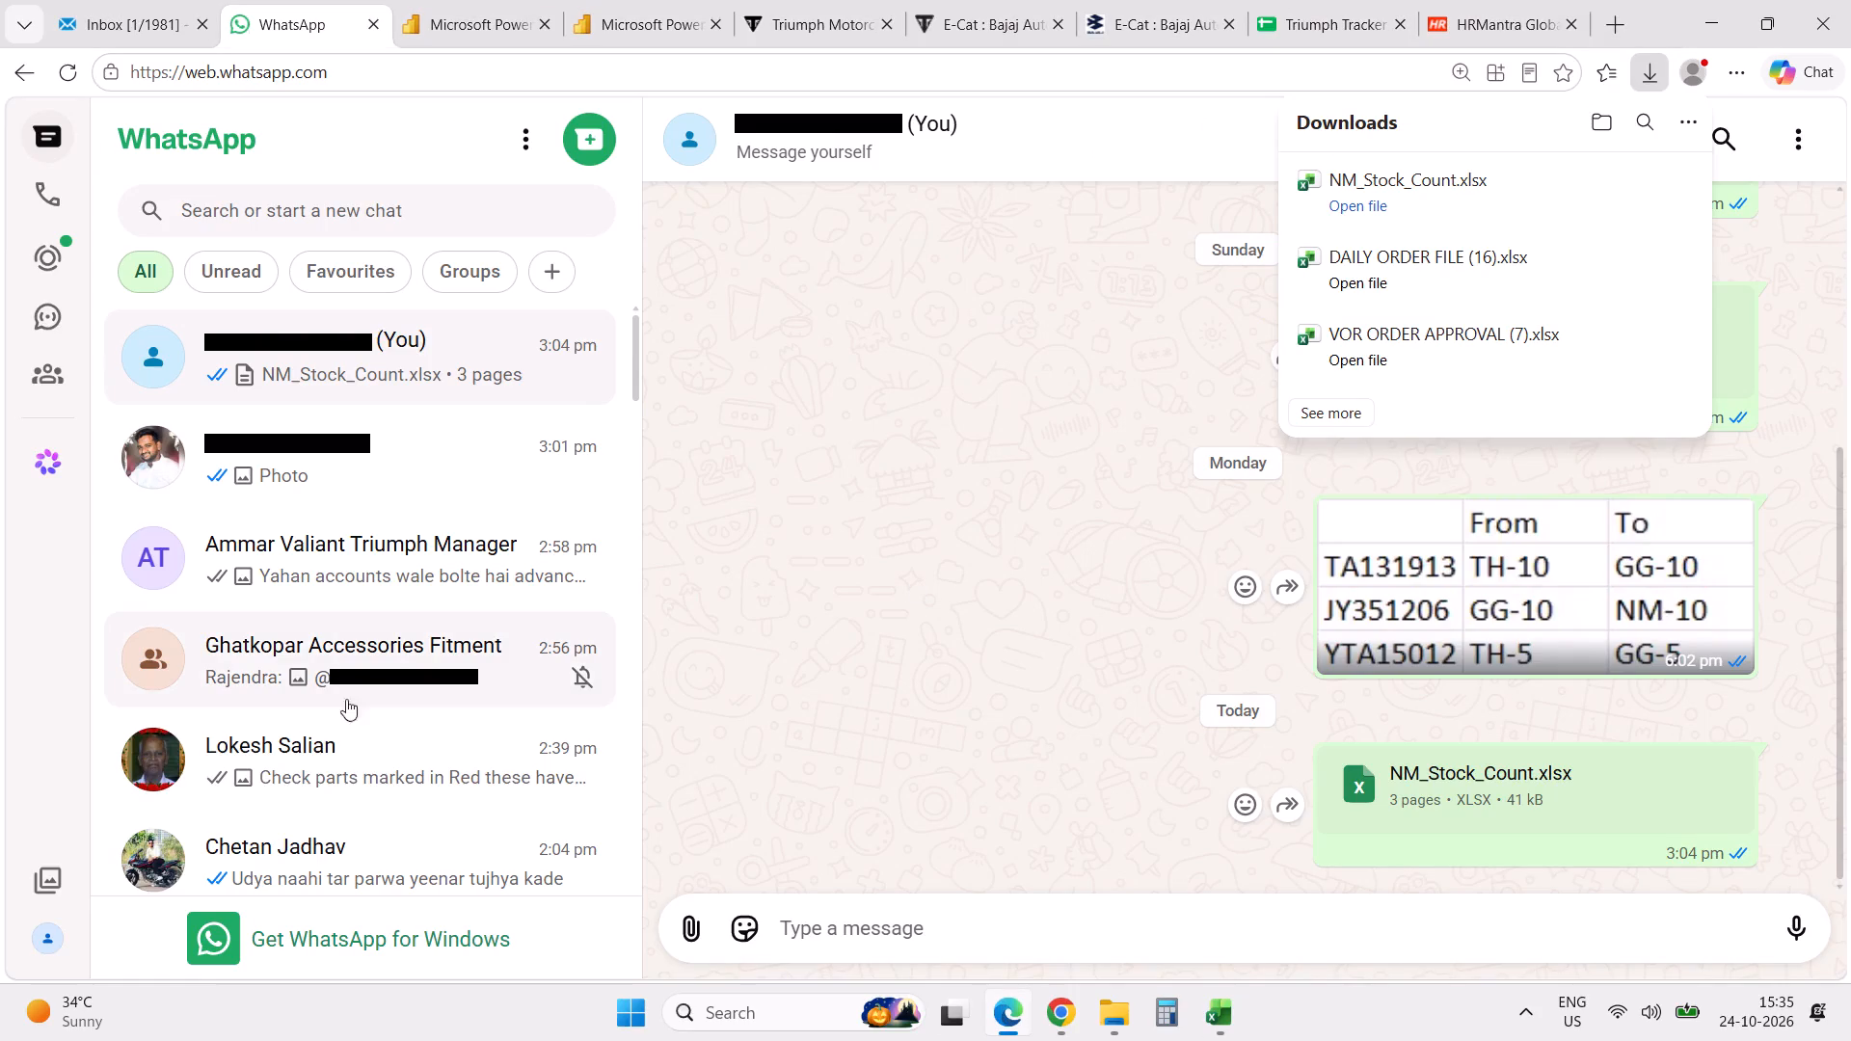
scroll(333, 703, up, 5)
scroll(333, 703, down, 2)
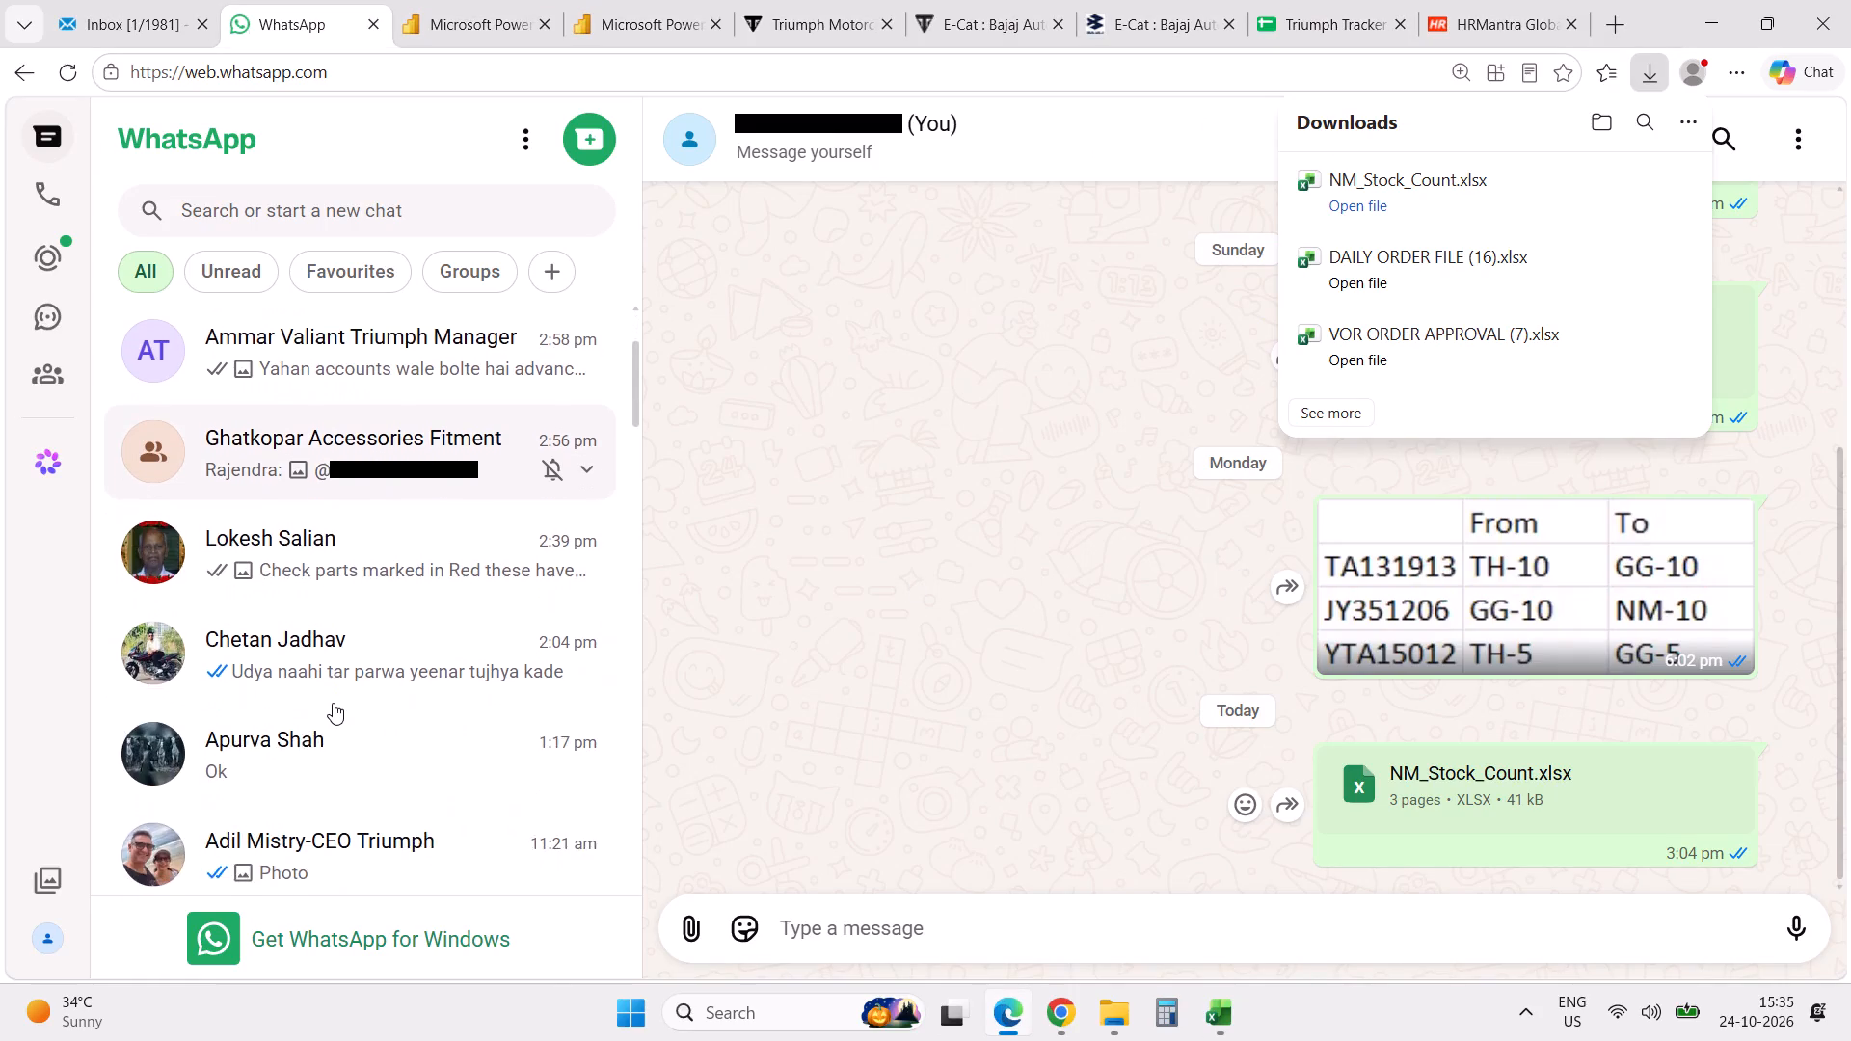
scroll(333, 703, up, 8)
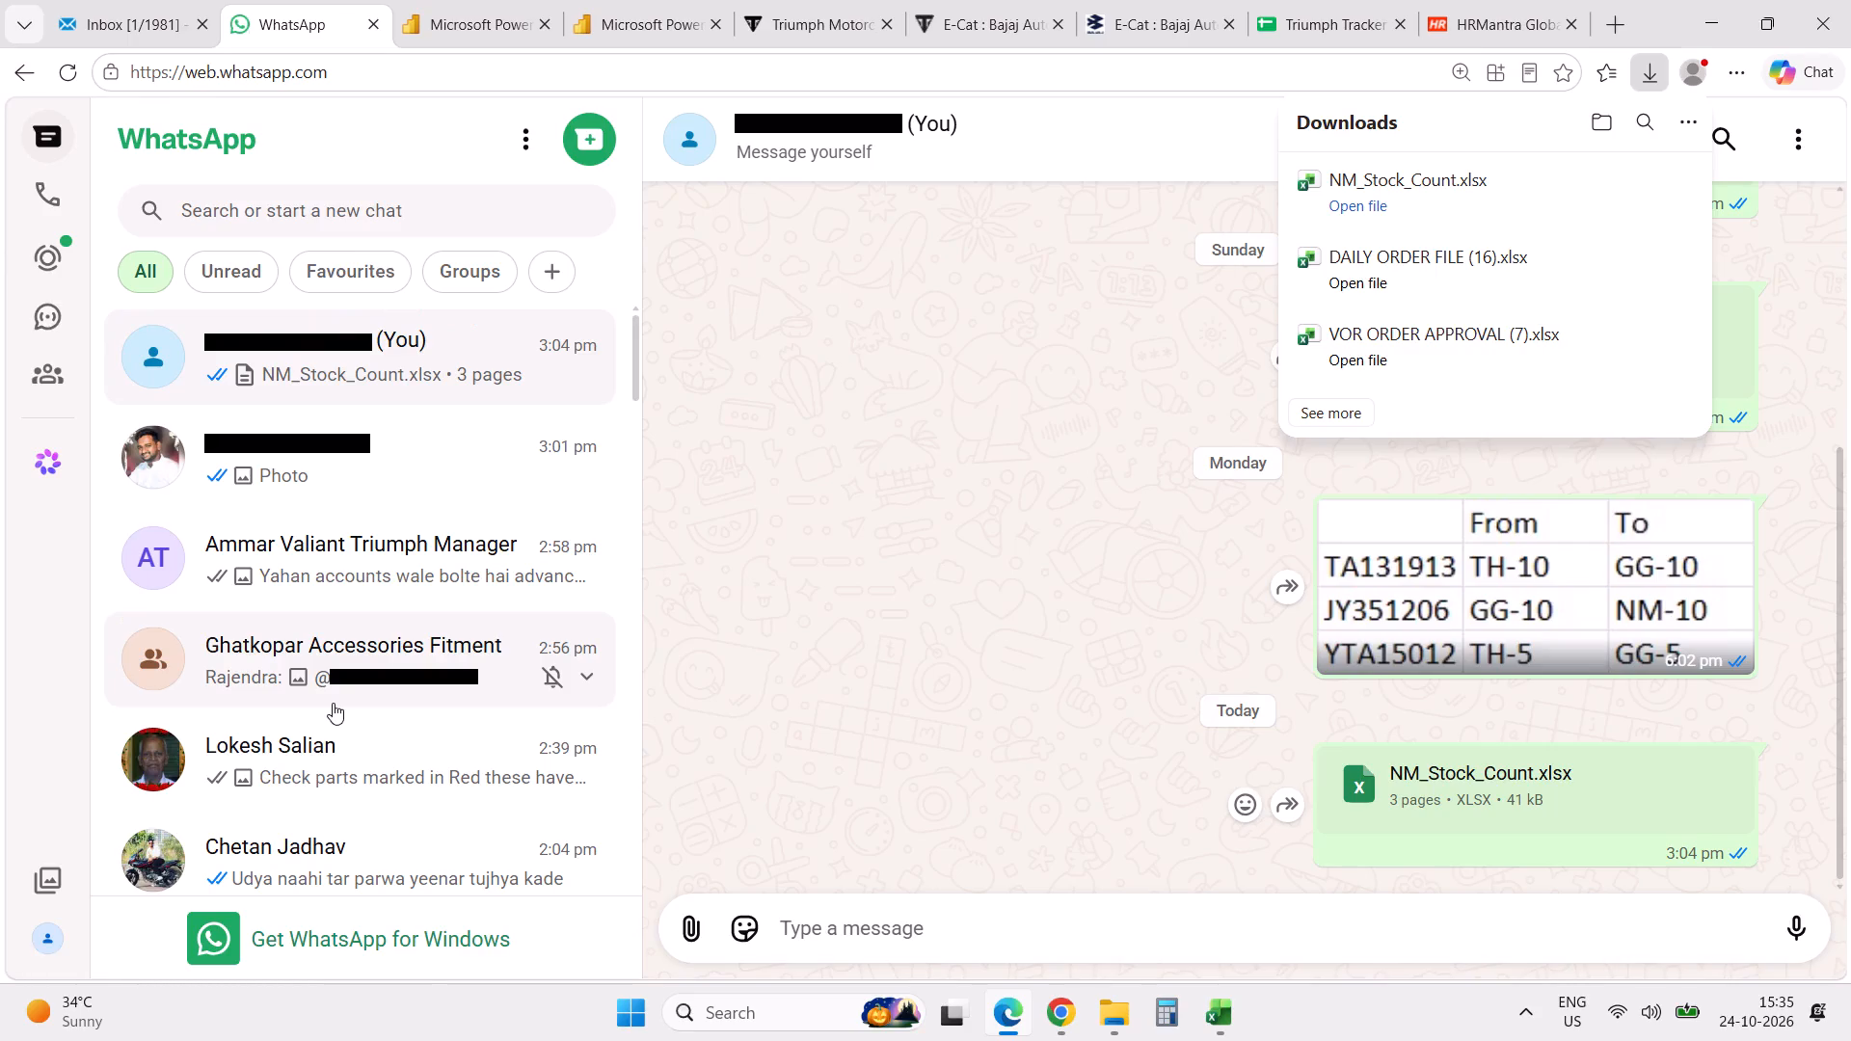
Switch to the New AMC_ABC_Oct 2026 workbook in Excel to view its Big Bike sheet, and bring up the open workbooks again.
click(1222, 1011)
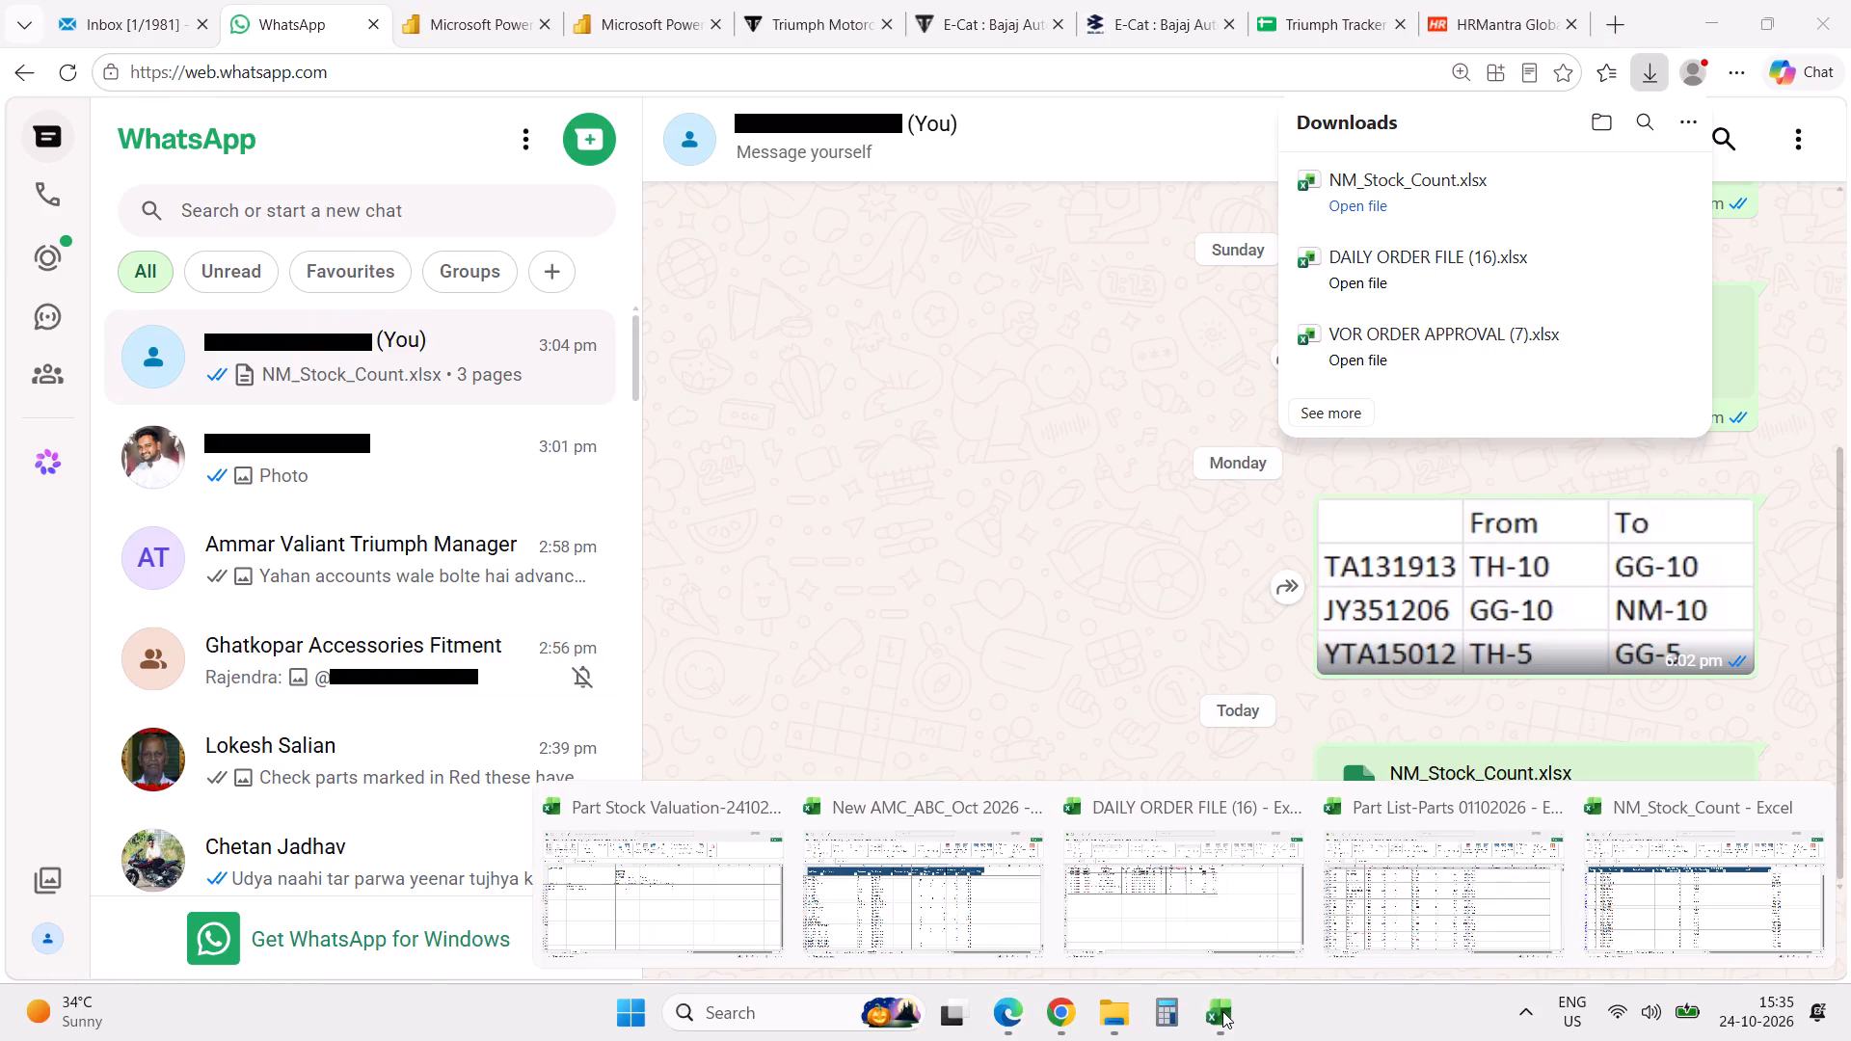
click(956, 894)
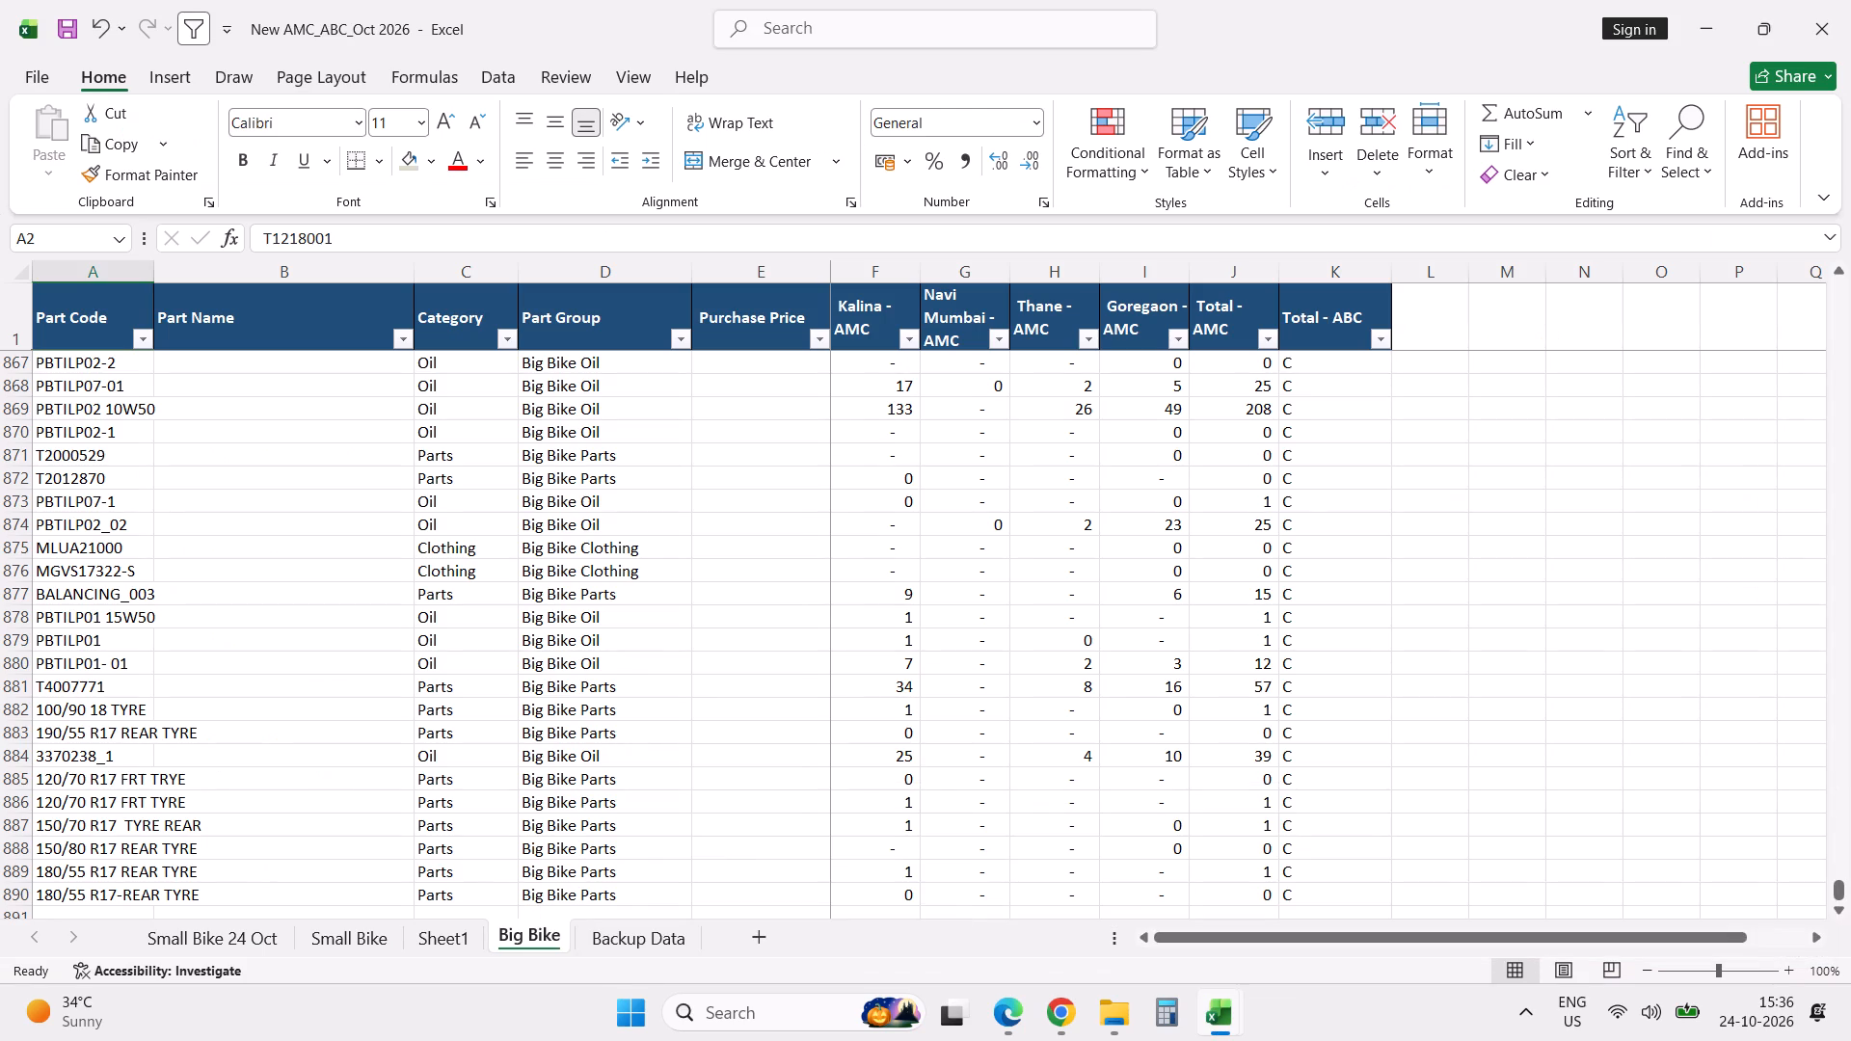
click(1223, 1017)
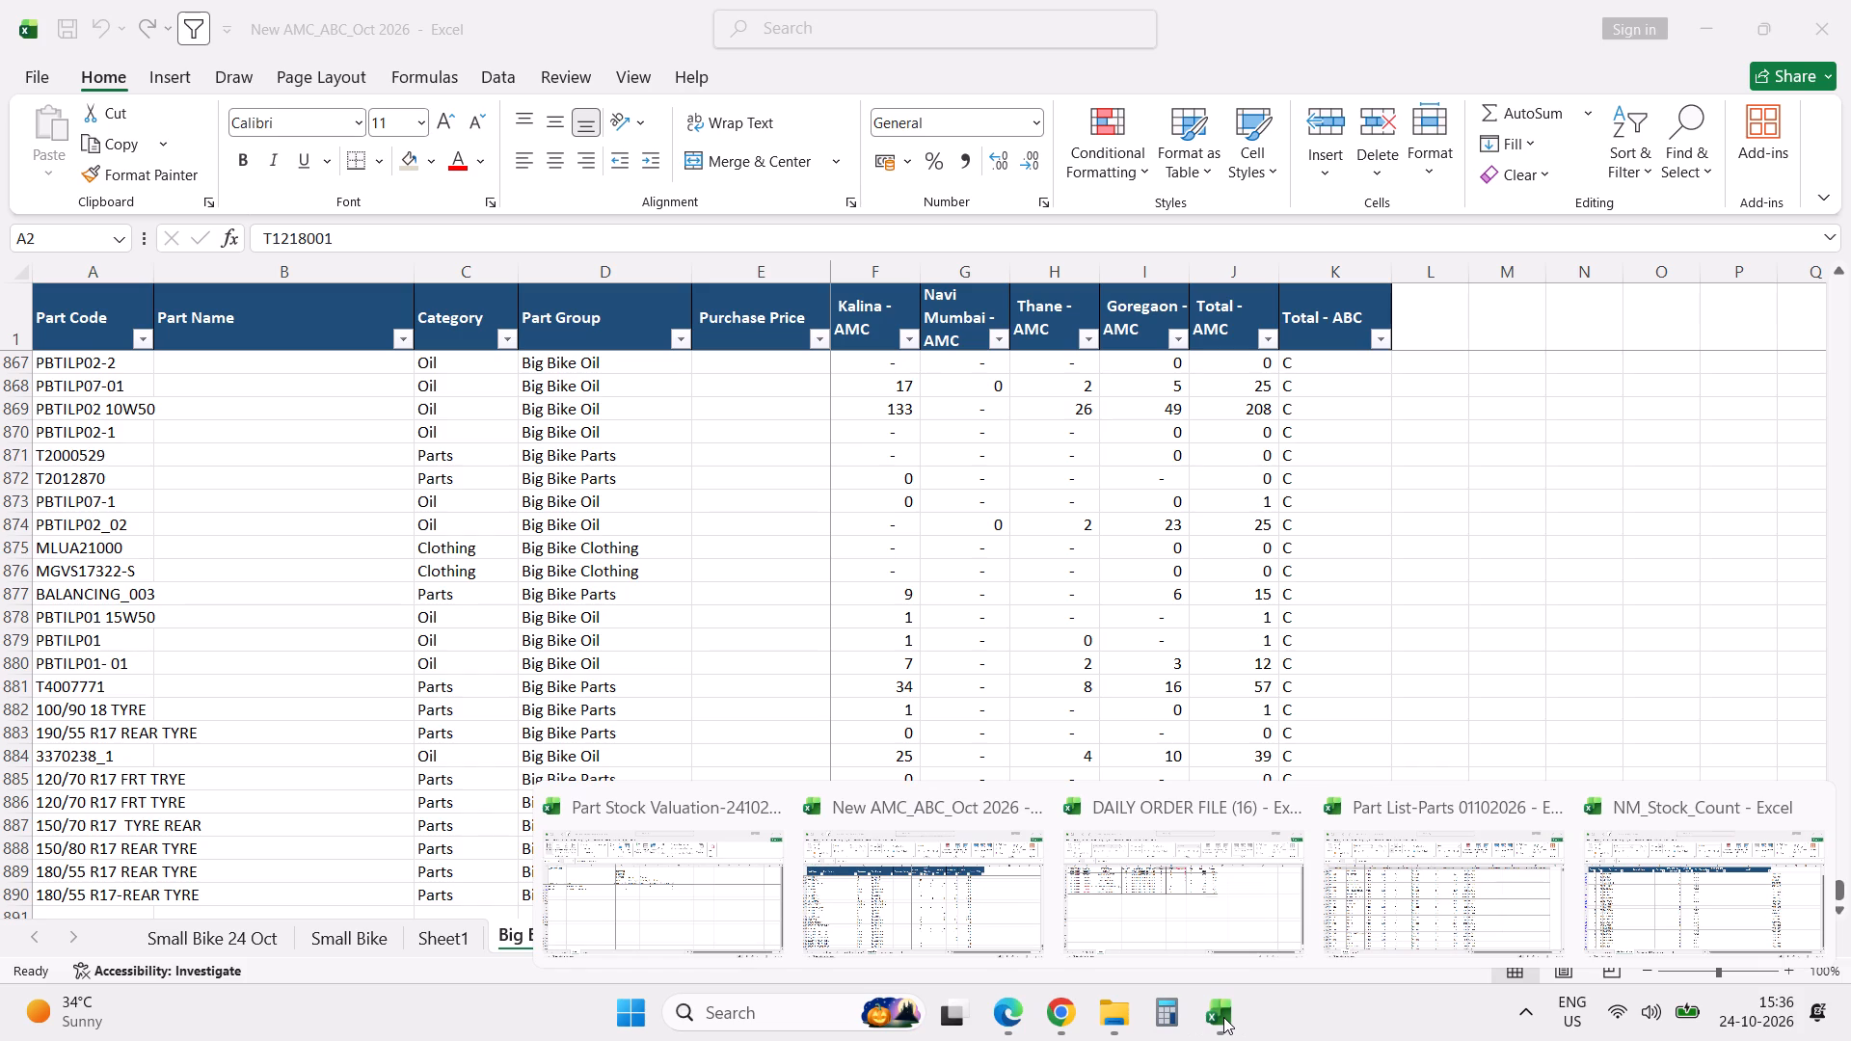
Switch to the DAILY ORDER FILE (16) workbook and total the Amount column with AutoSum in L10.
drag(1223, 1017, 1374, 918)
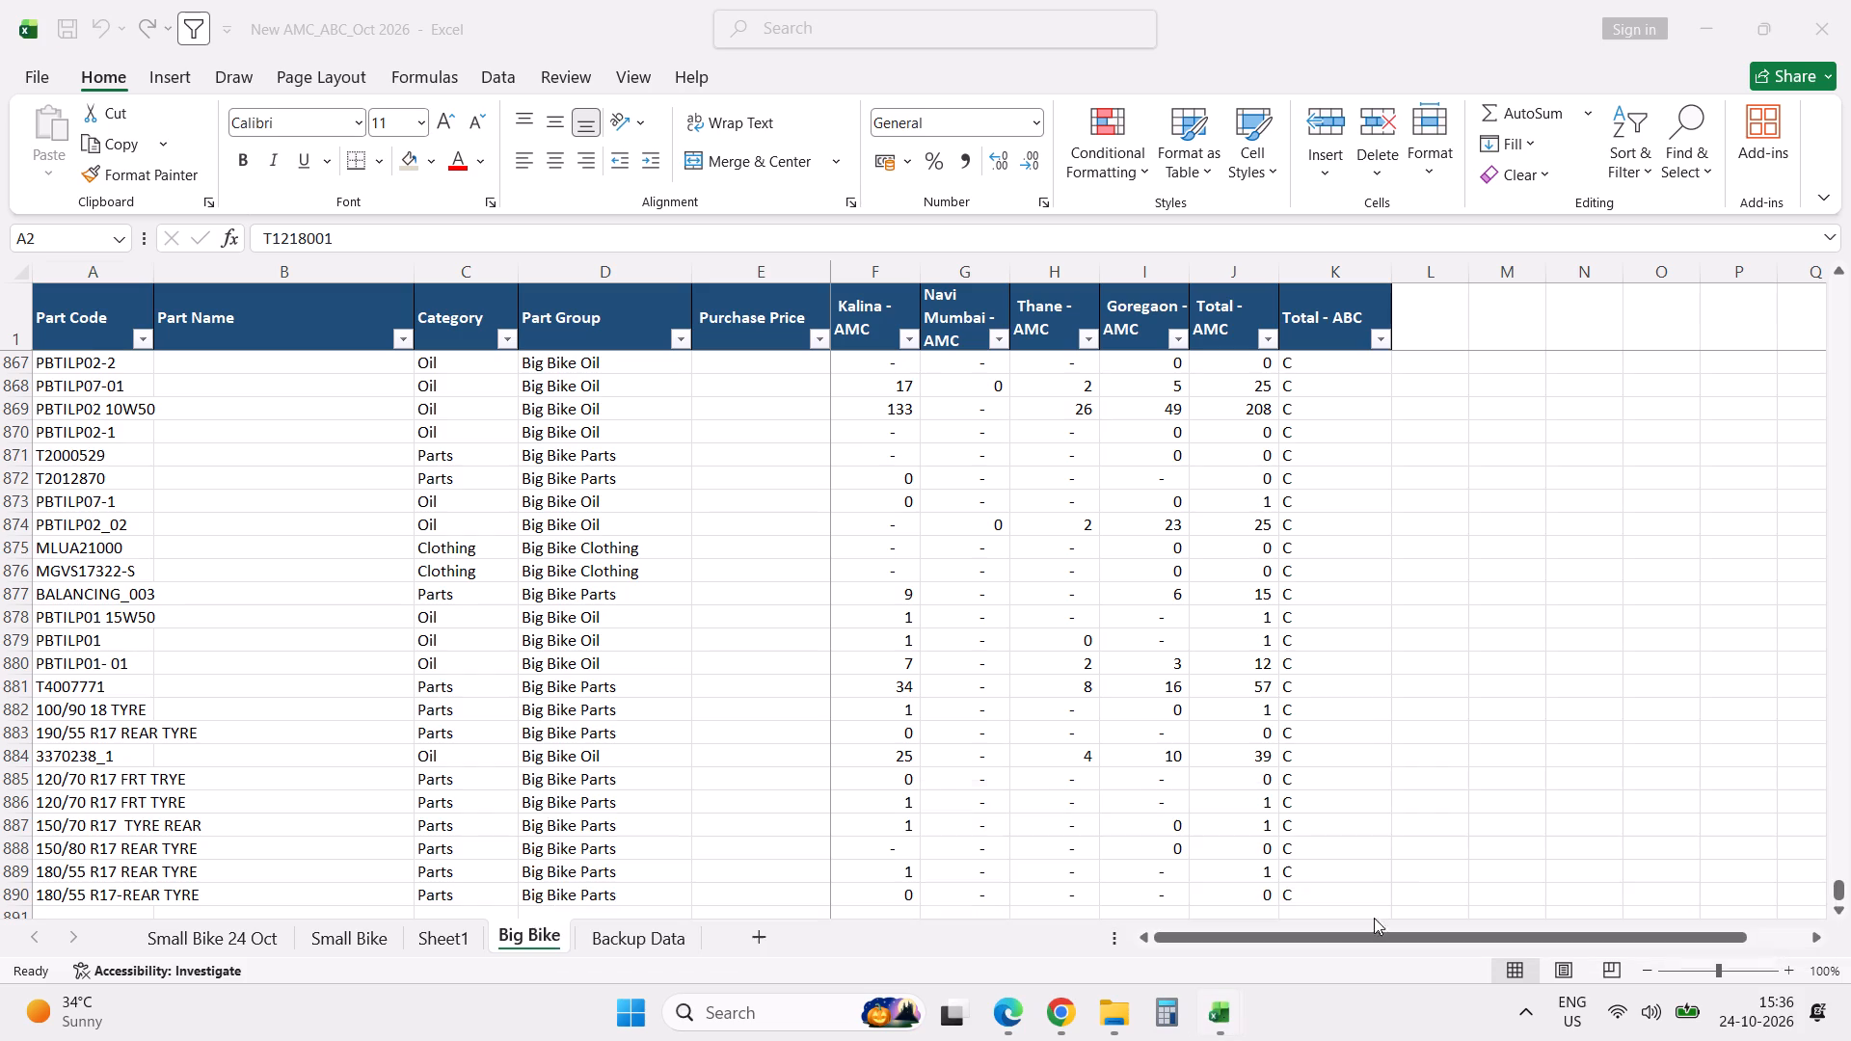
drag(1374, 918, 1199, 1022)
click(1199, 1022)
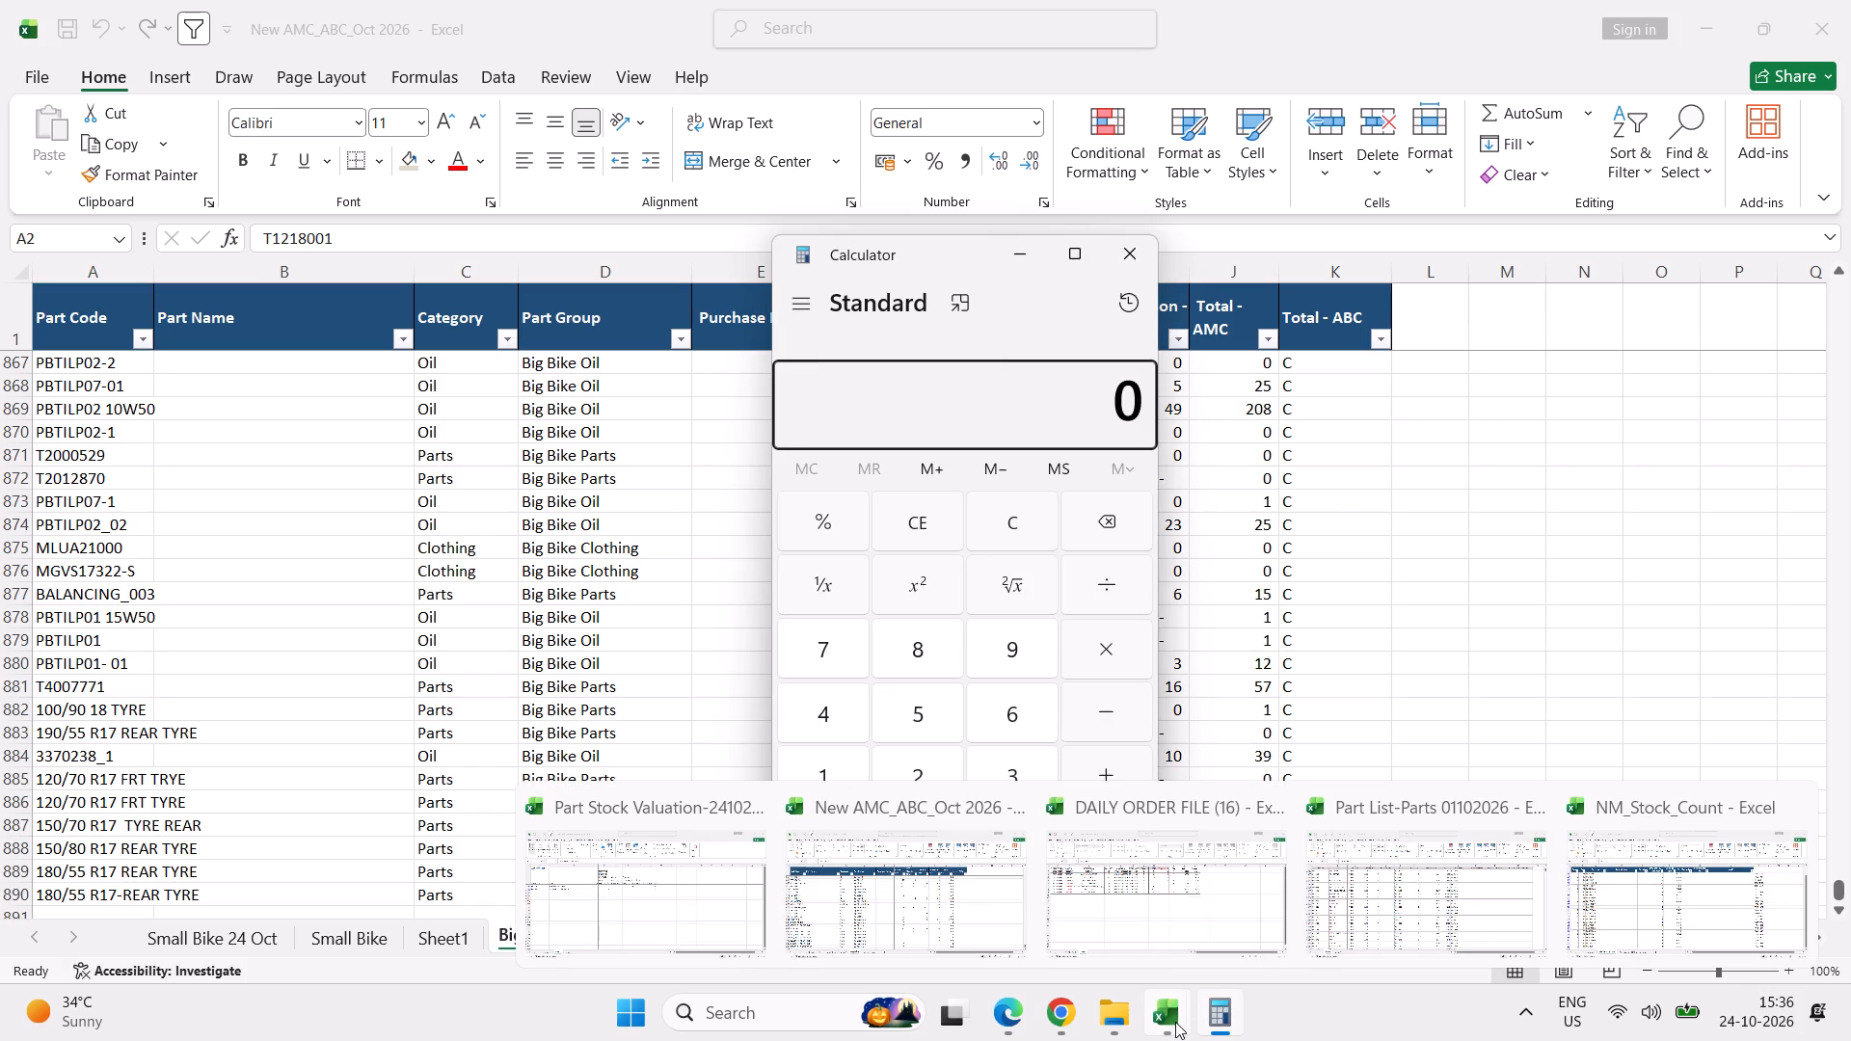
click(1133, 887)
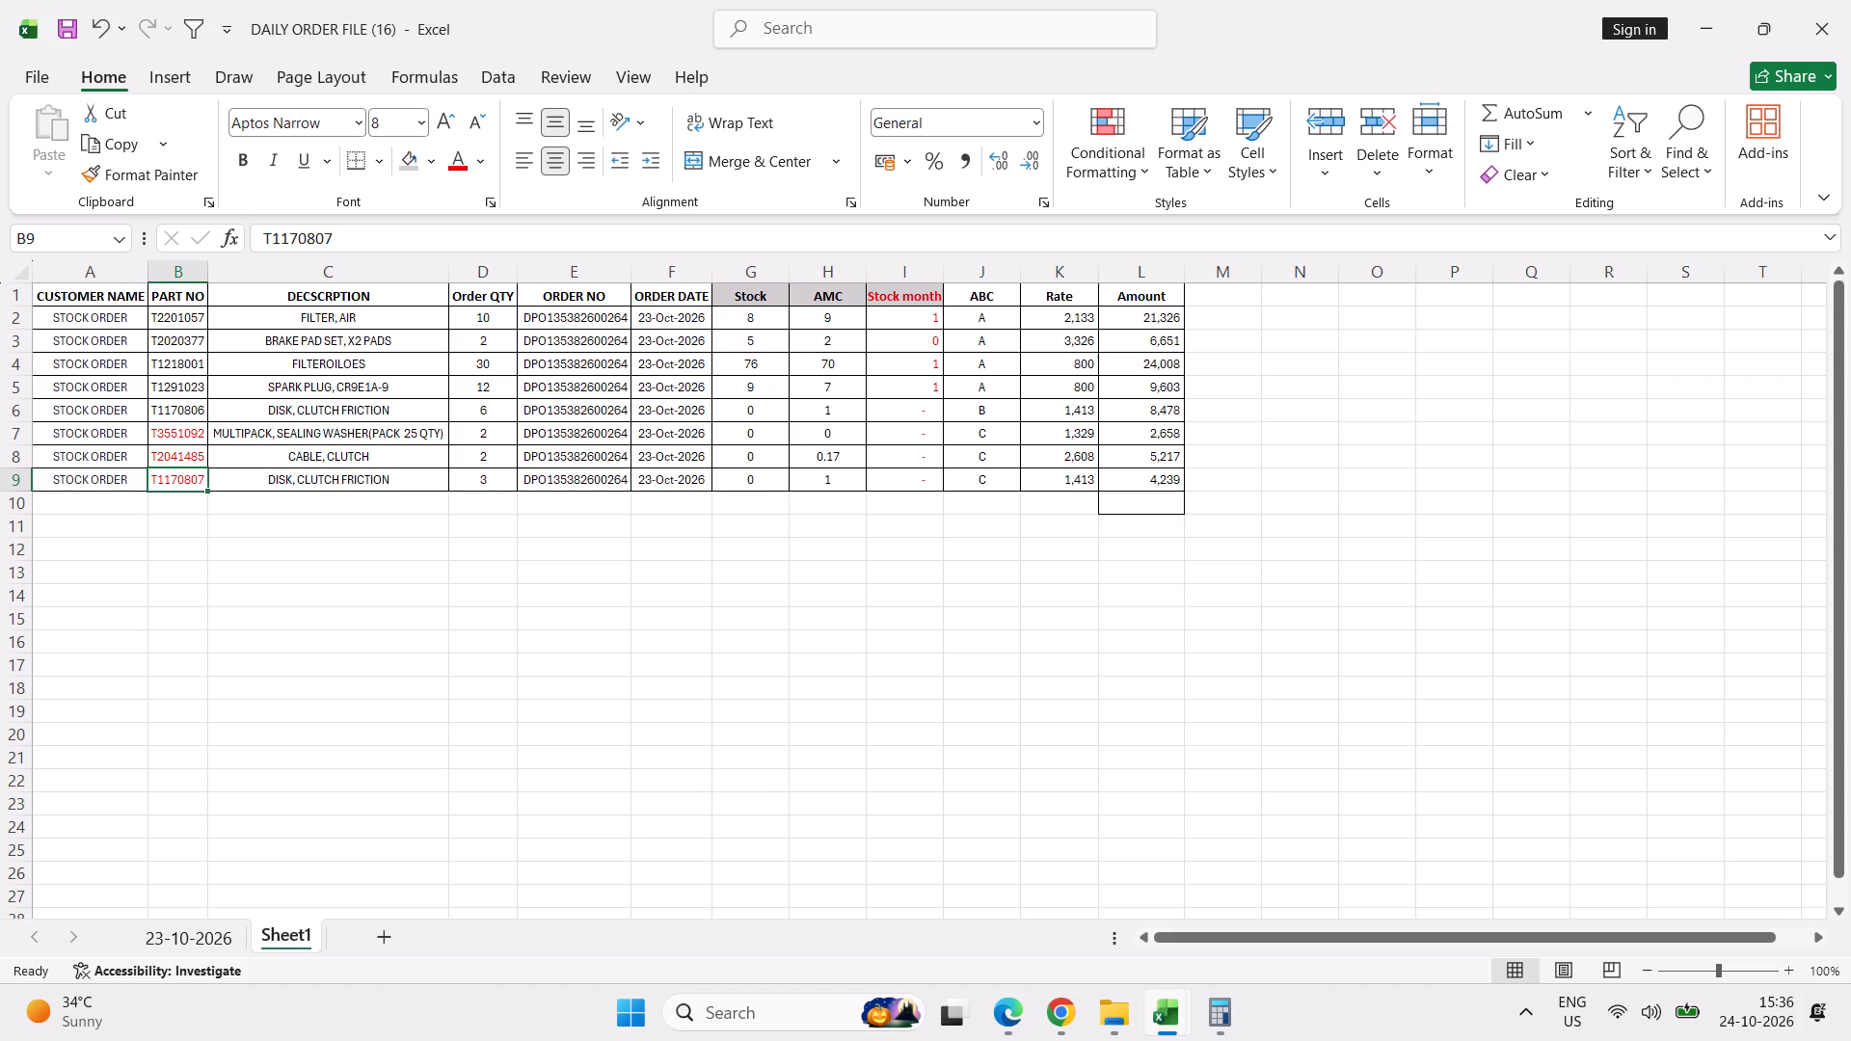
click(1168, 507)
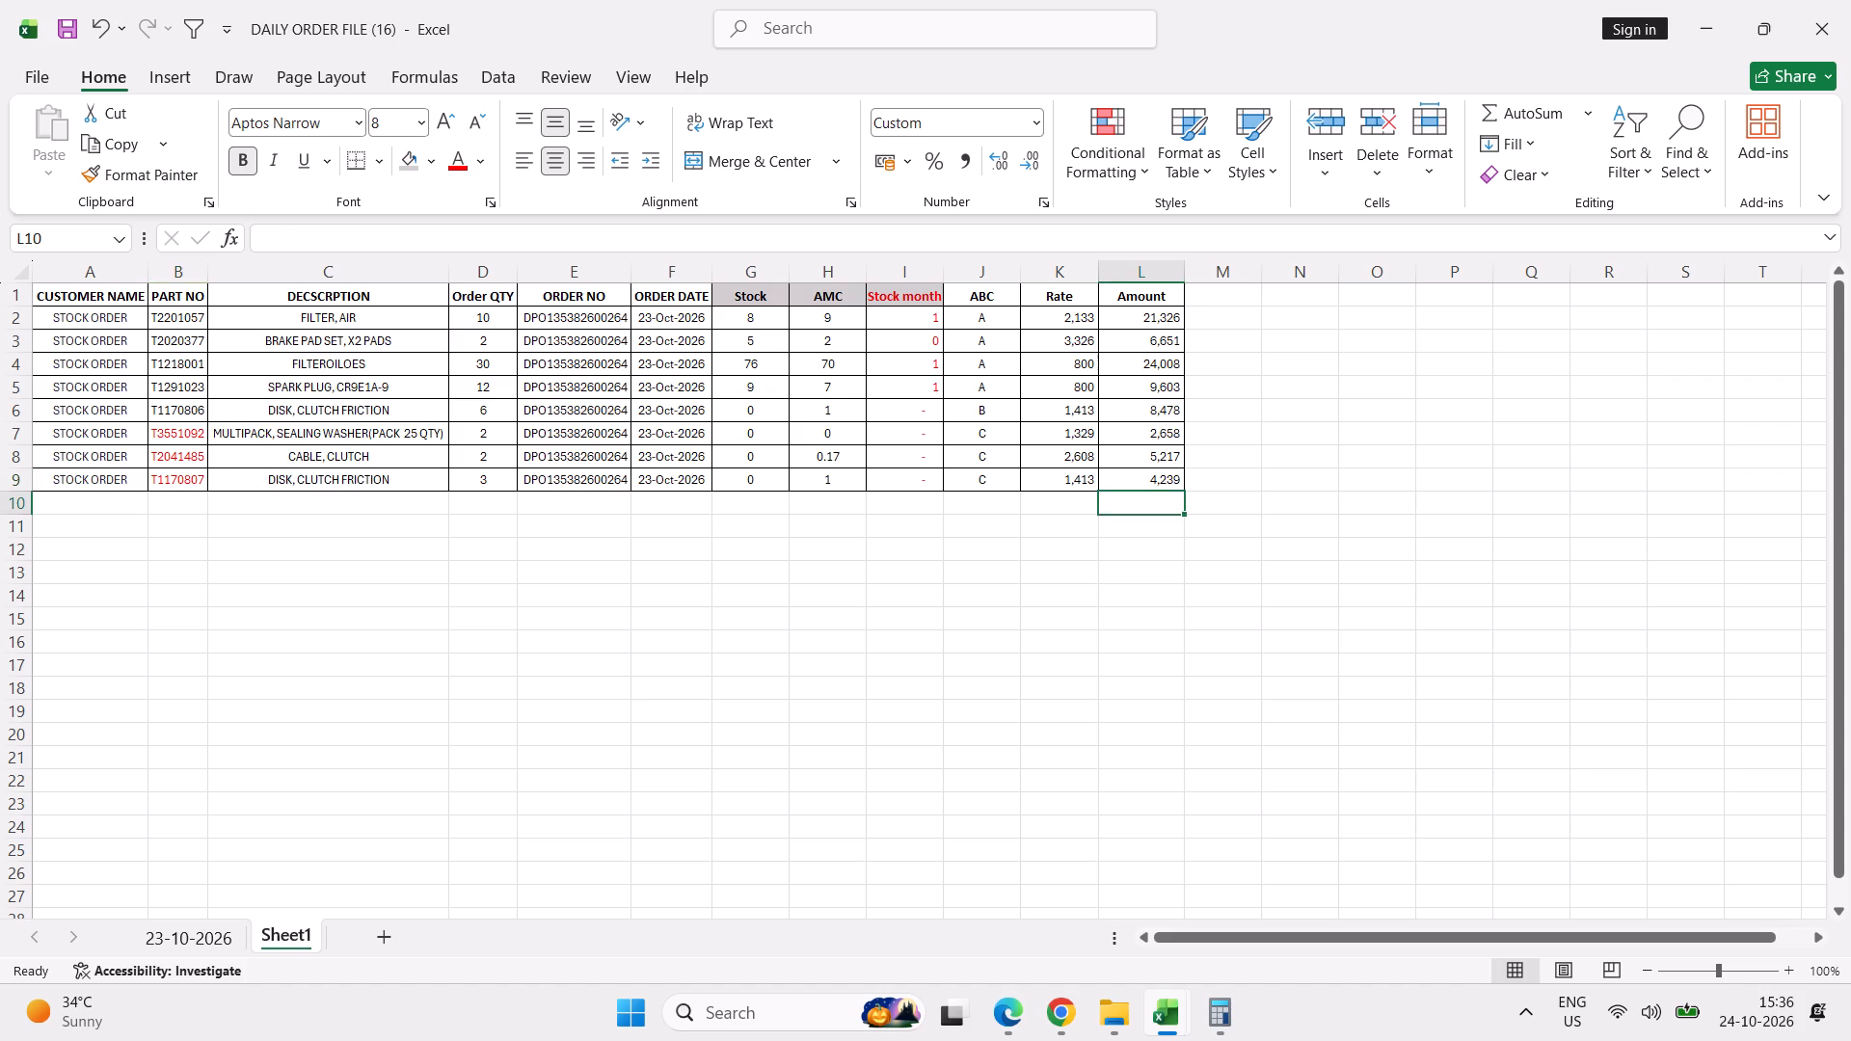
key(alt+equal)
key(Return)
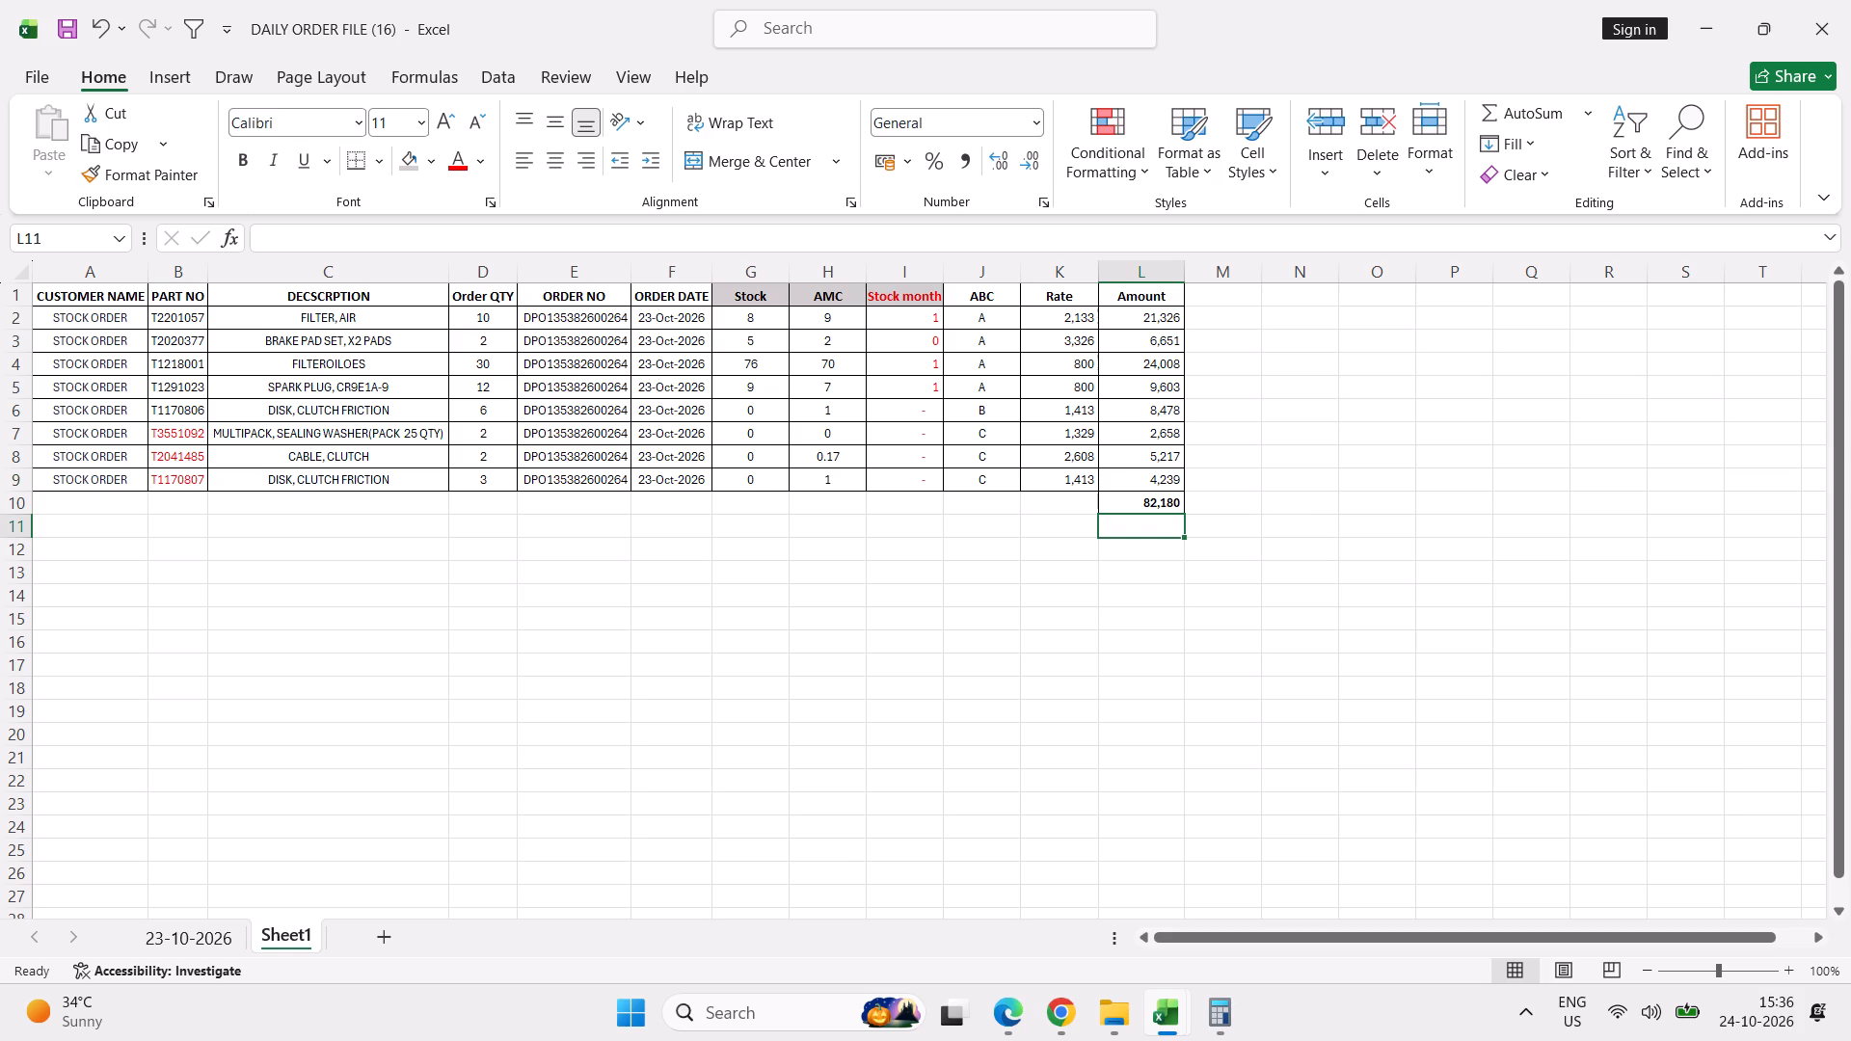
Insert a blank row above the order table's header and merge and center it across columns A to L.
click(192, 436)
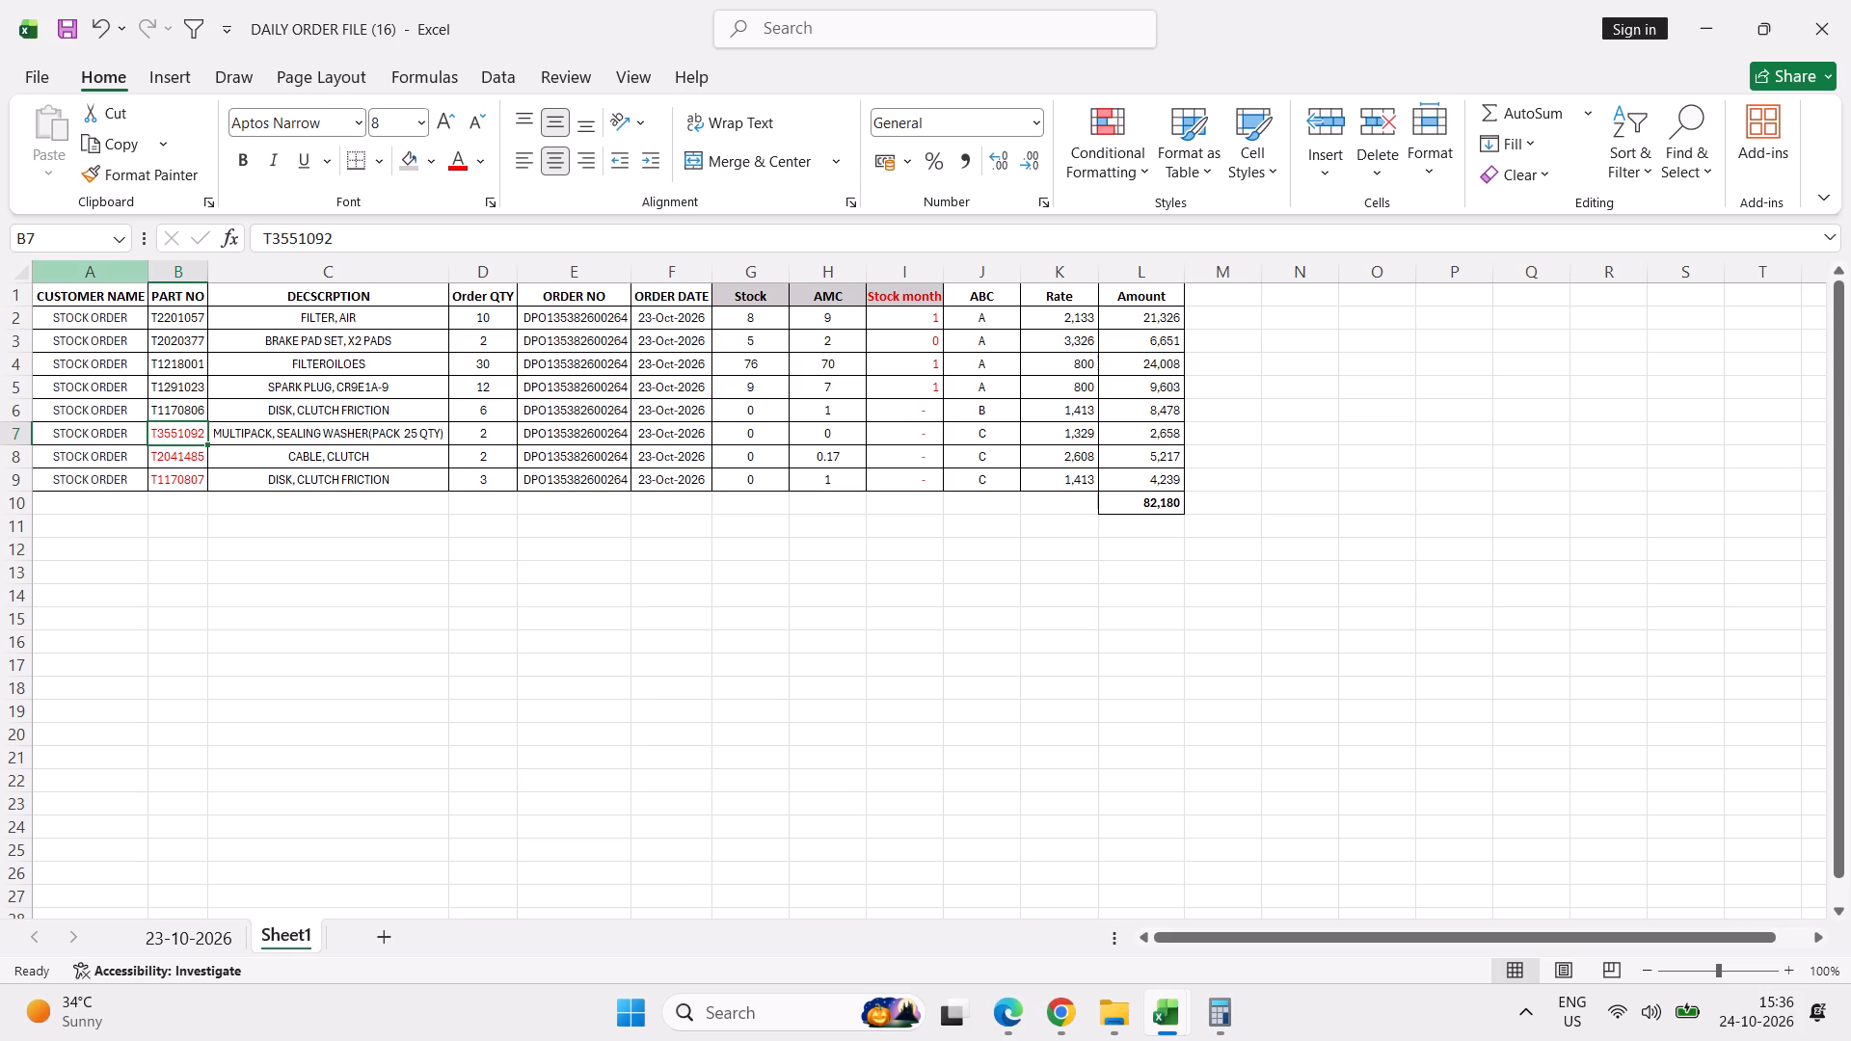
click(30, 295)
key(ctrl+plus)
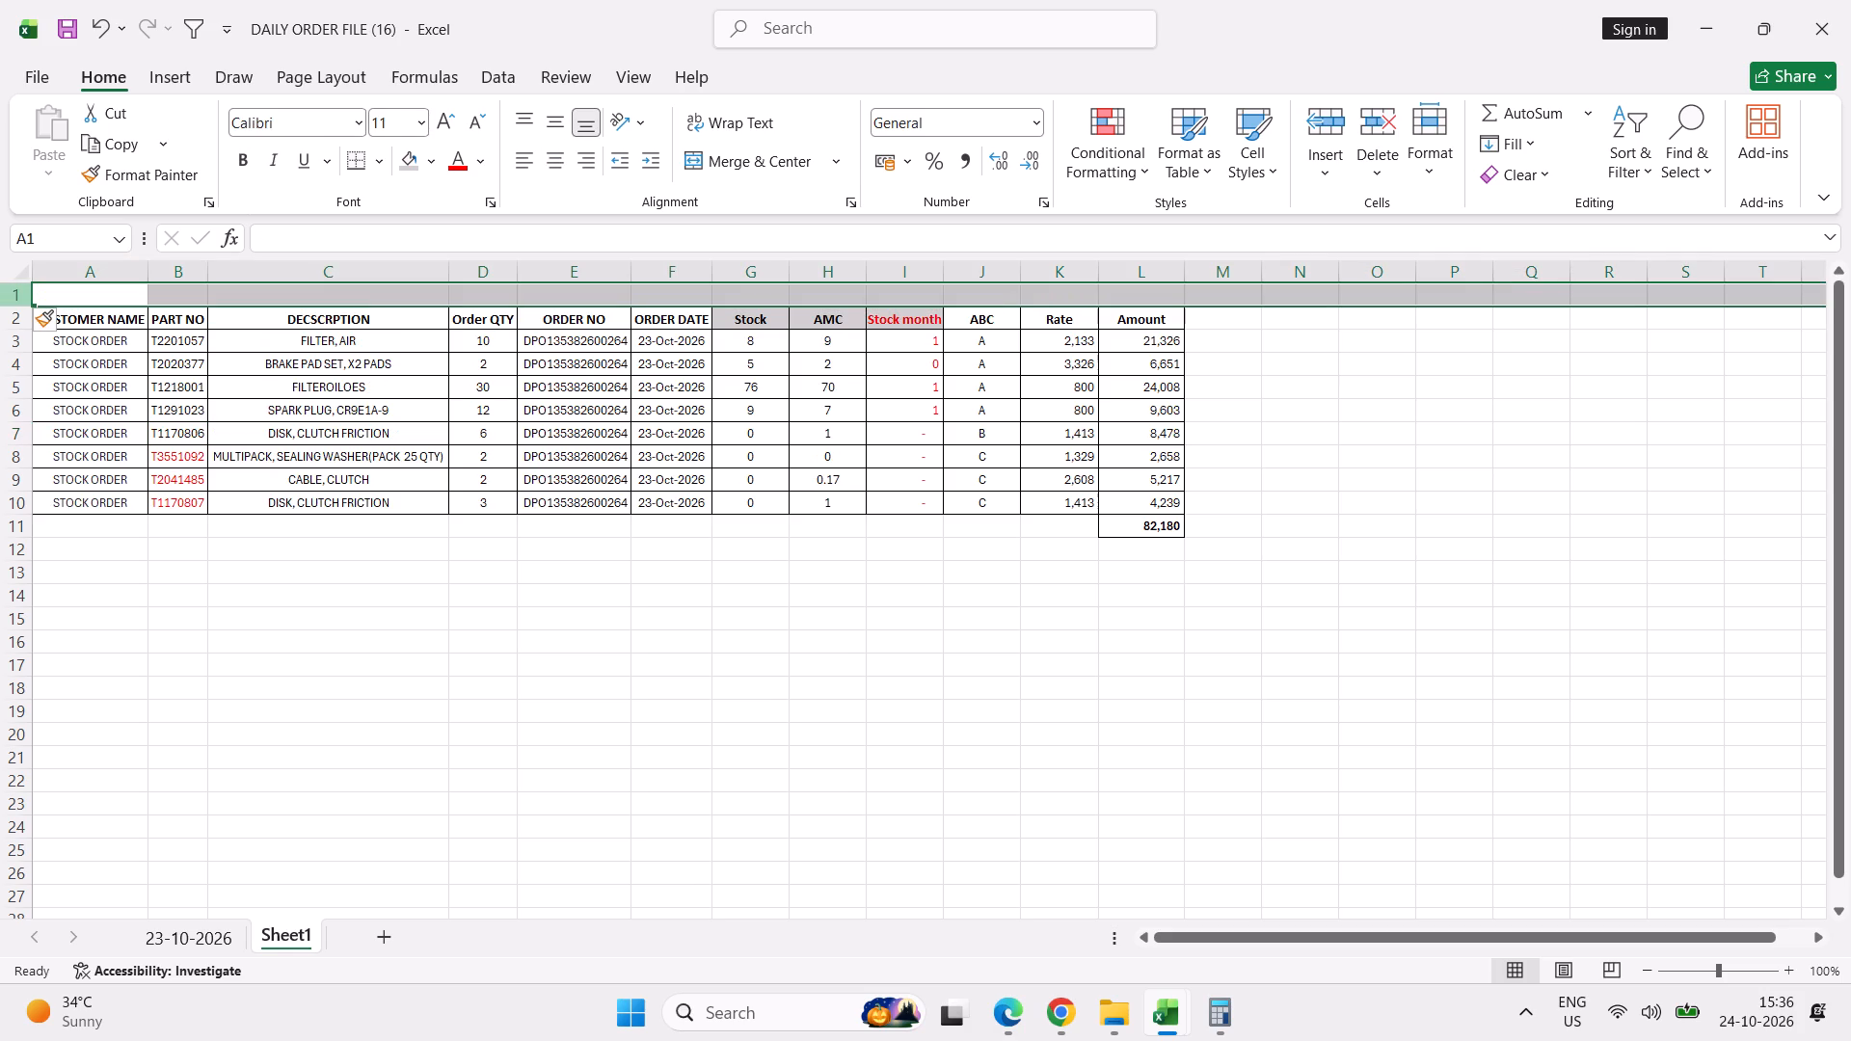
click(74, 292)
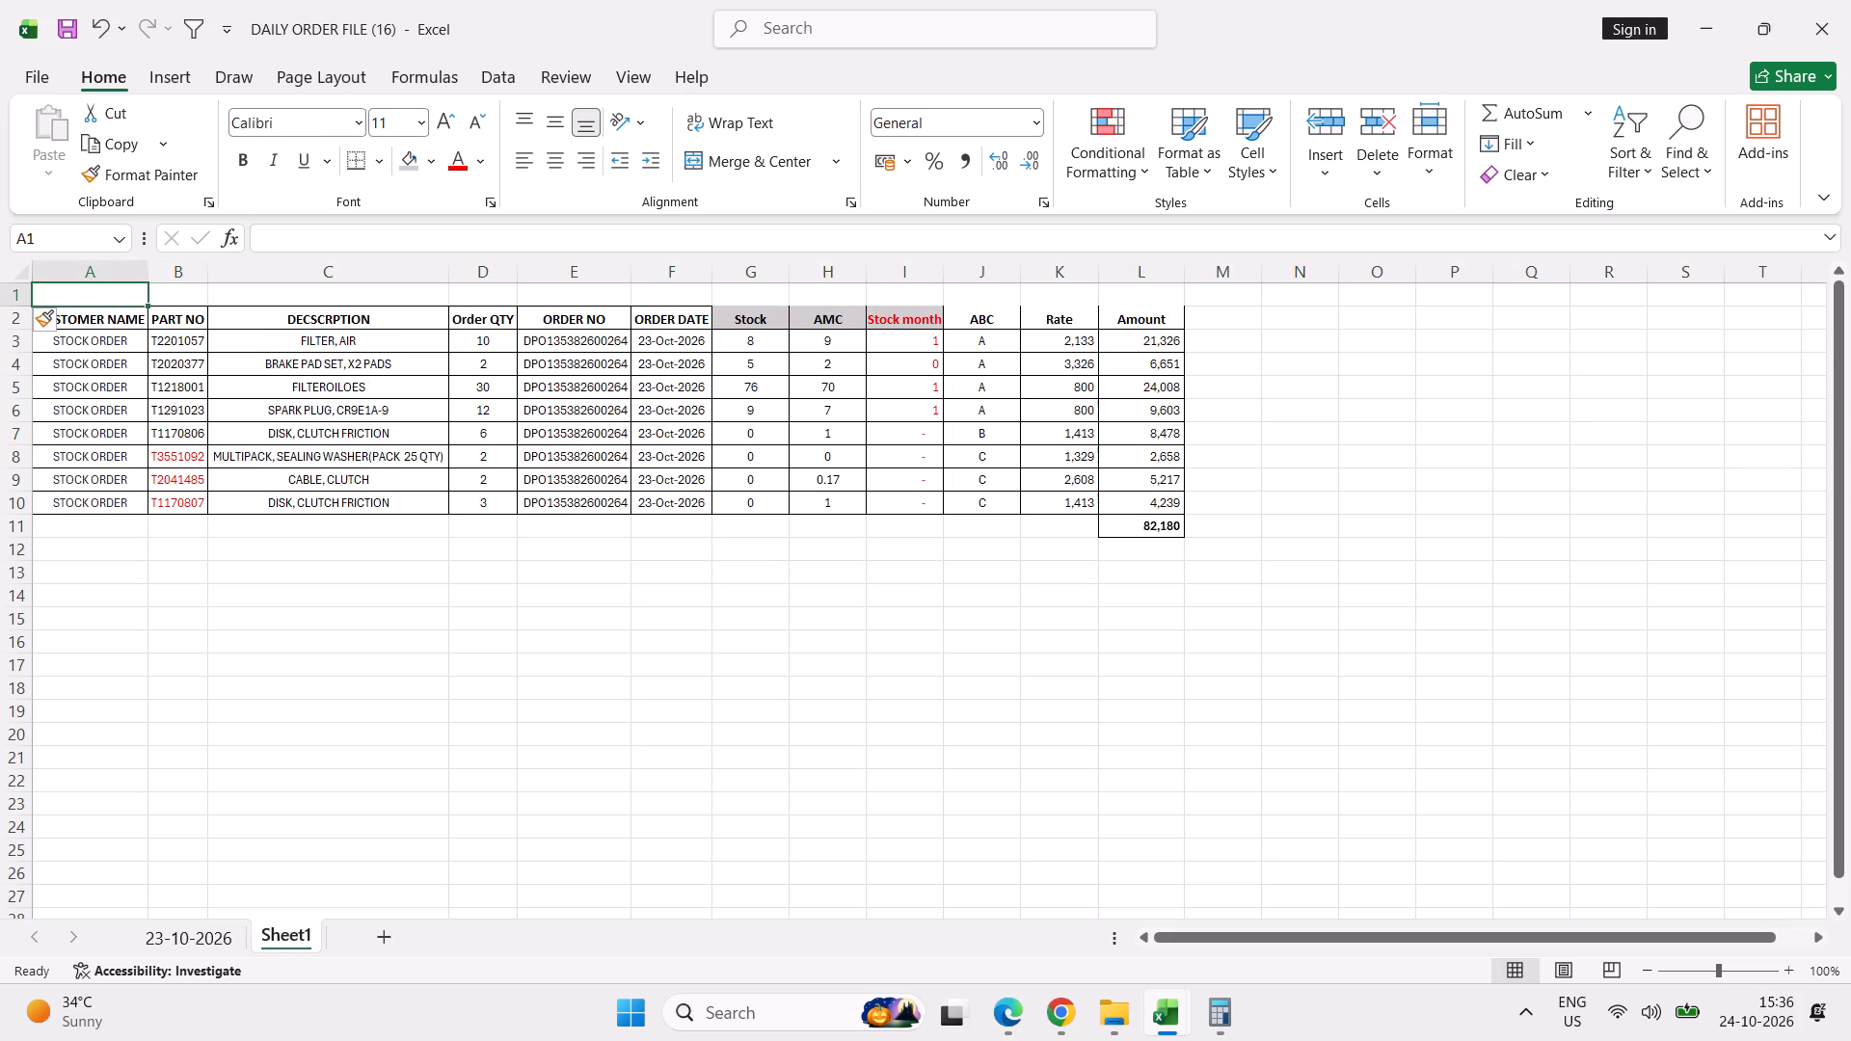
shift+click(1144, 297)
click(749, 167)
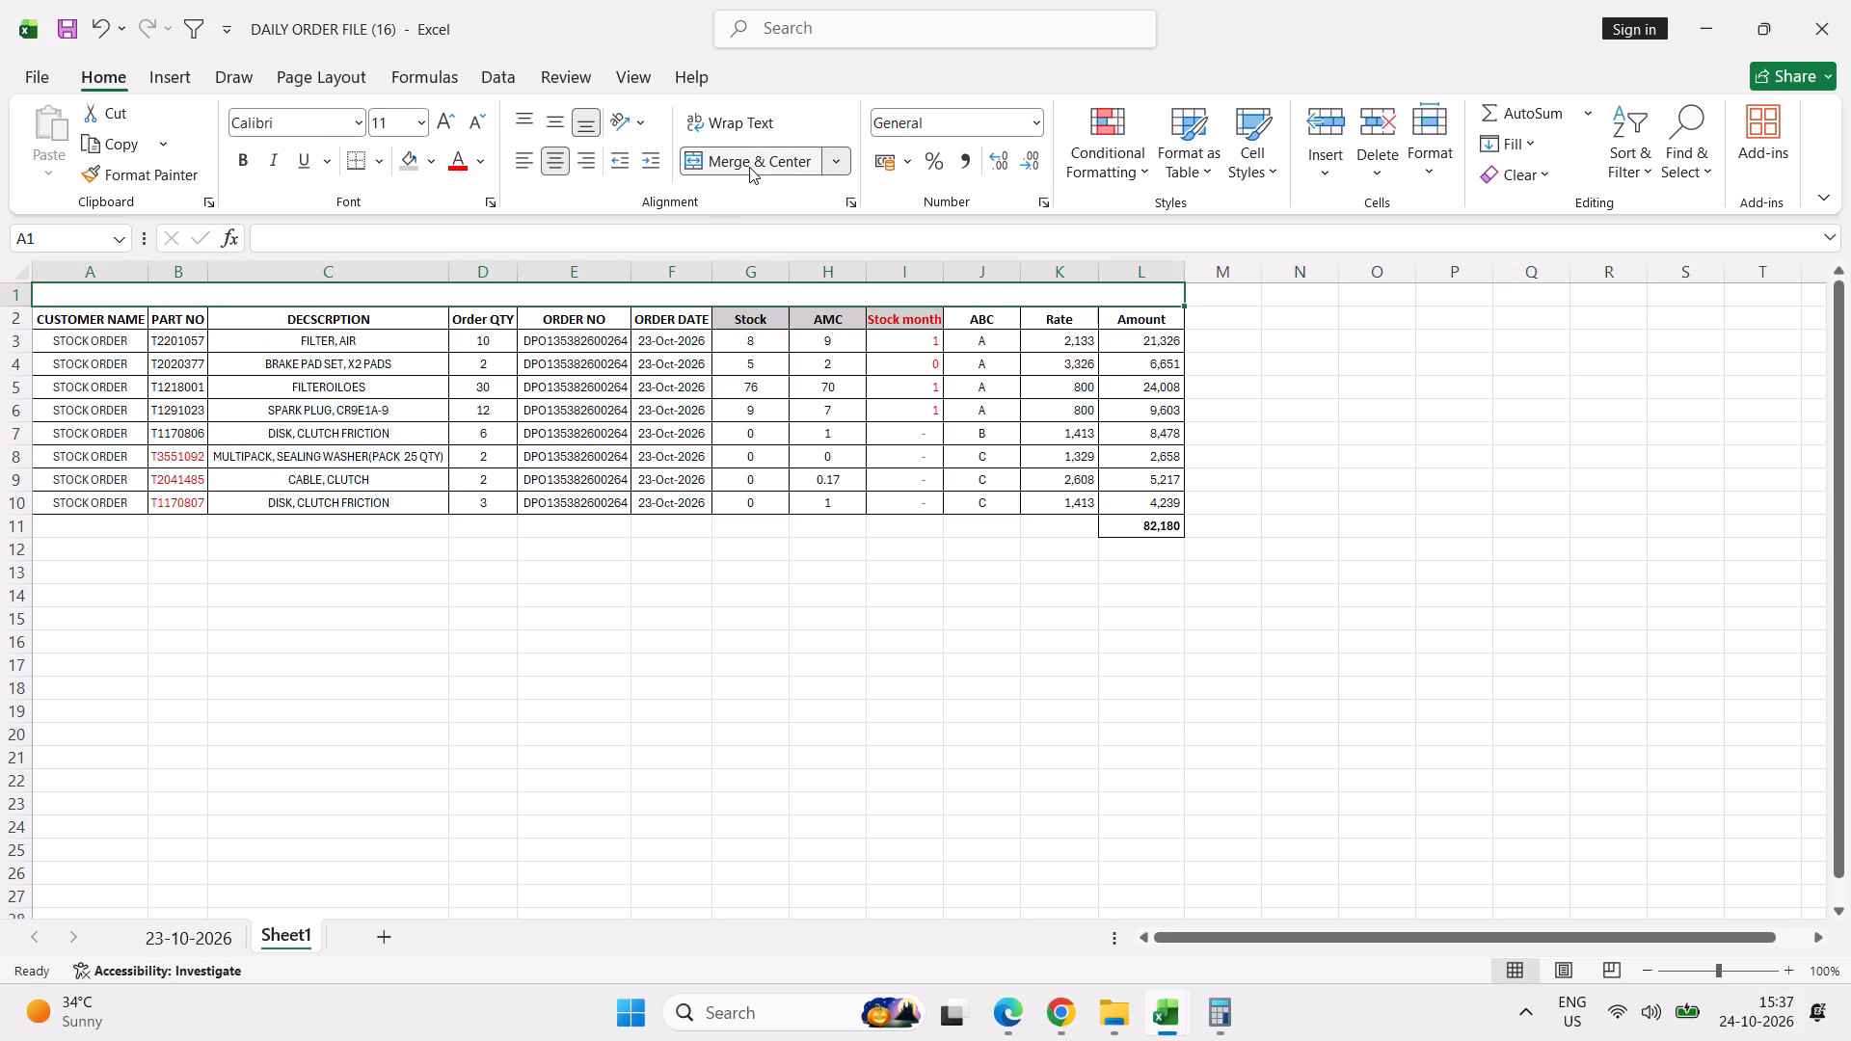
Enter the title "Stock Order Kalina-Big Bike" in the merged row above the order table.
key(shift+s)
text(tock)
key(space)
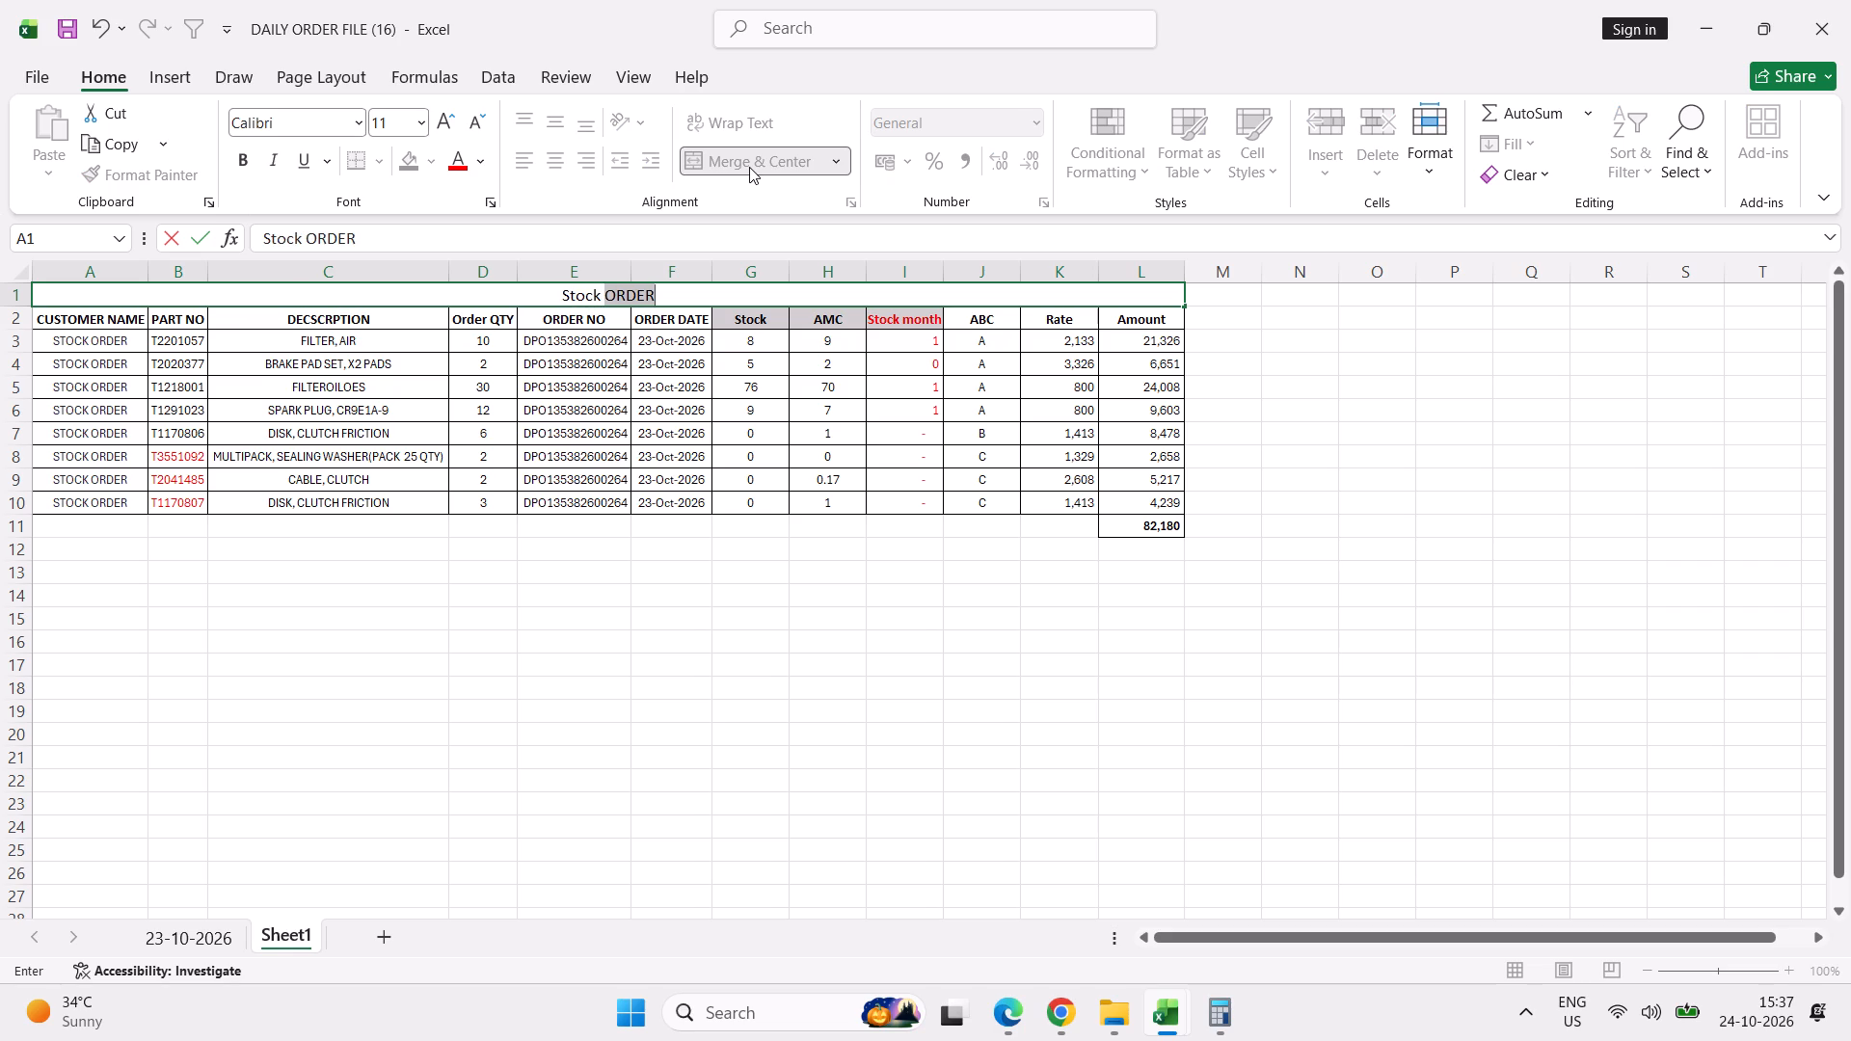
text(Orr)
key(BackSpace)
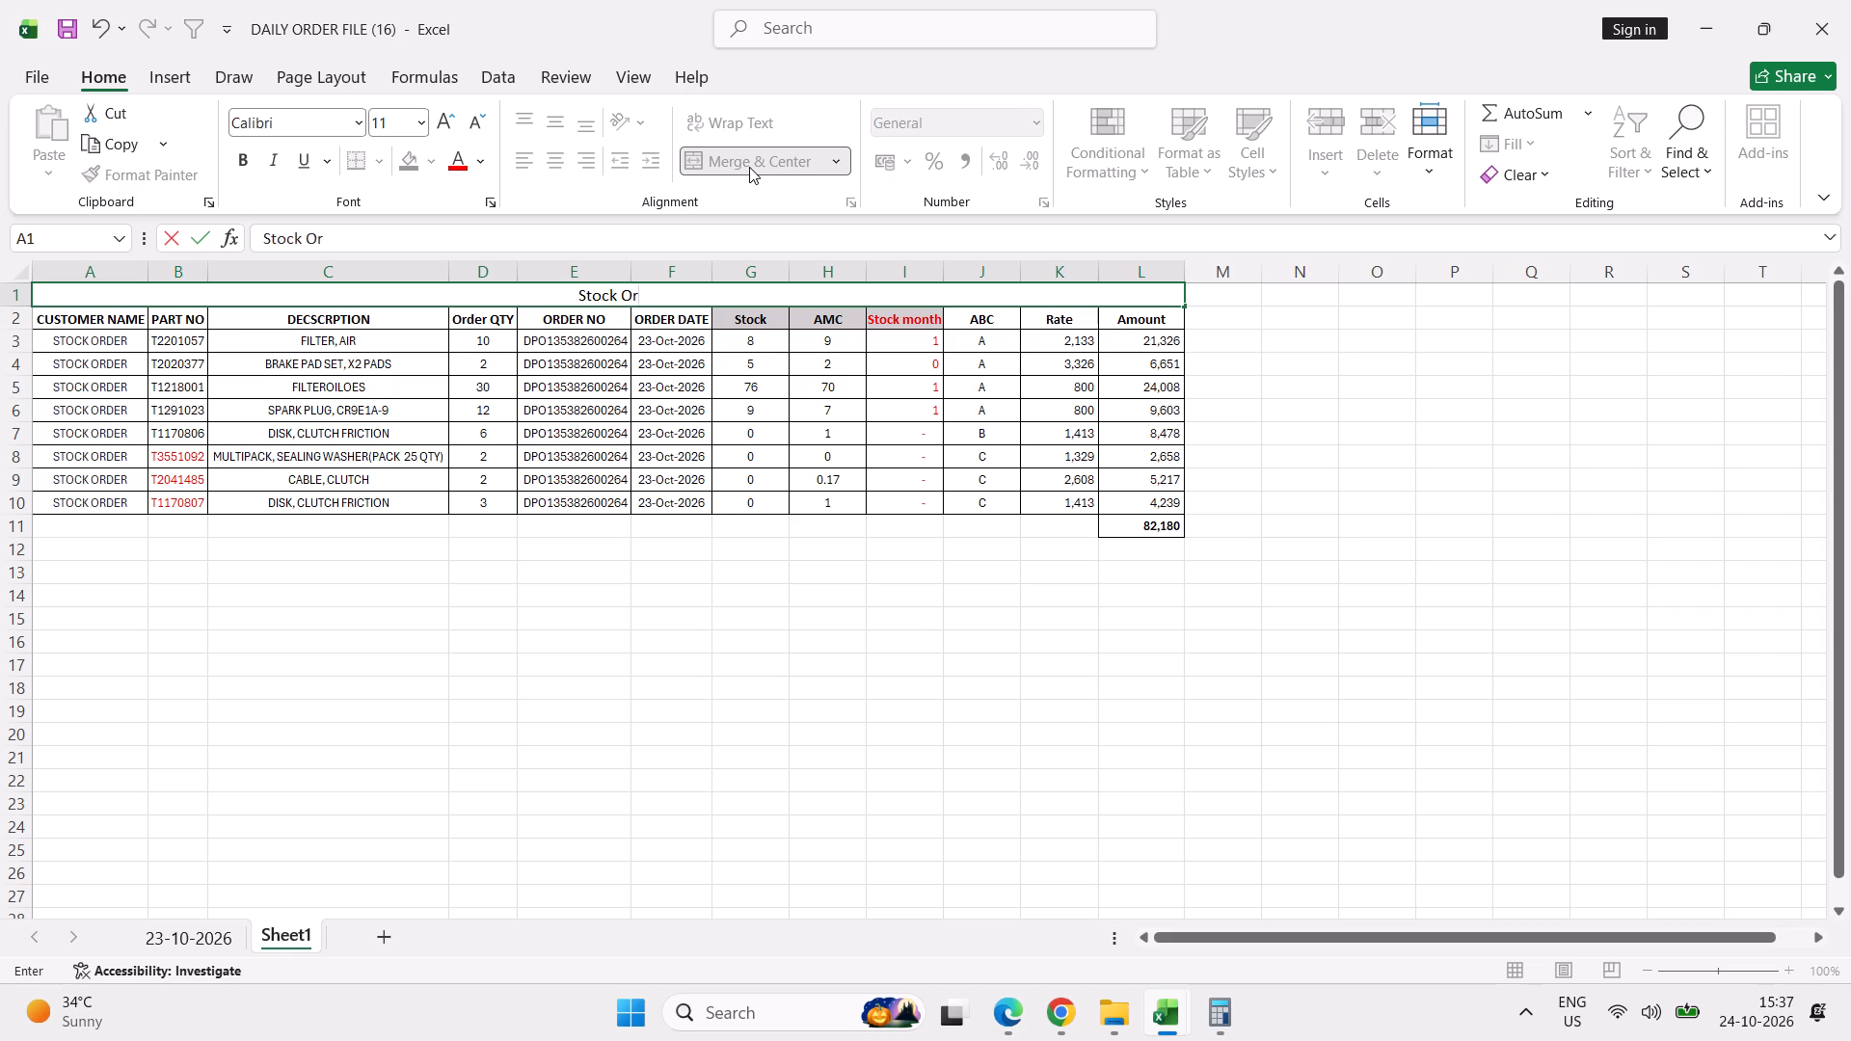
text(der Kalina)
text(-Big Bike)
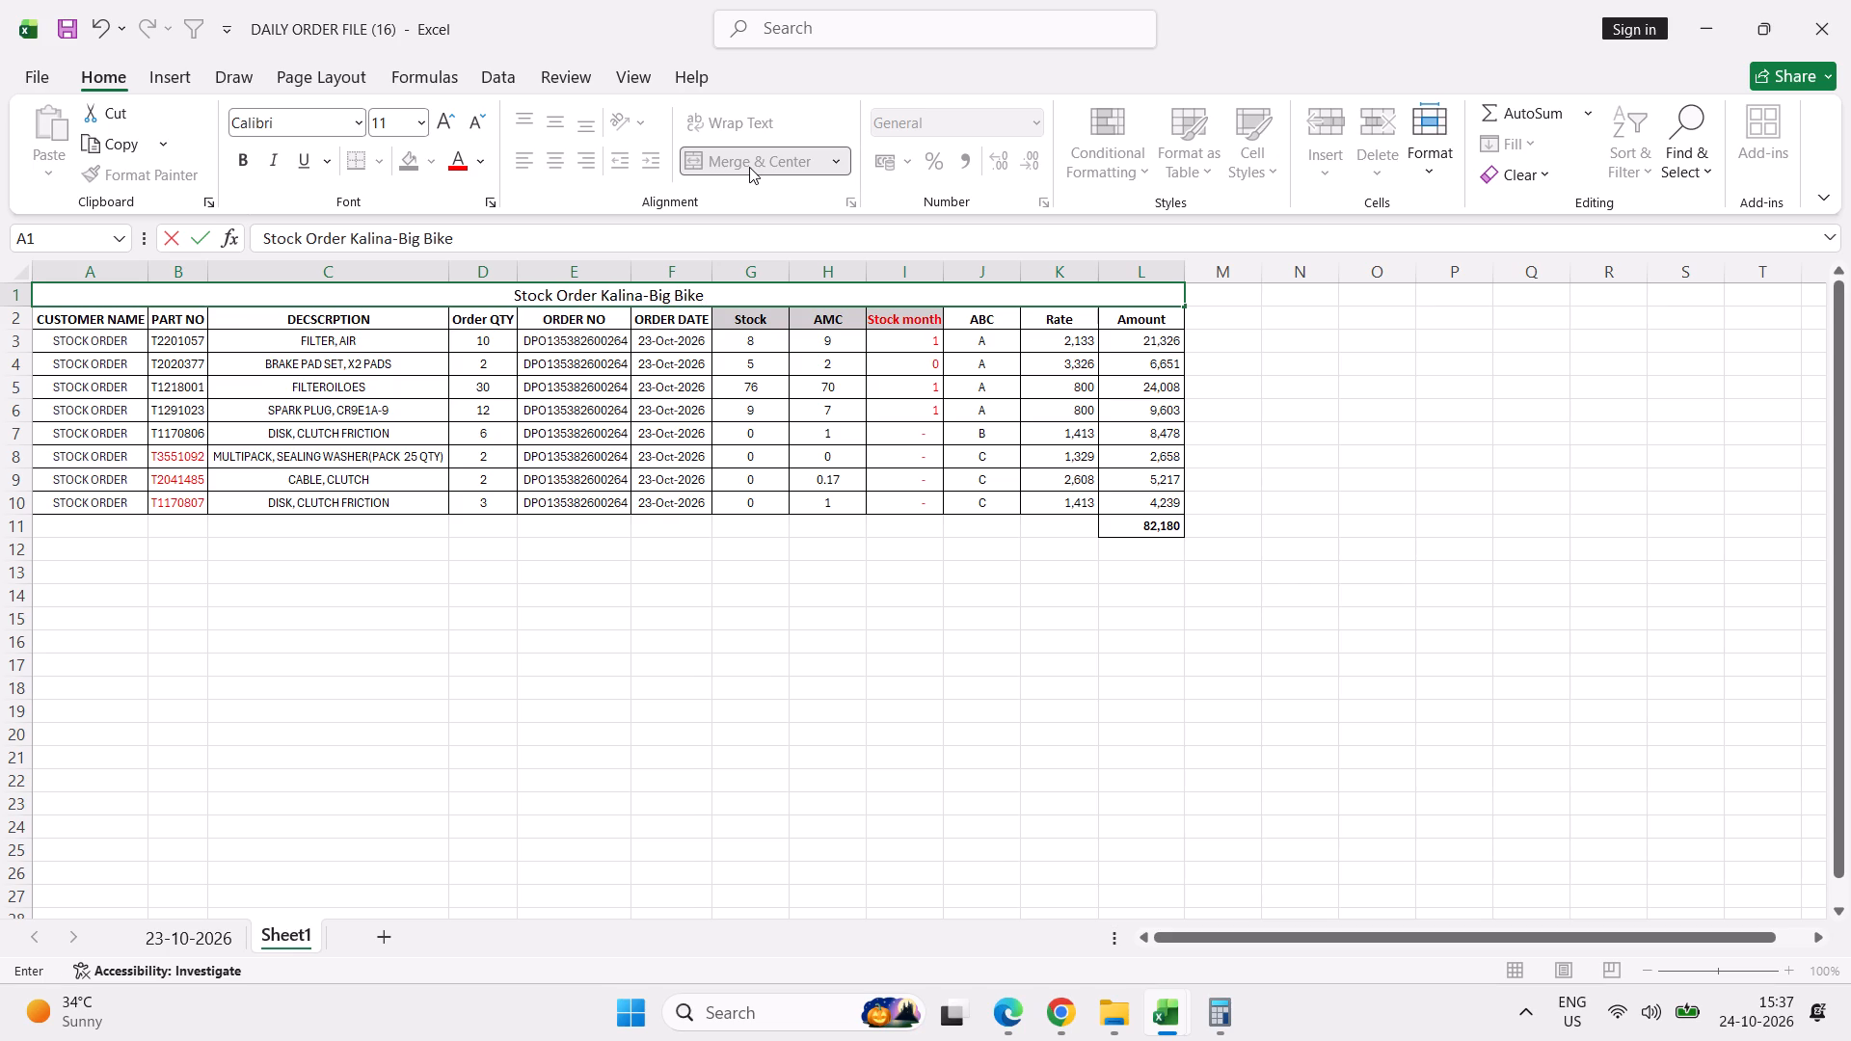
key(Return)
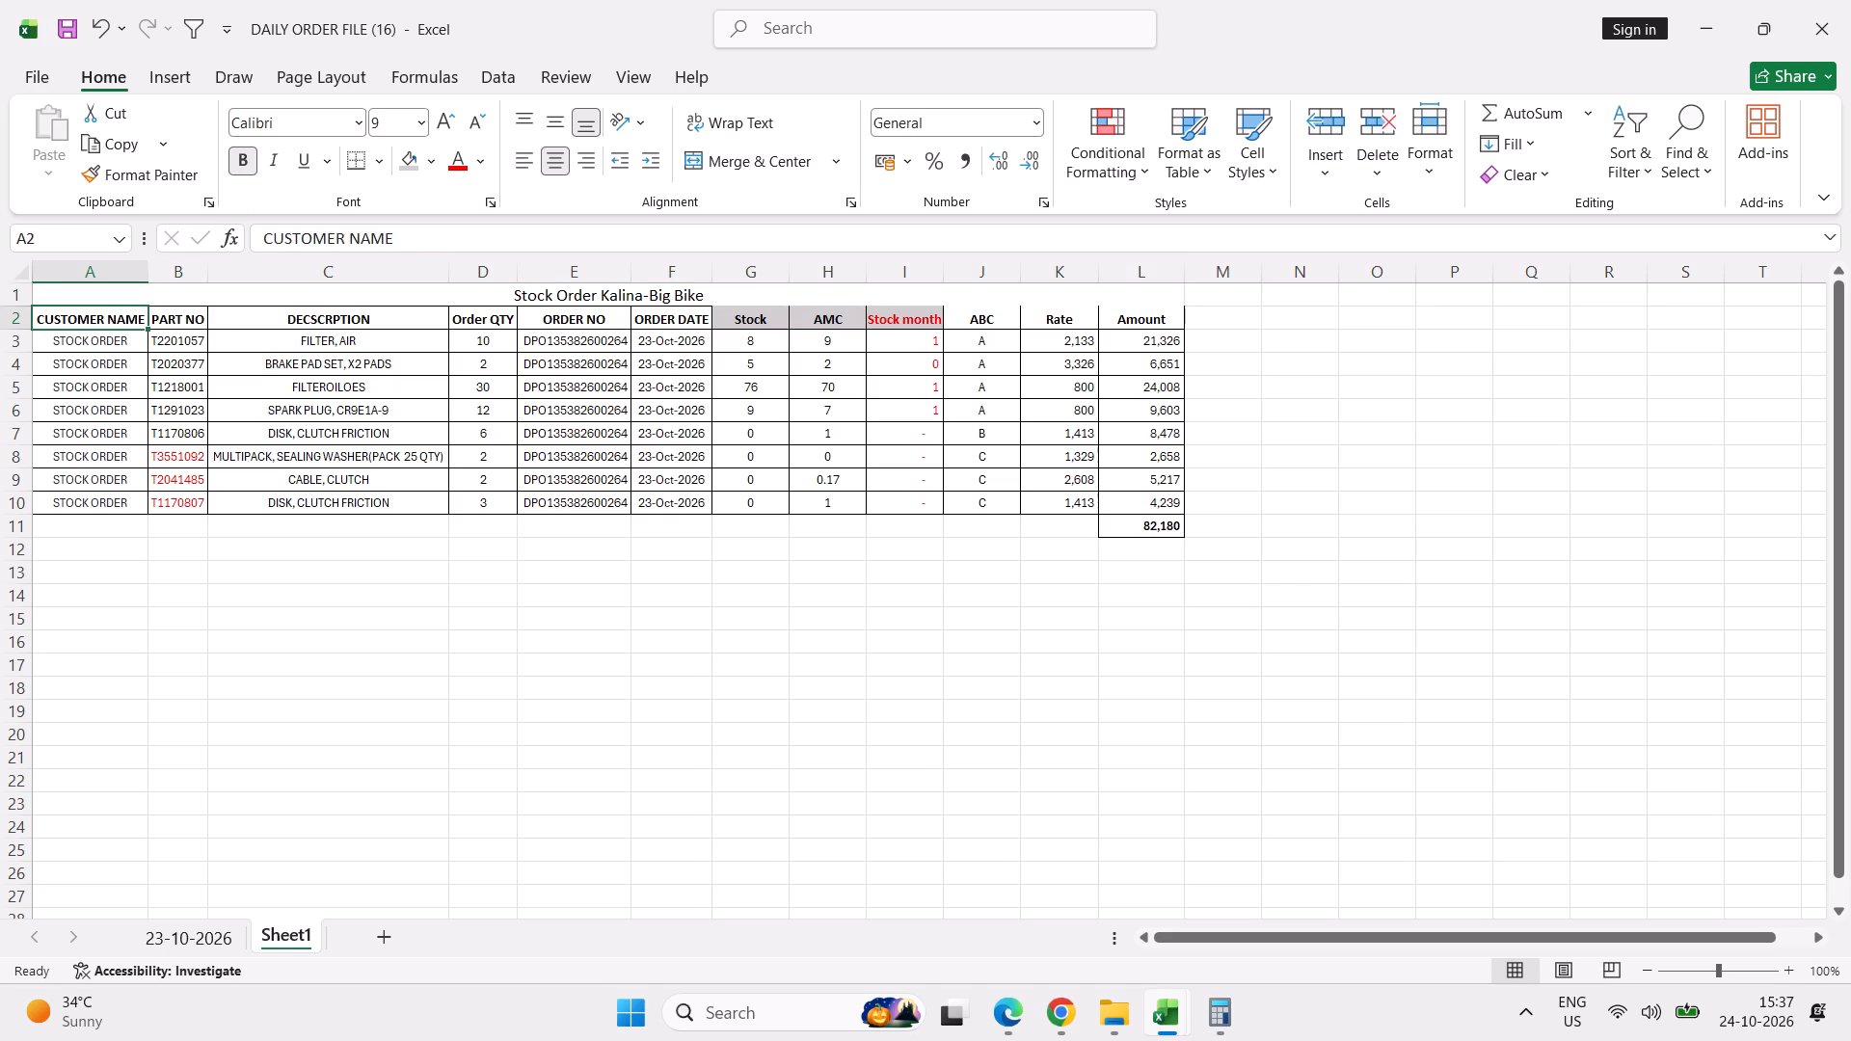
Select the merged title cell above the order table.
click(737, 299)
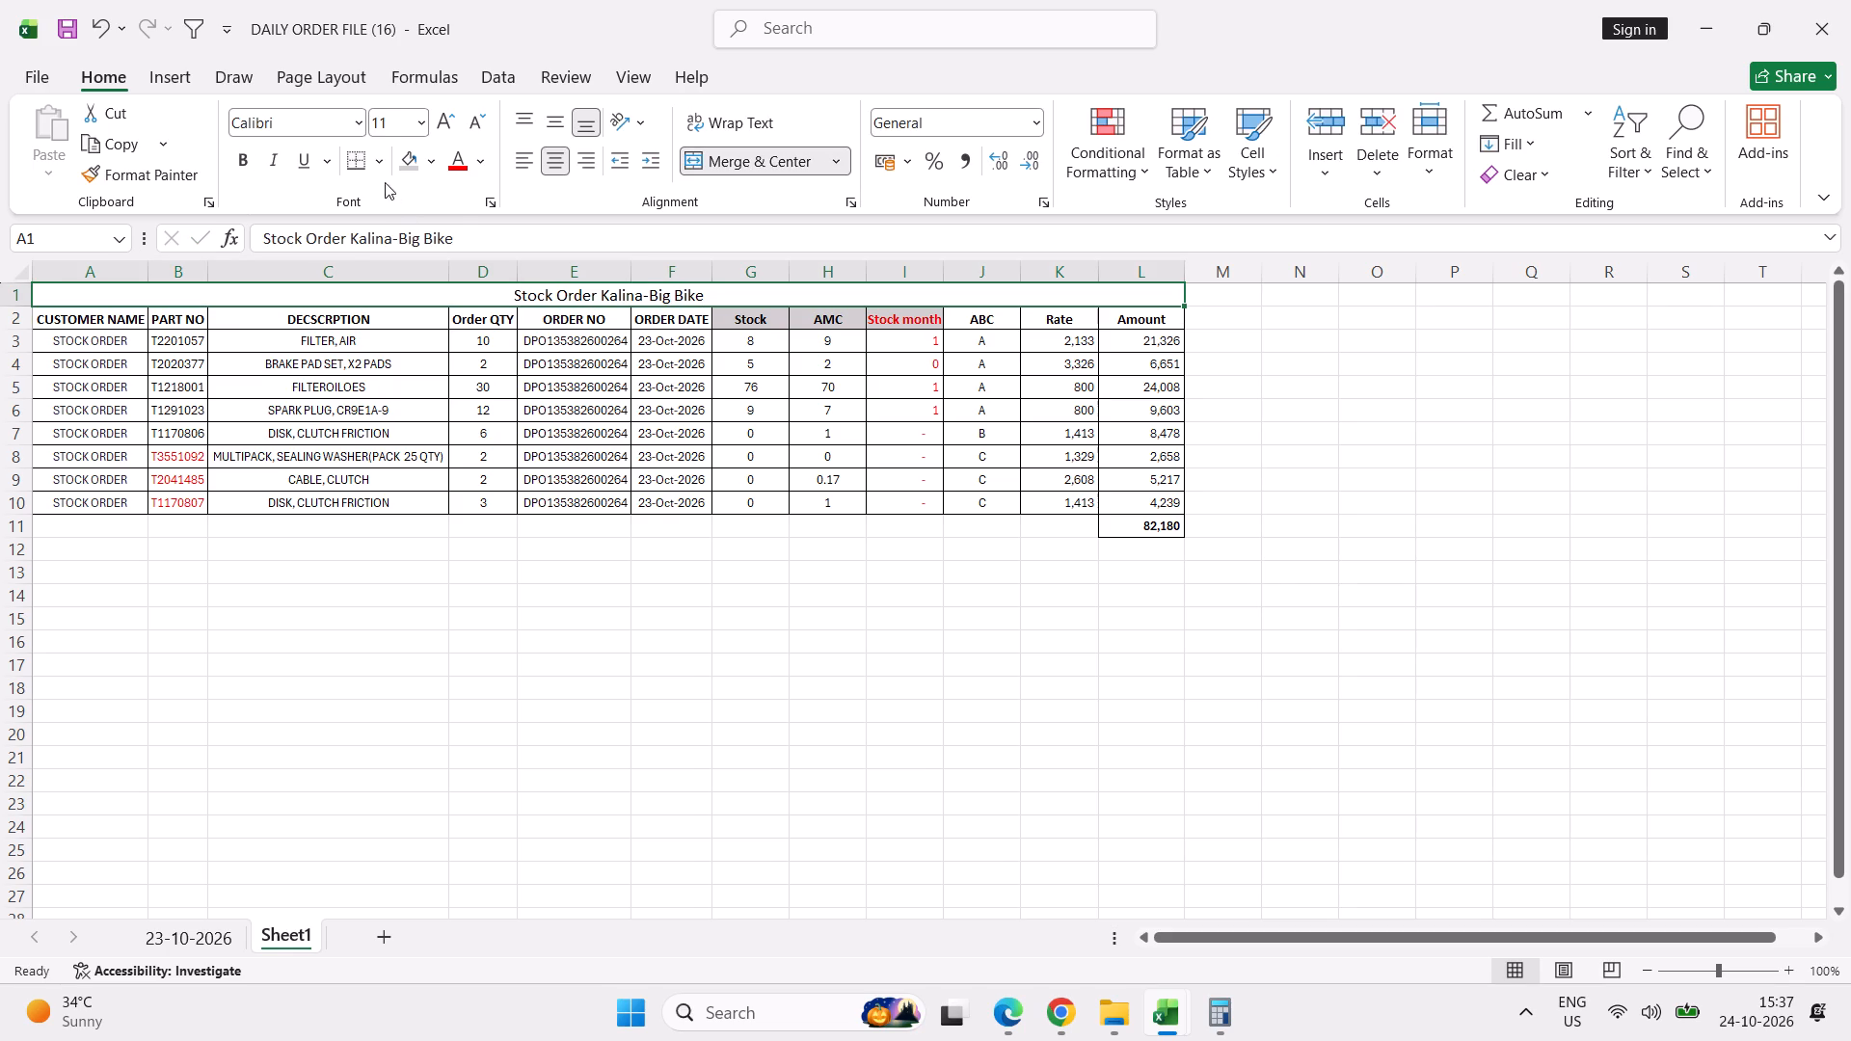
Apply borders to the merged title cell above the order table.
click(382, 167)
click(419, 409)
Copy the whole order table with its title and total, range A1:L11.
click(135, 287)
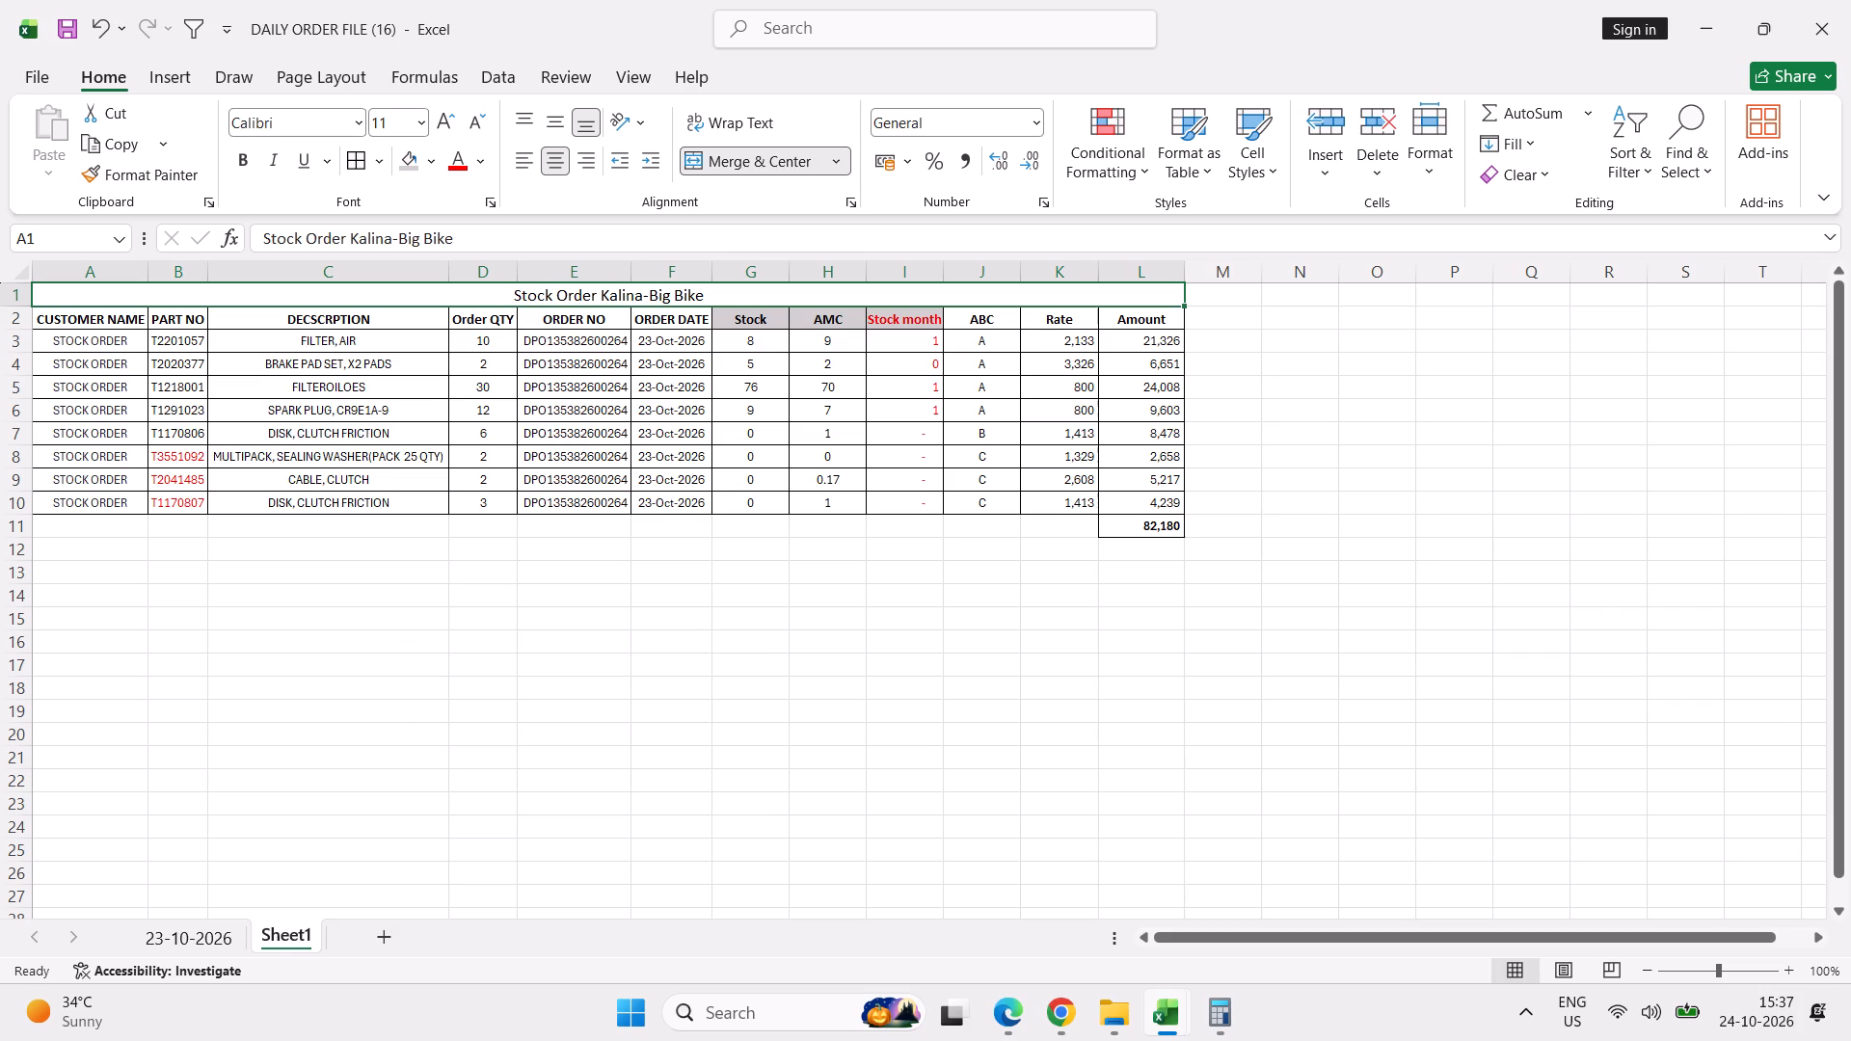
shift+click(1149, 532)
key(ctrl+c)
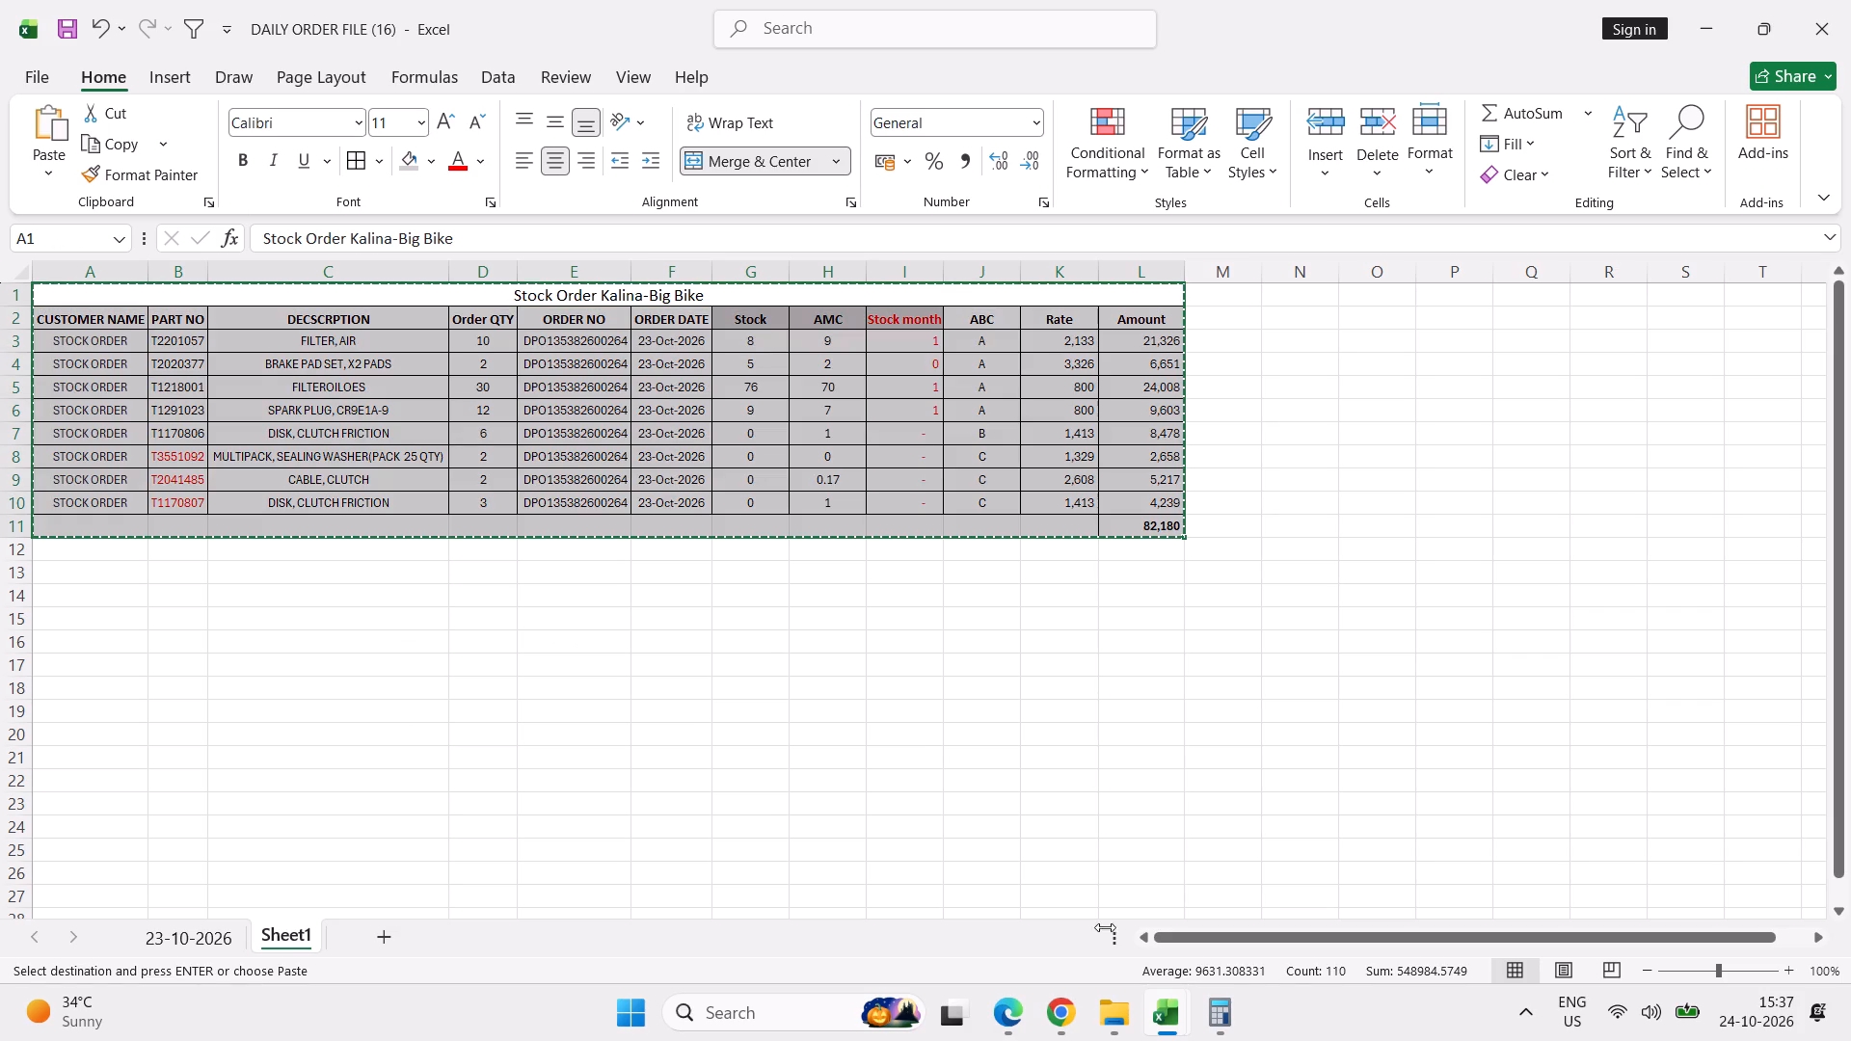
Switch to WhatsApp Web in Edge and look through the chat list for the chat to send the copied stock order to.
click(1006, 1011)
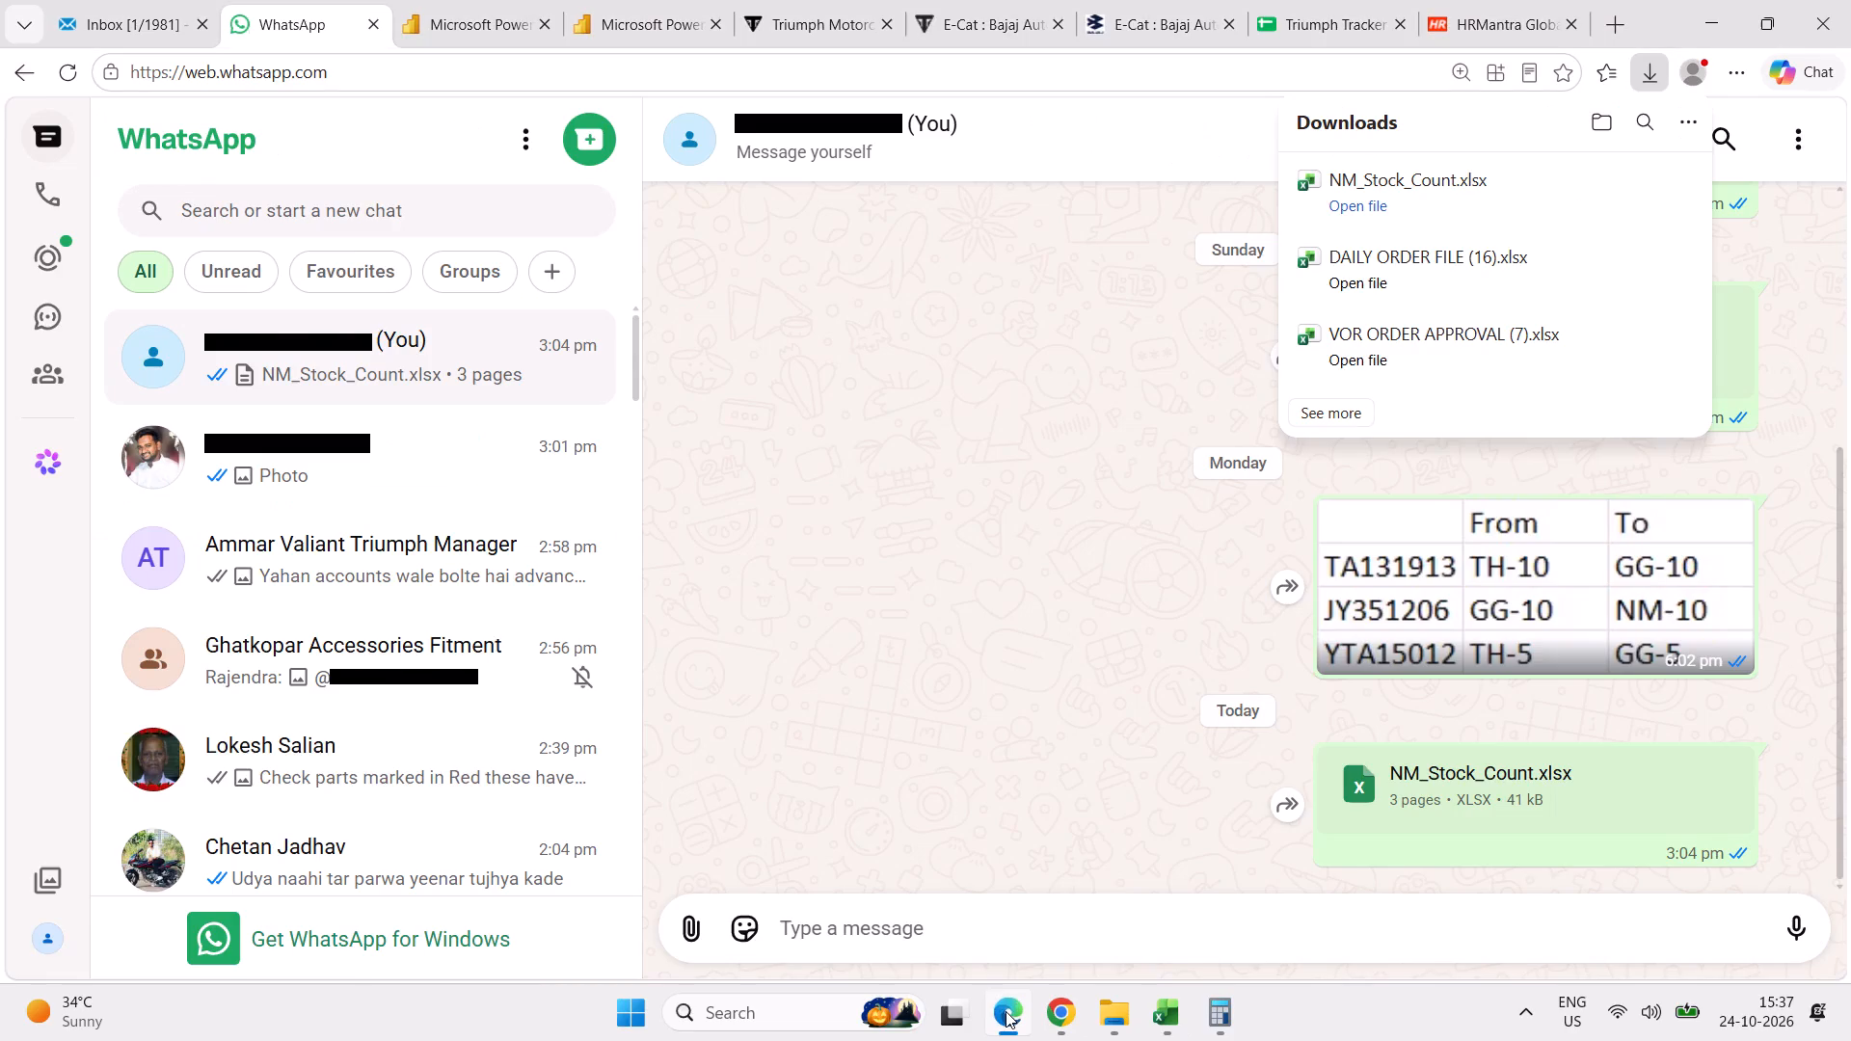
scroll(522, 655, down, 2)
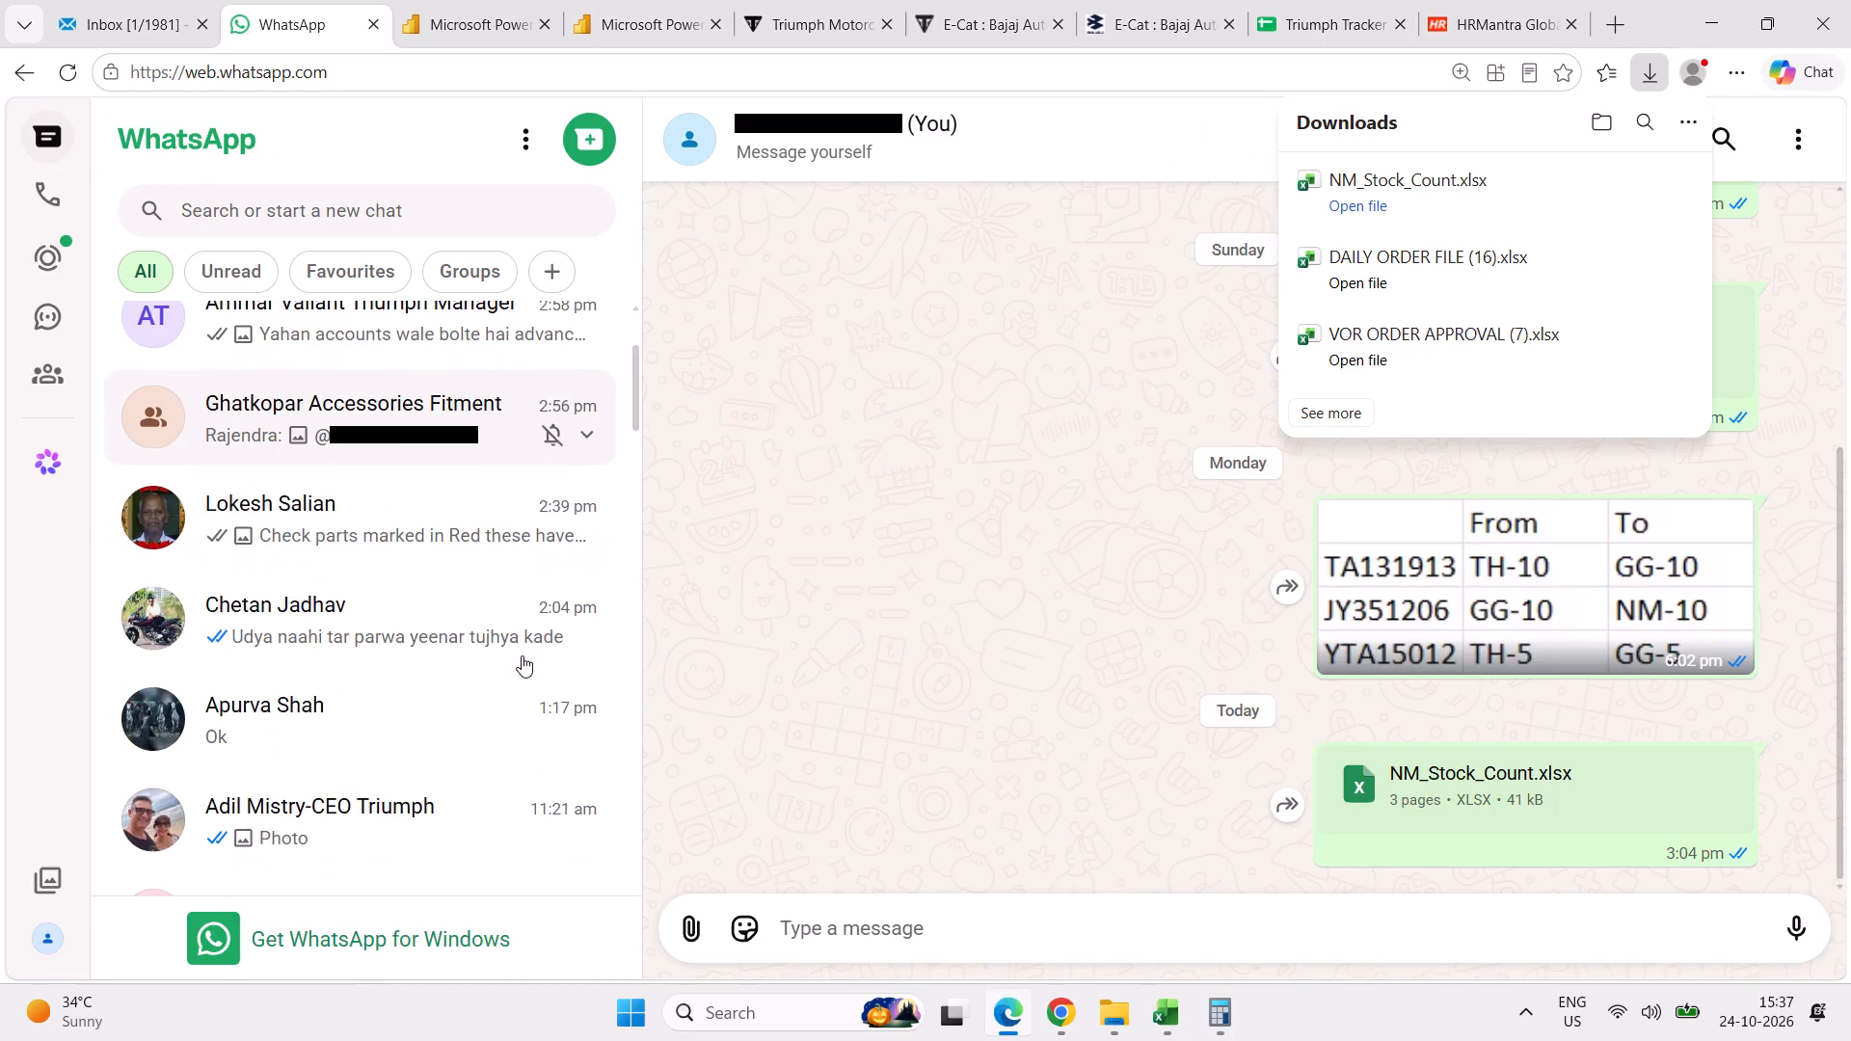
scroll(522, 655, down, 5)
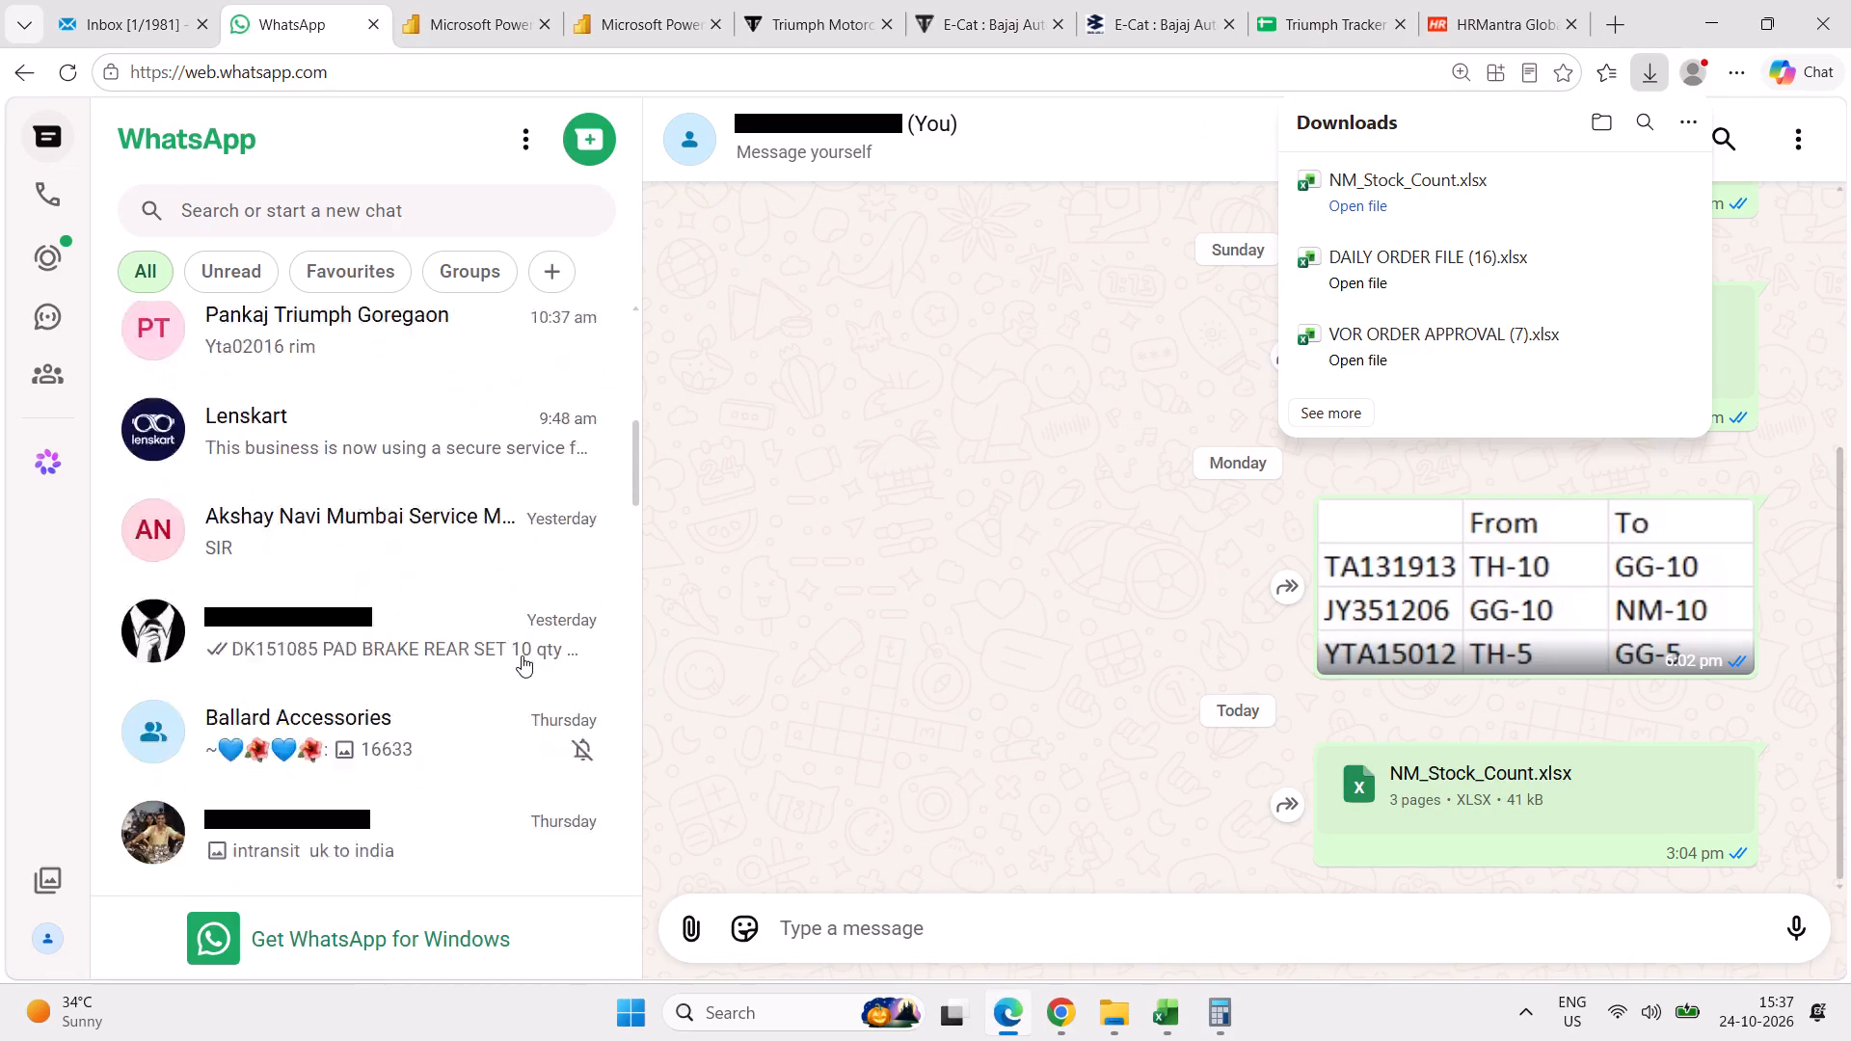
scroll(522, 655, down, 6)
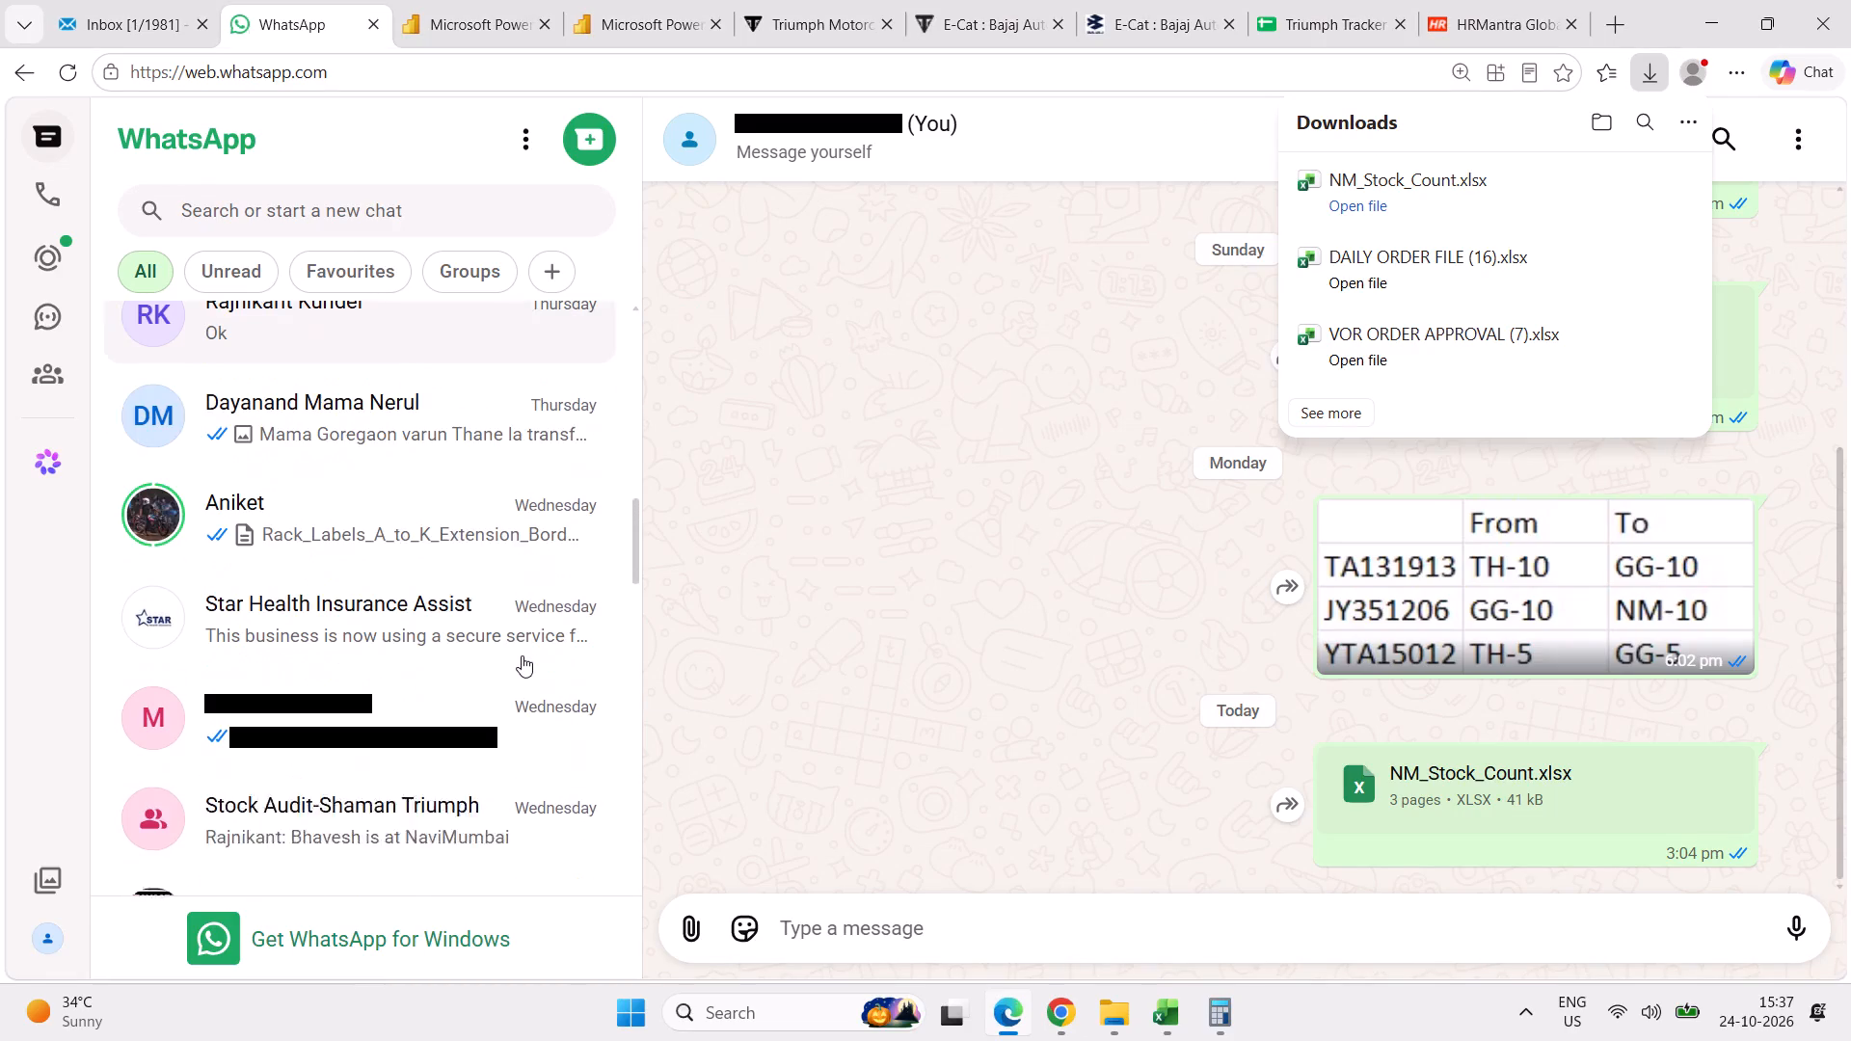
scroll(522, 655, down, 5)
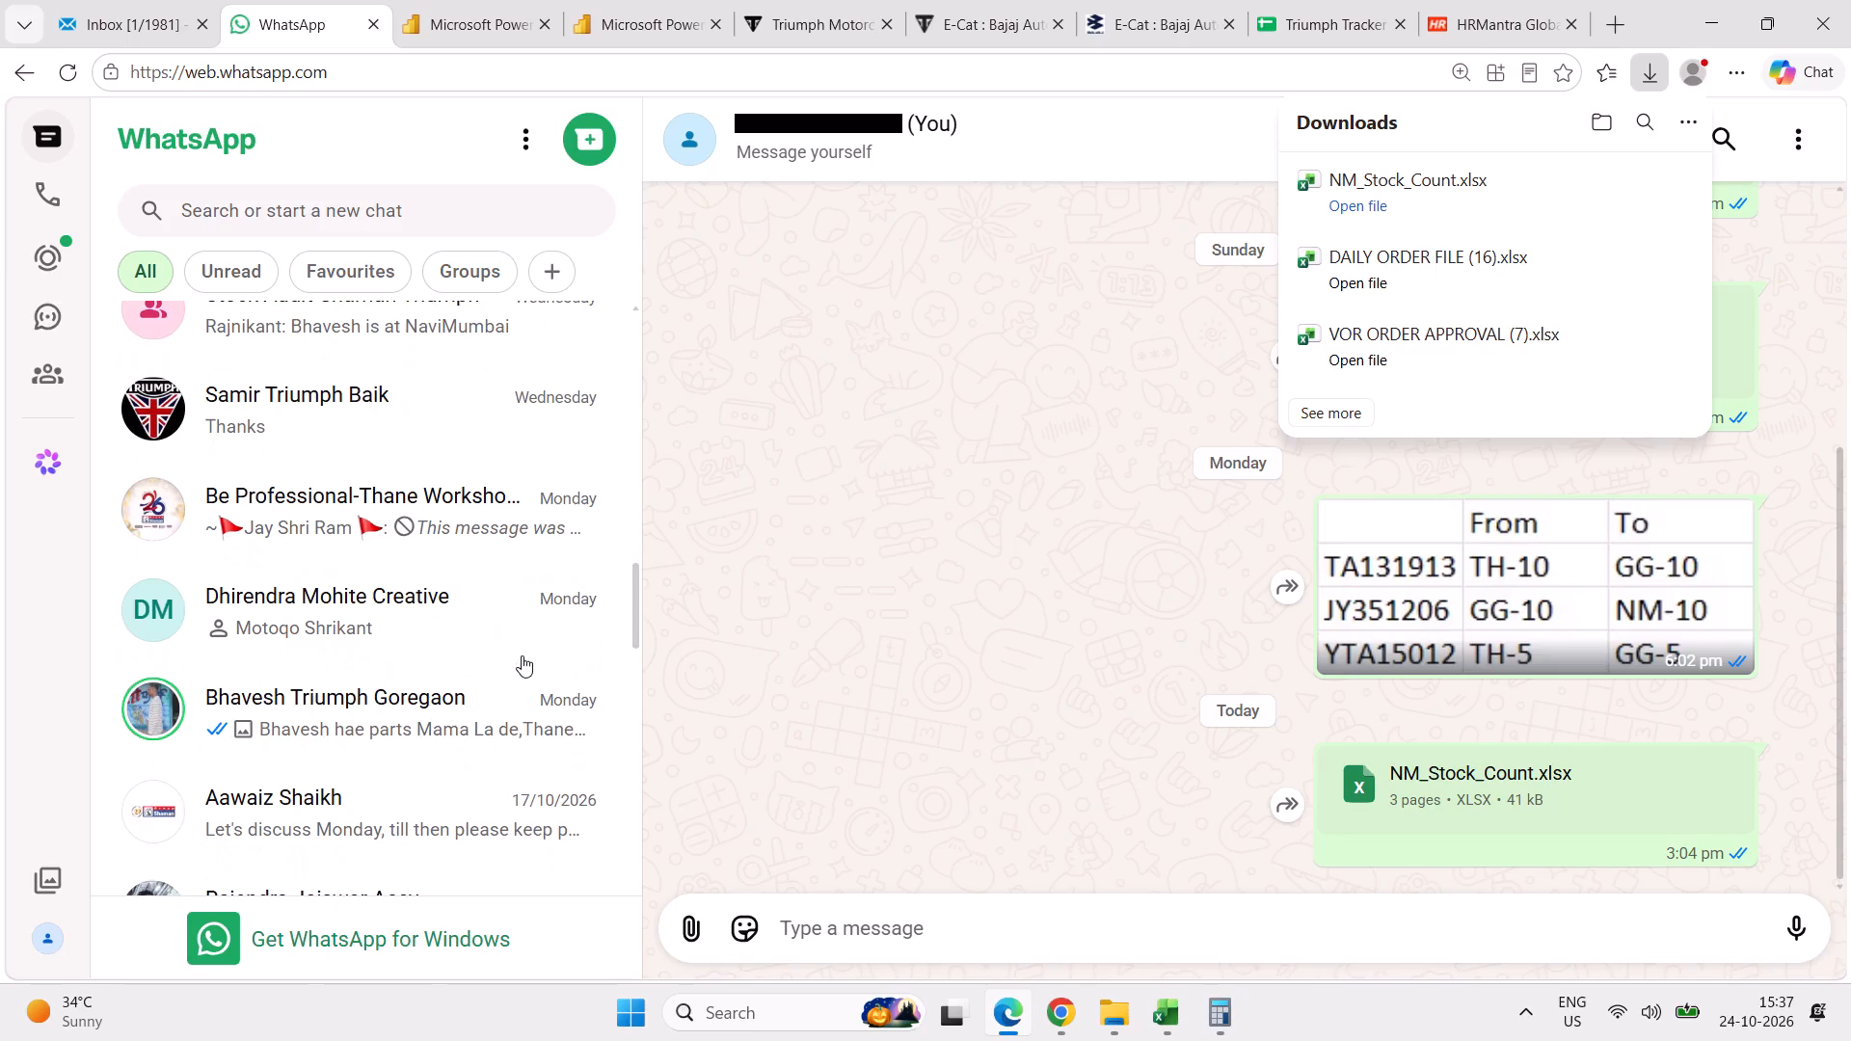
scroll(522, 655, down, 3)
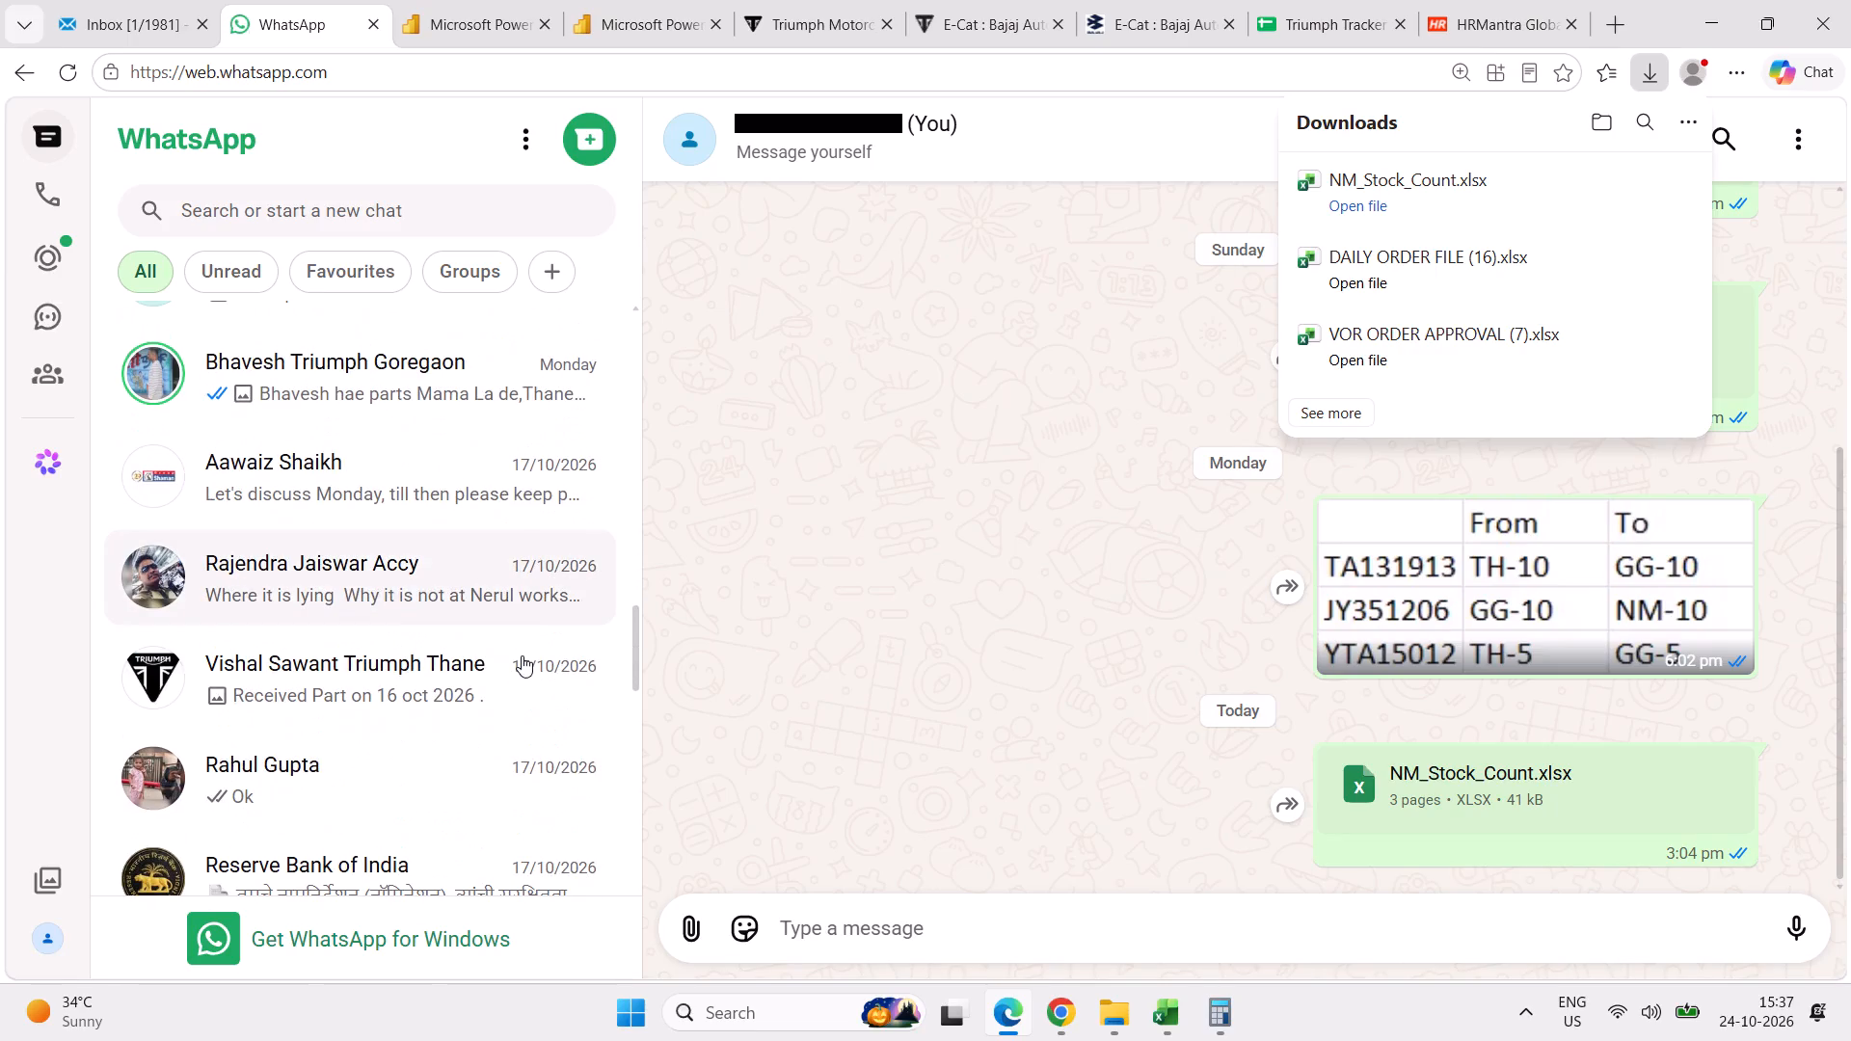
scroll(522, 655, up, 20)
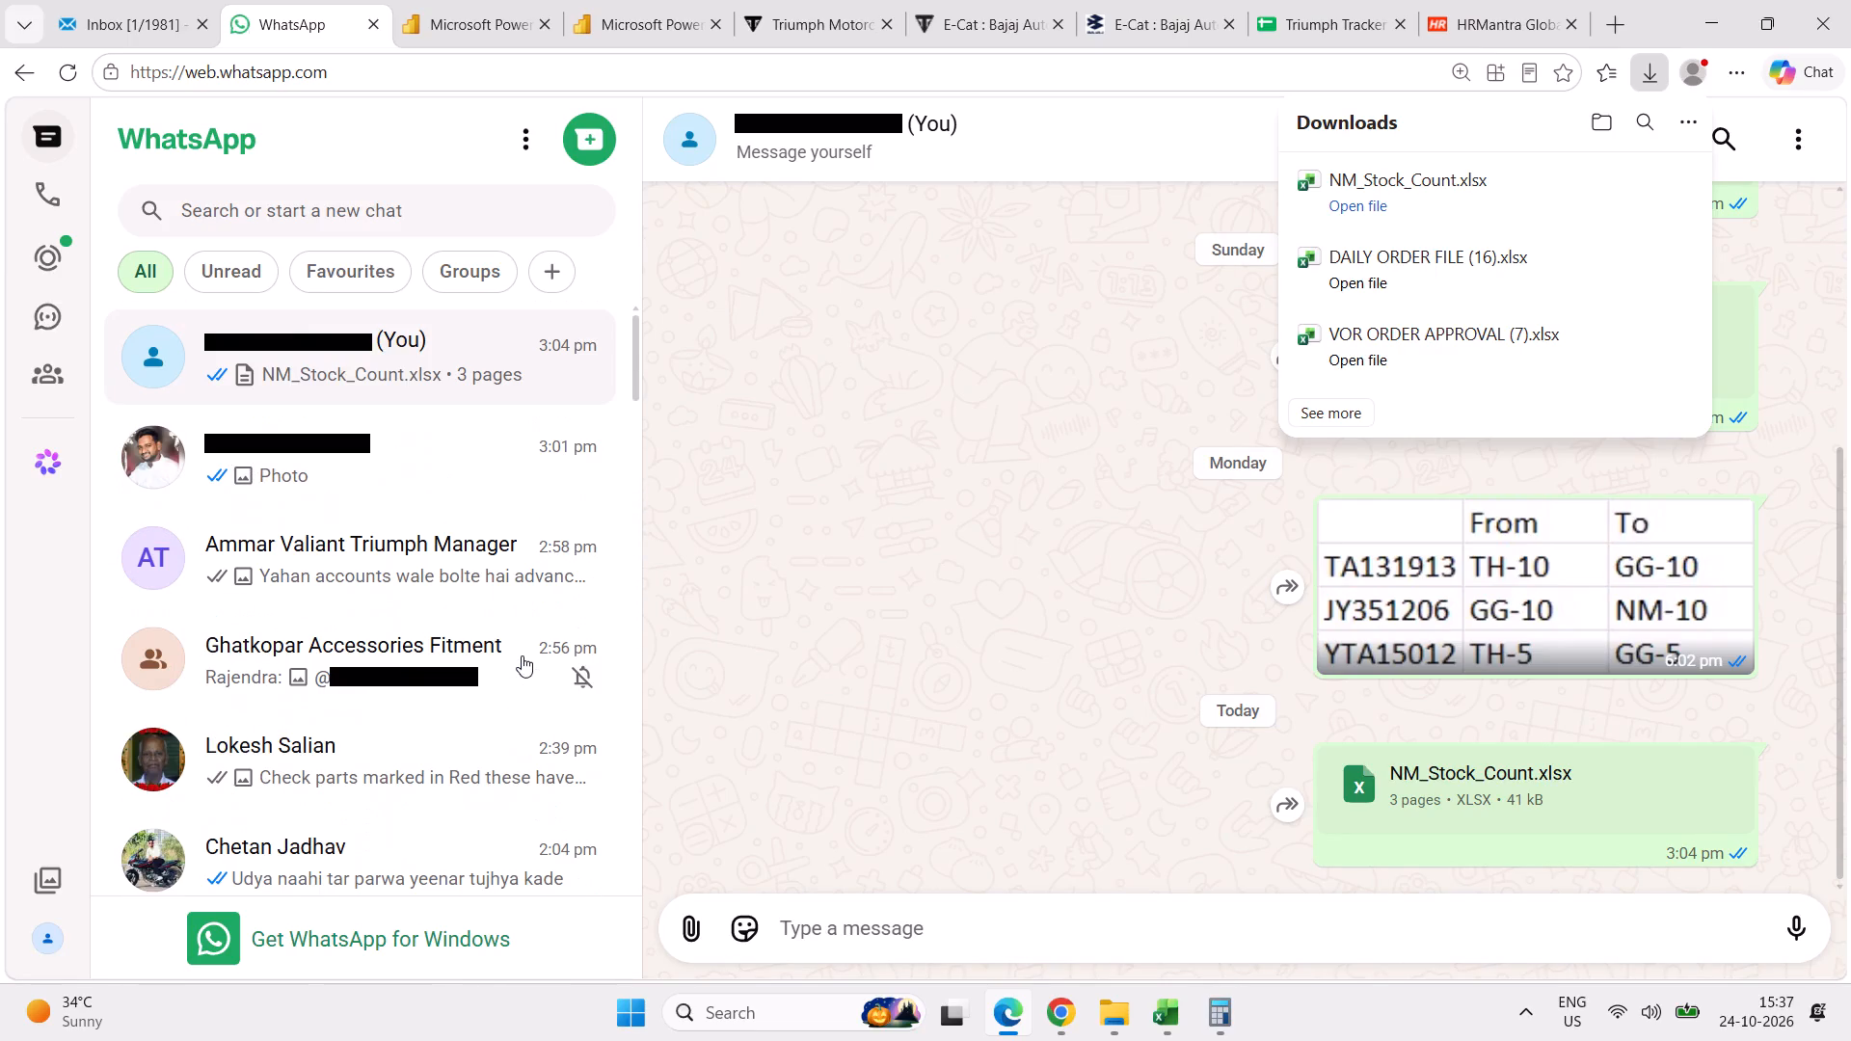
scroll(522, 655, up, 9)
scroll(385, 688, down, 3)
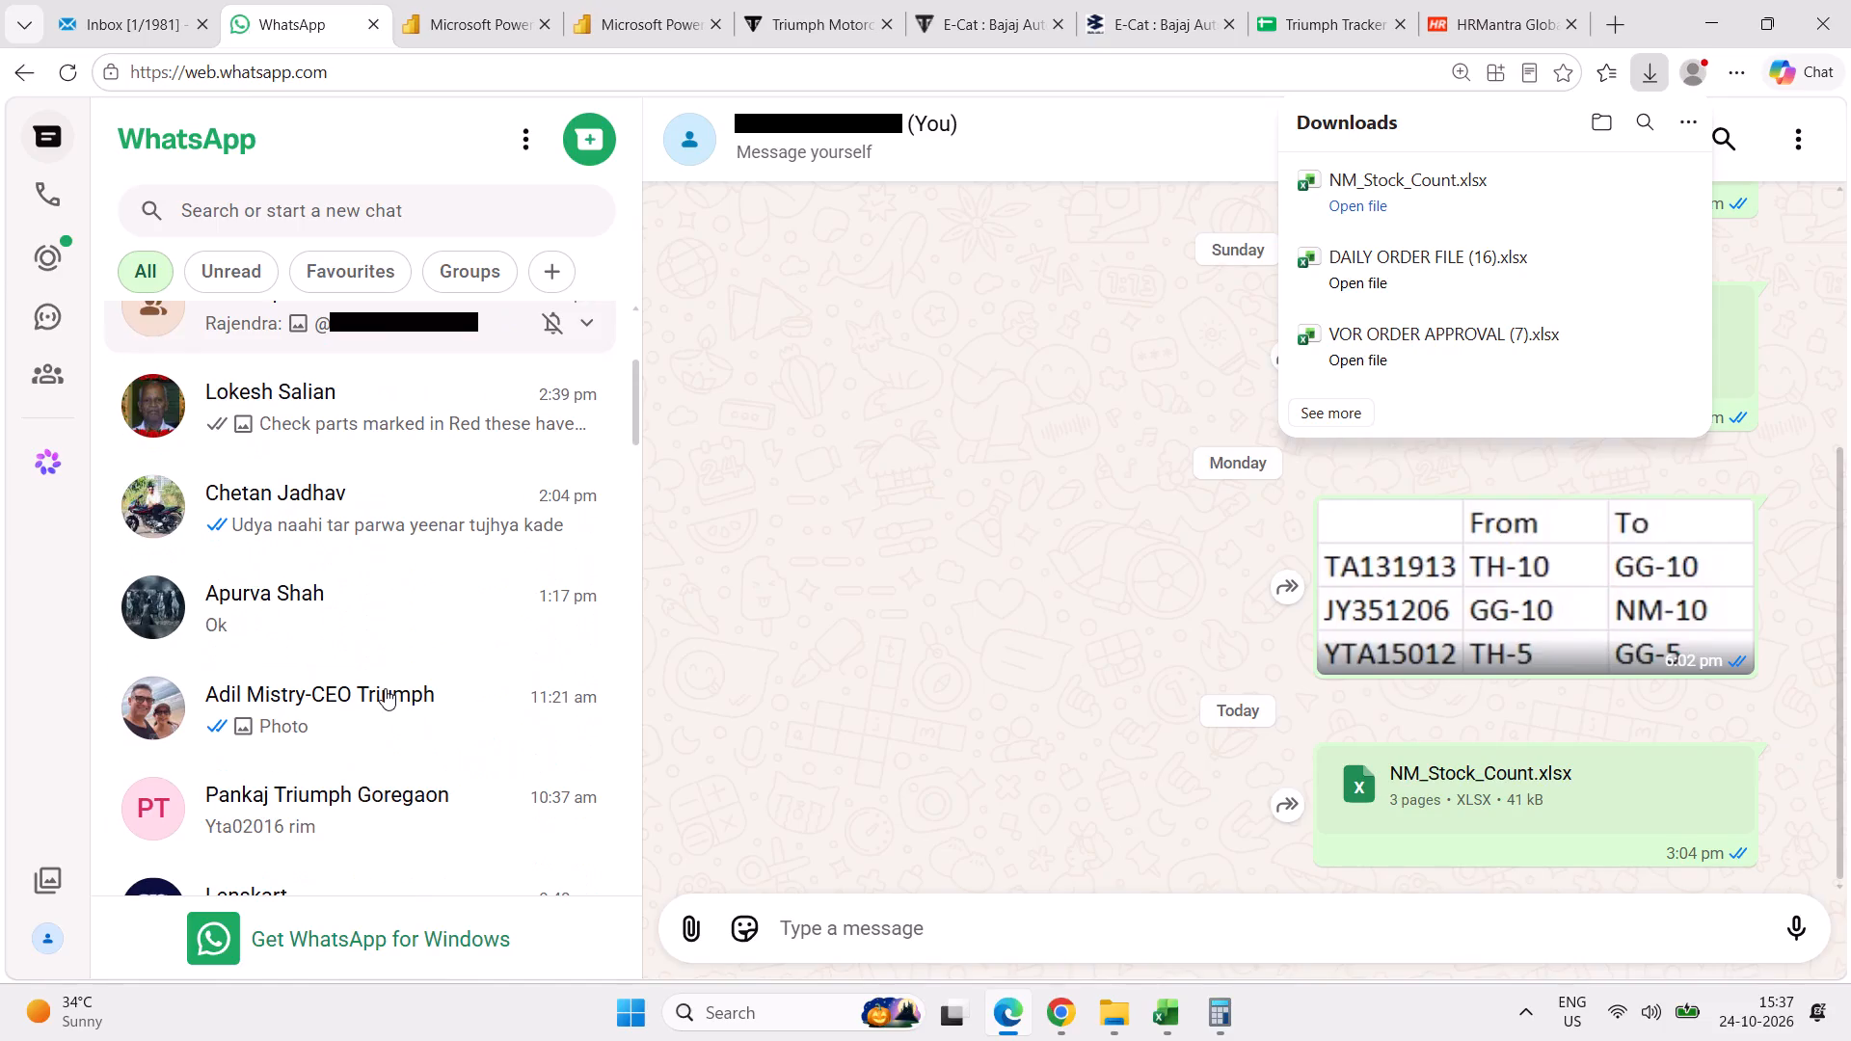